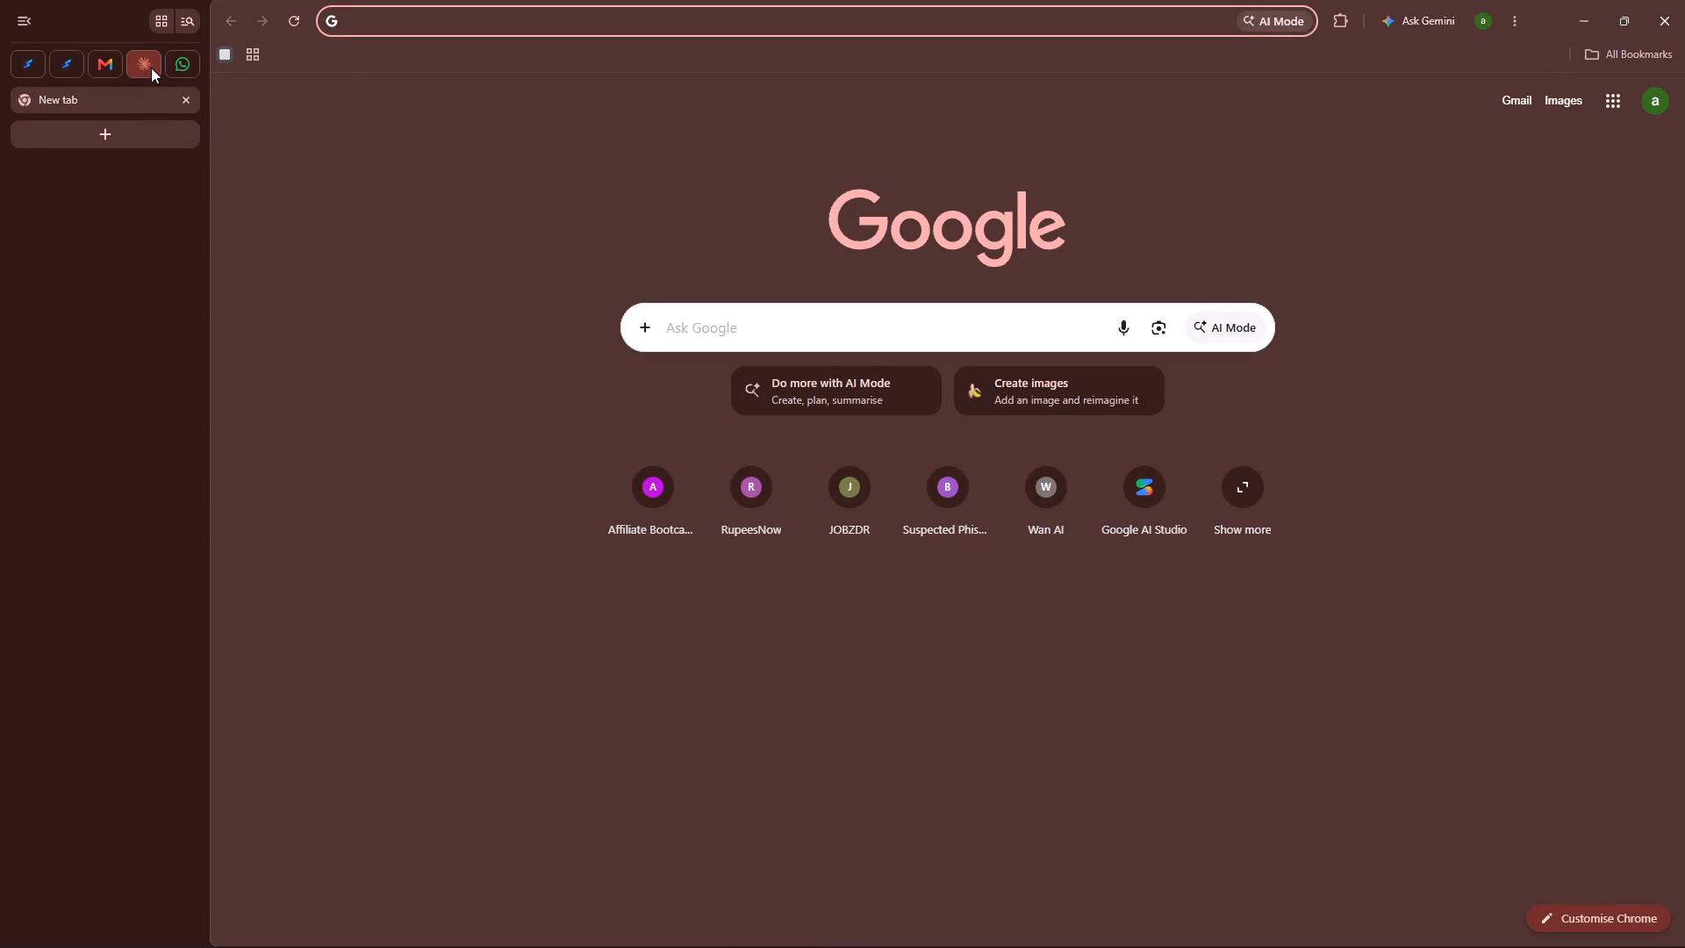
# Close the Chrome browser window with the new tab page.
pyautogui.click(1684, 0)
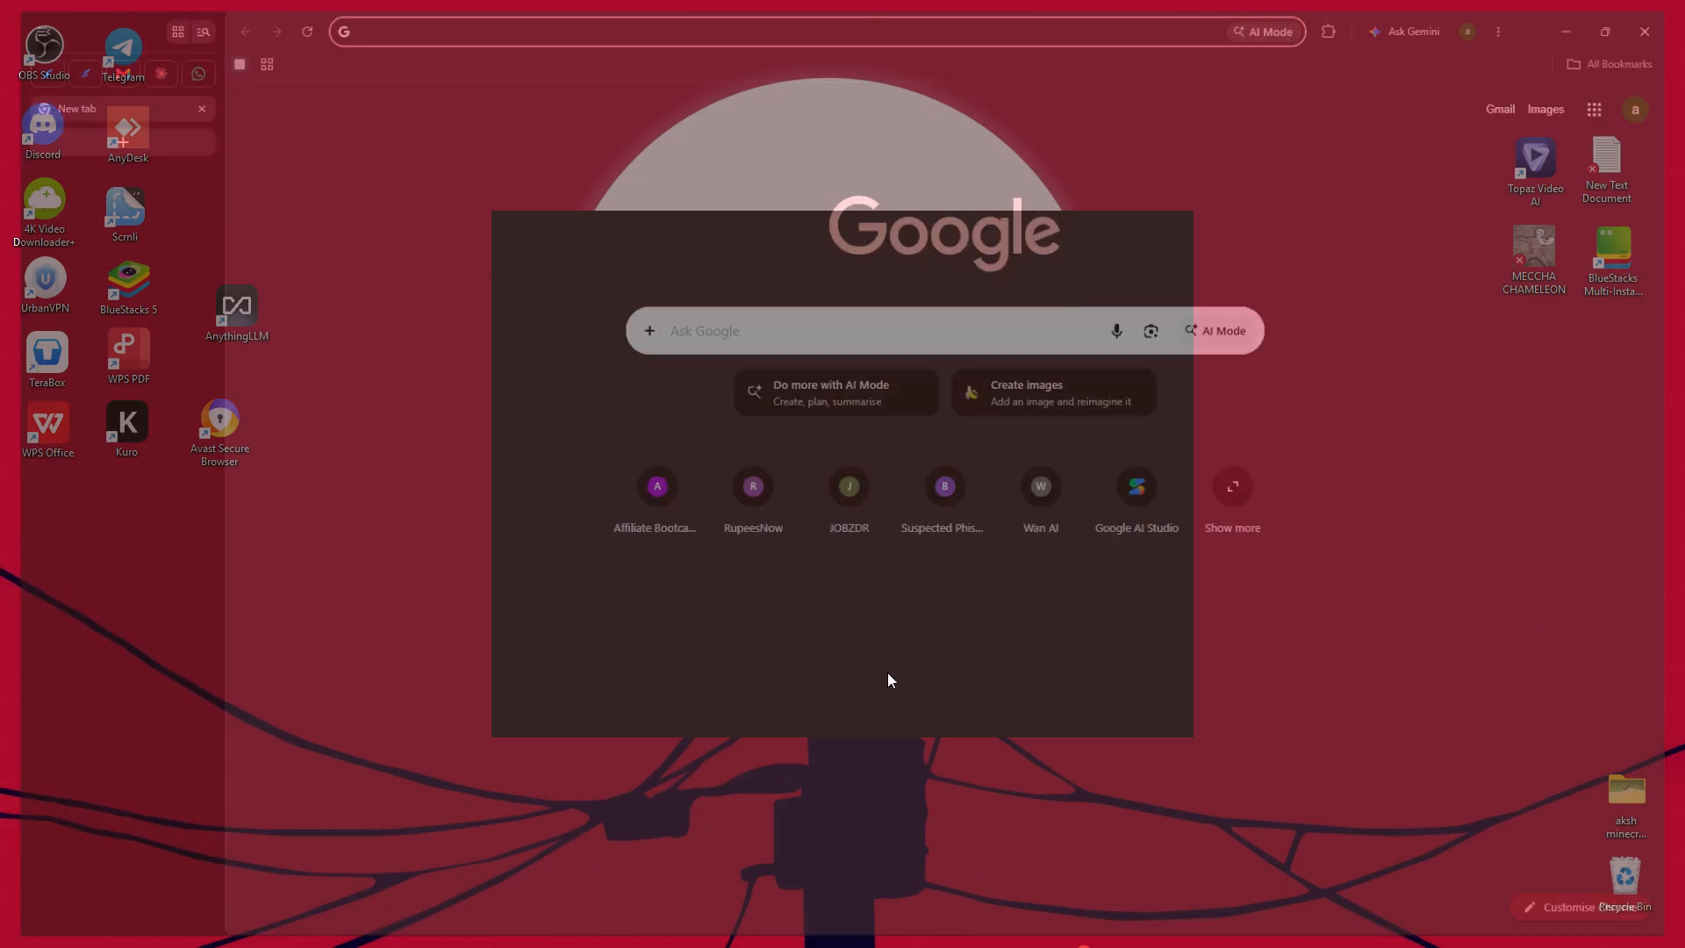
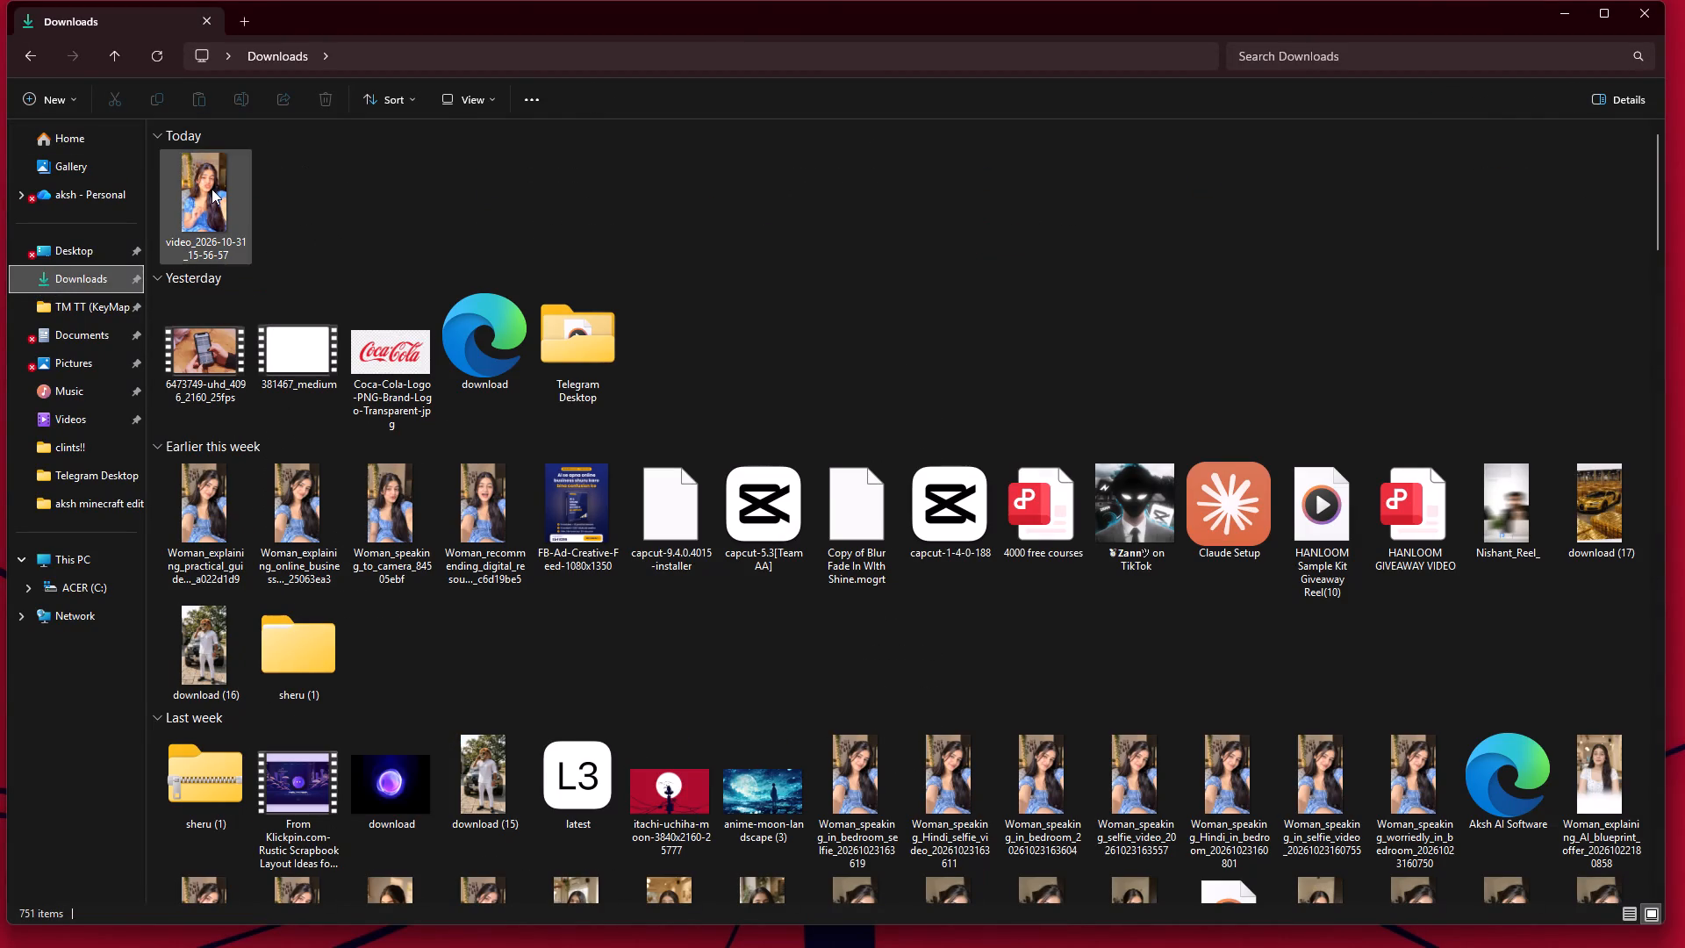
# Delete the video file video_2026-10-31_15-56-57 from the Downloads folder.
pyautogui.rightClick(212, 189)
pyautogui.click(484, 211)
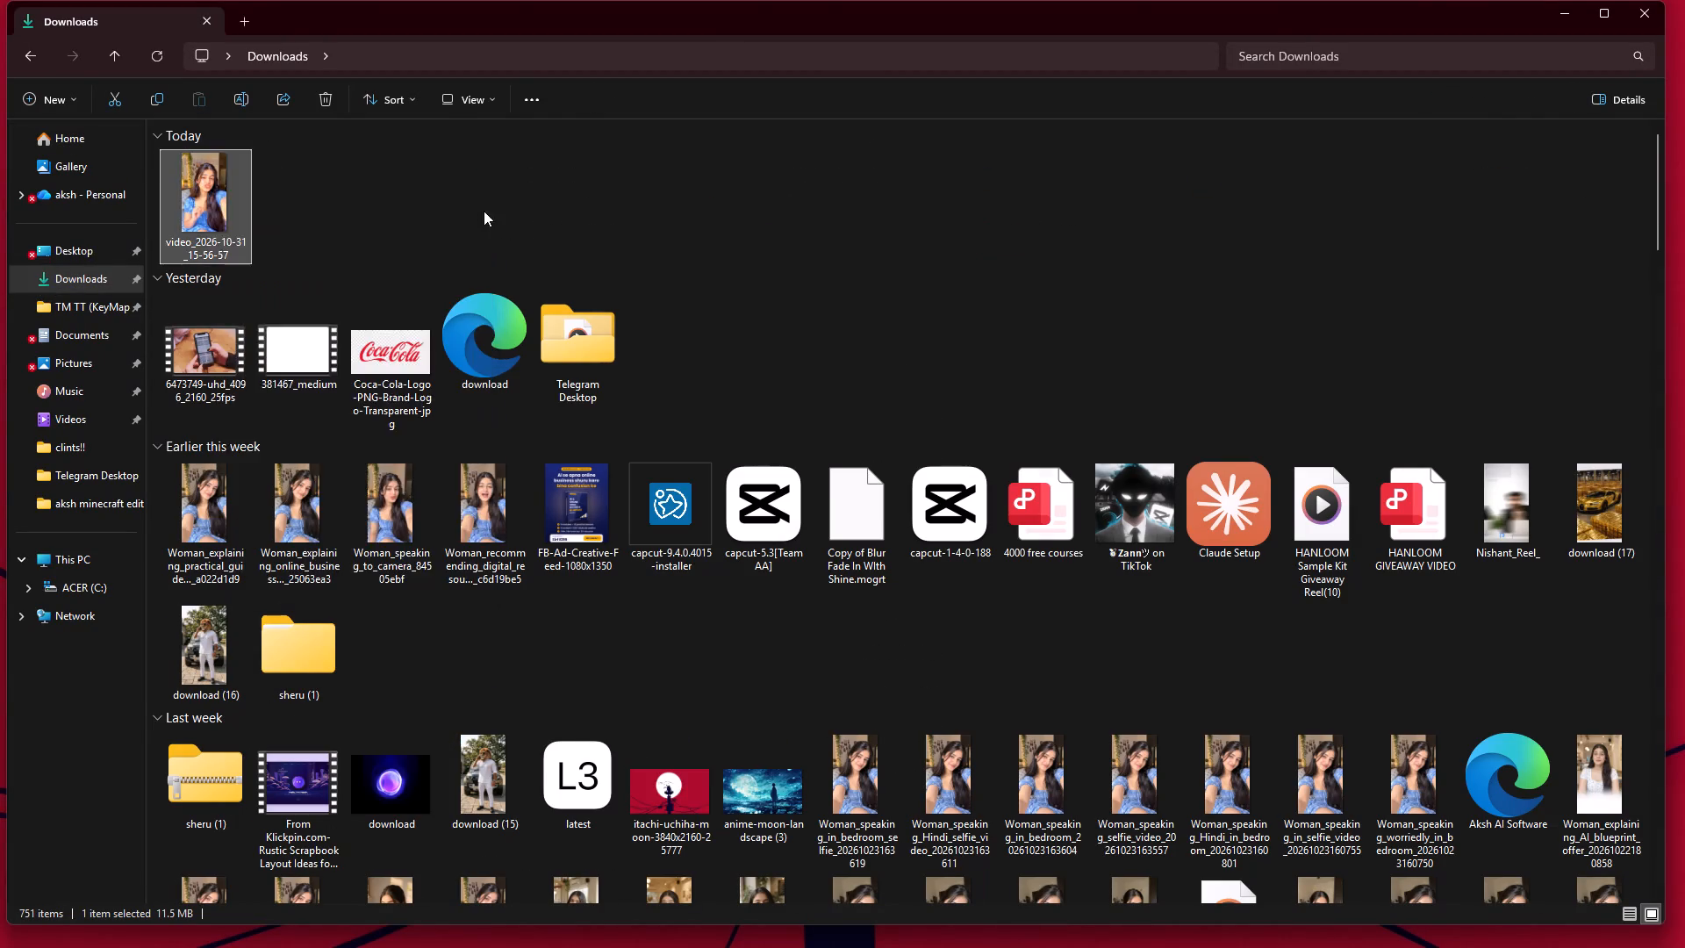
# Close the Downloads folder window.
pyautogui.click(1634, 10)
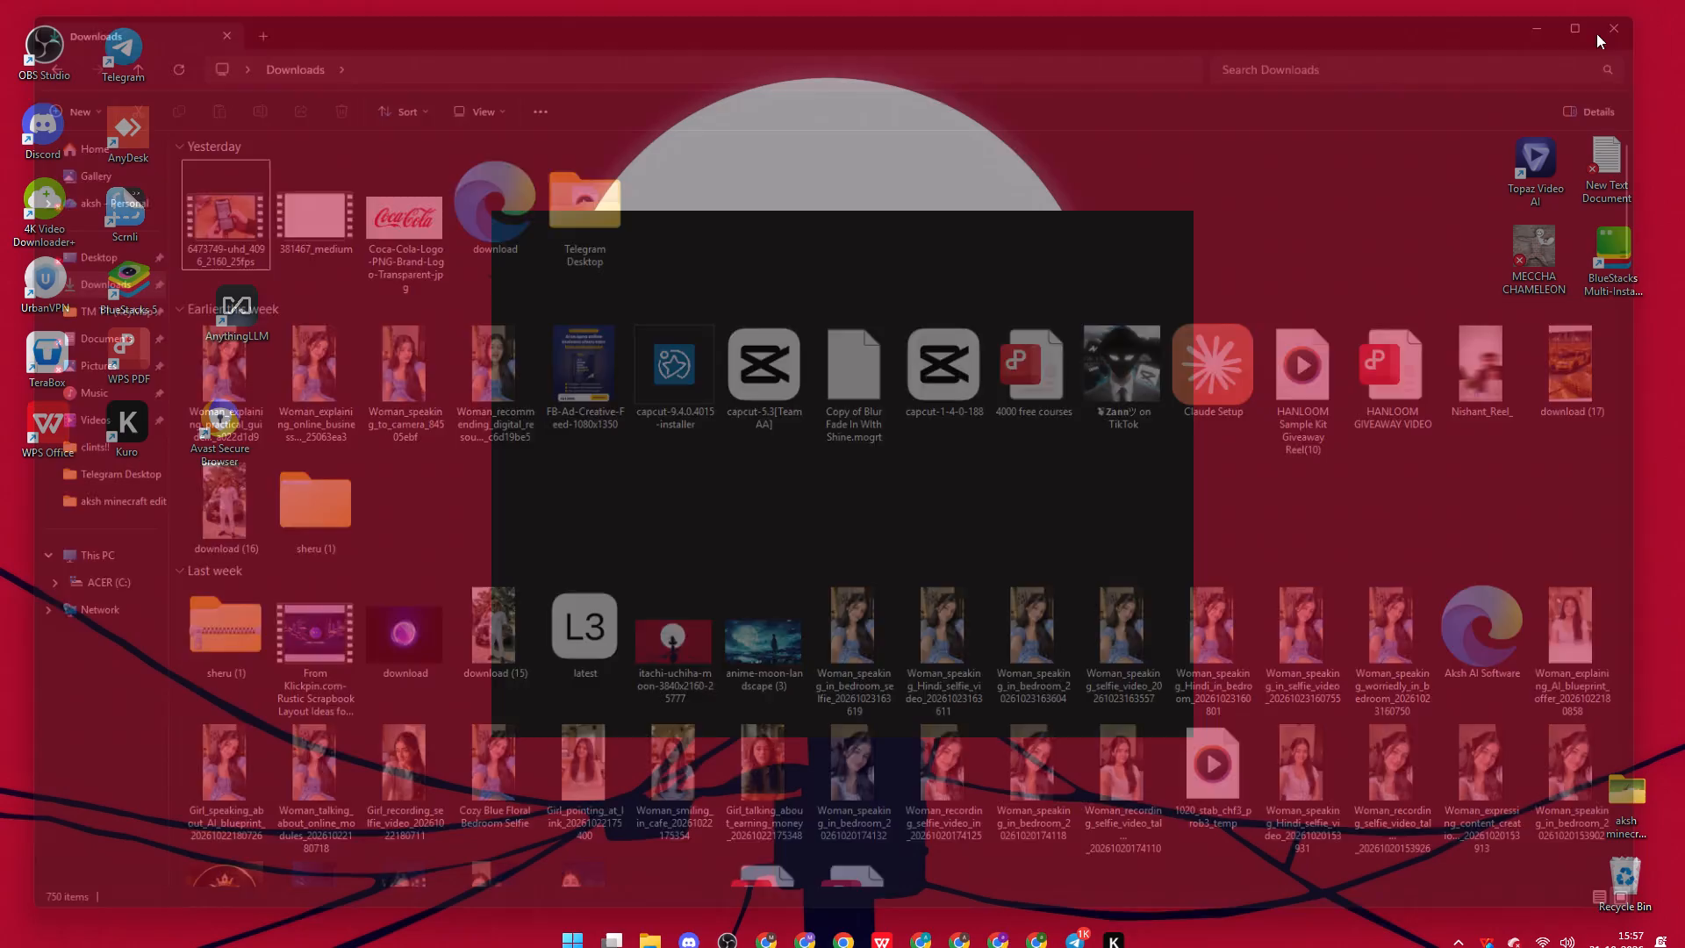
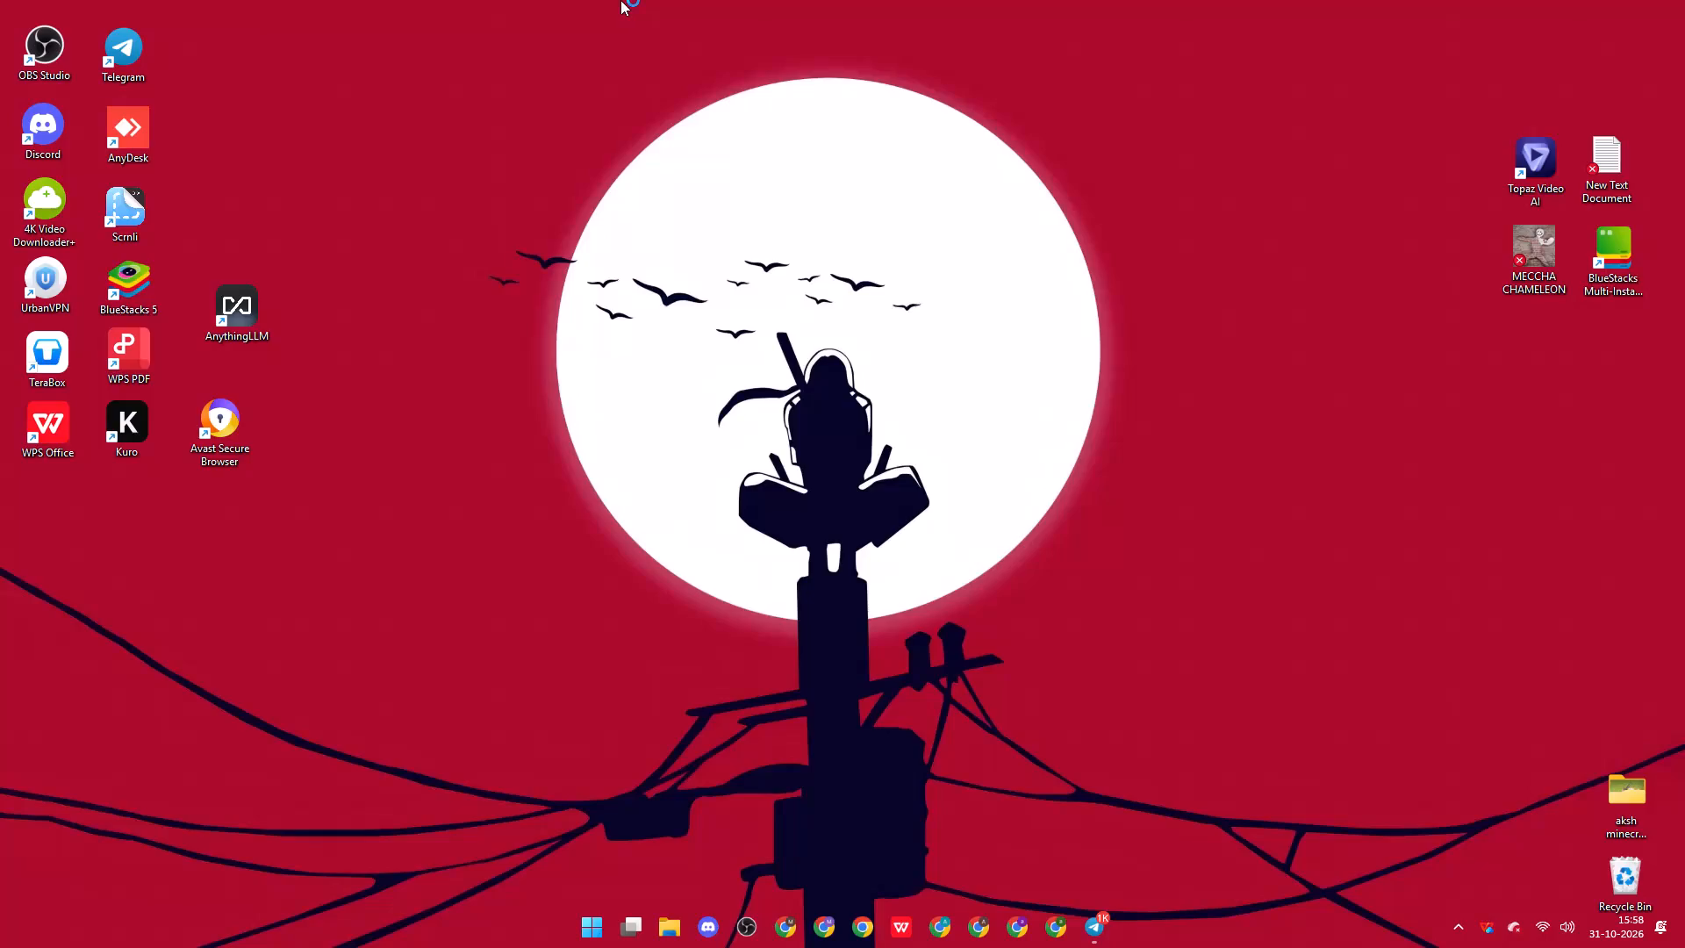
# Maximize the new Chrome window and reopen the recently closed Commerce Manager tab from the browsing history.
pyautogui.click(1323, 147)
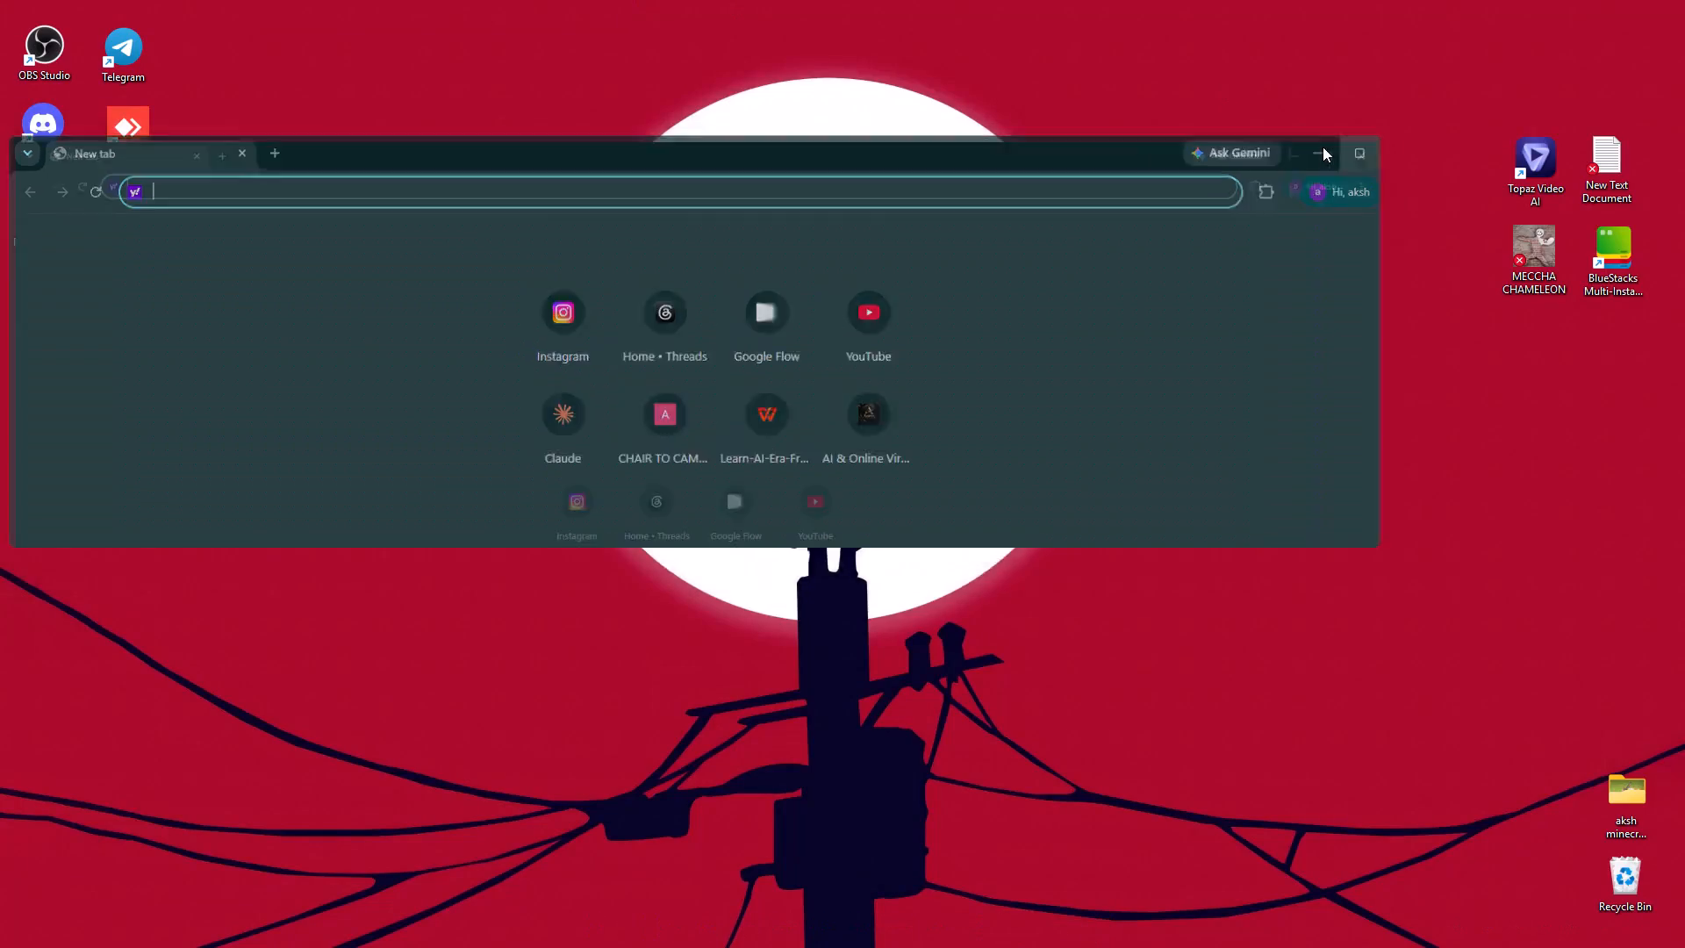
pyautogui.click(1667, 66)
pyautogui.click(1486, 237)
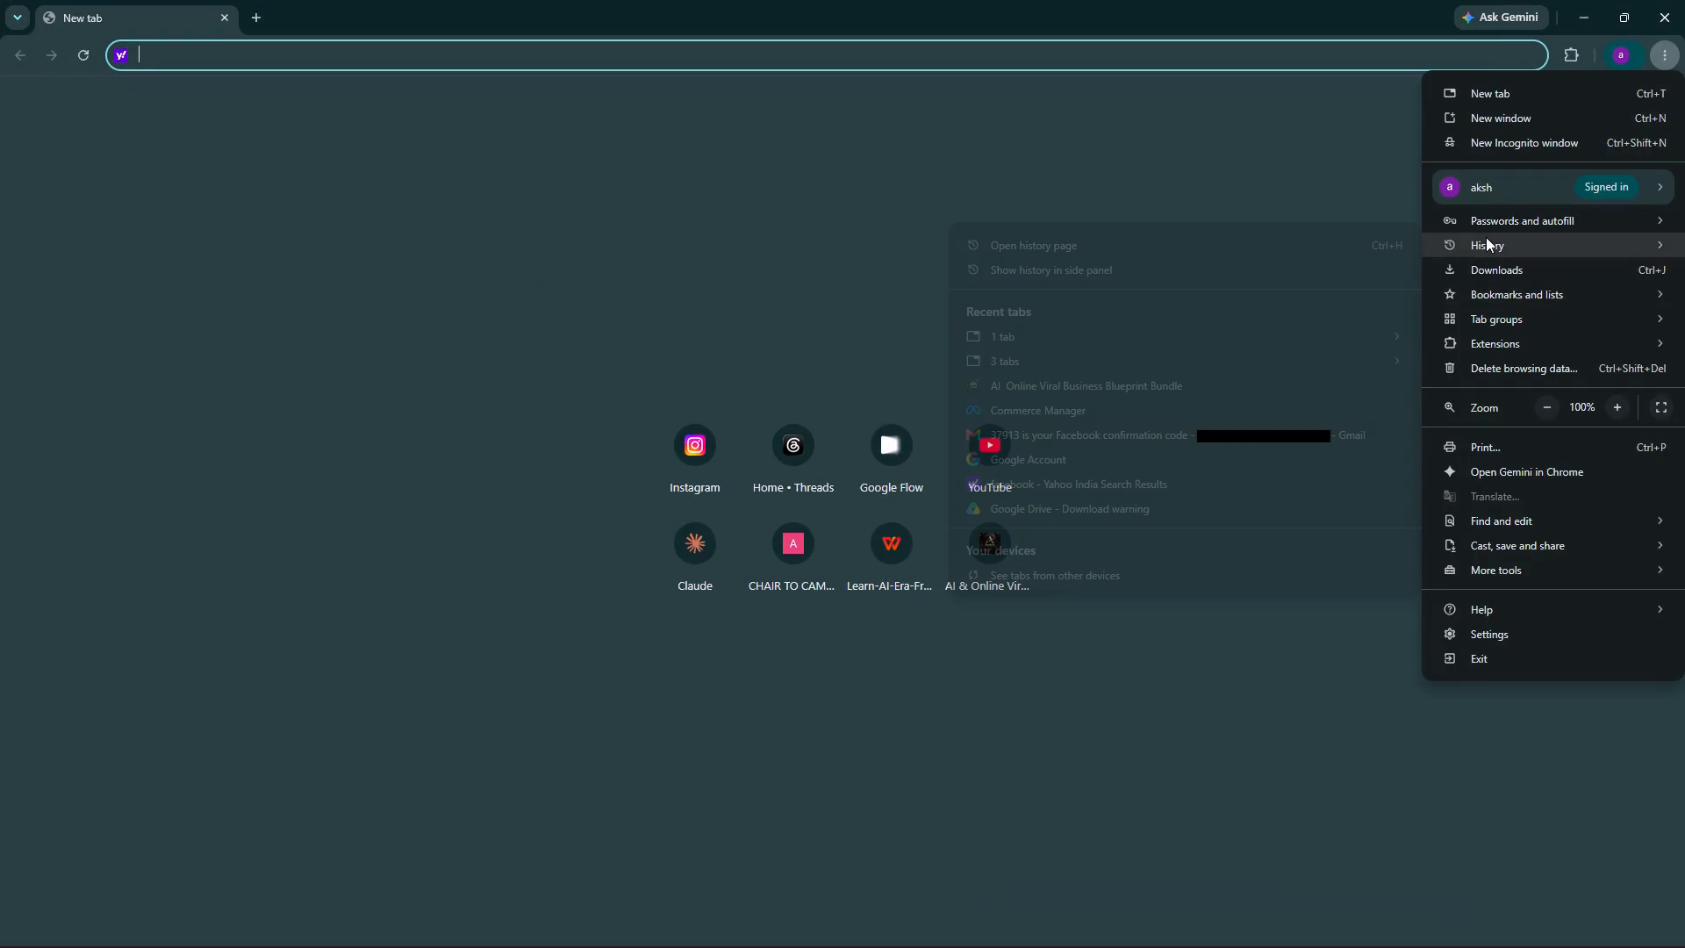
pyautogui.click(1166, 407)
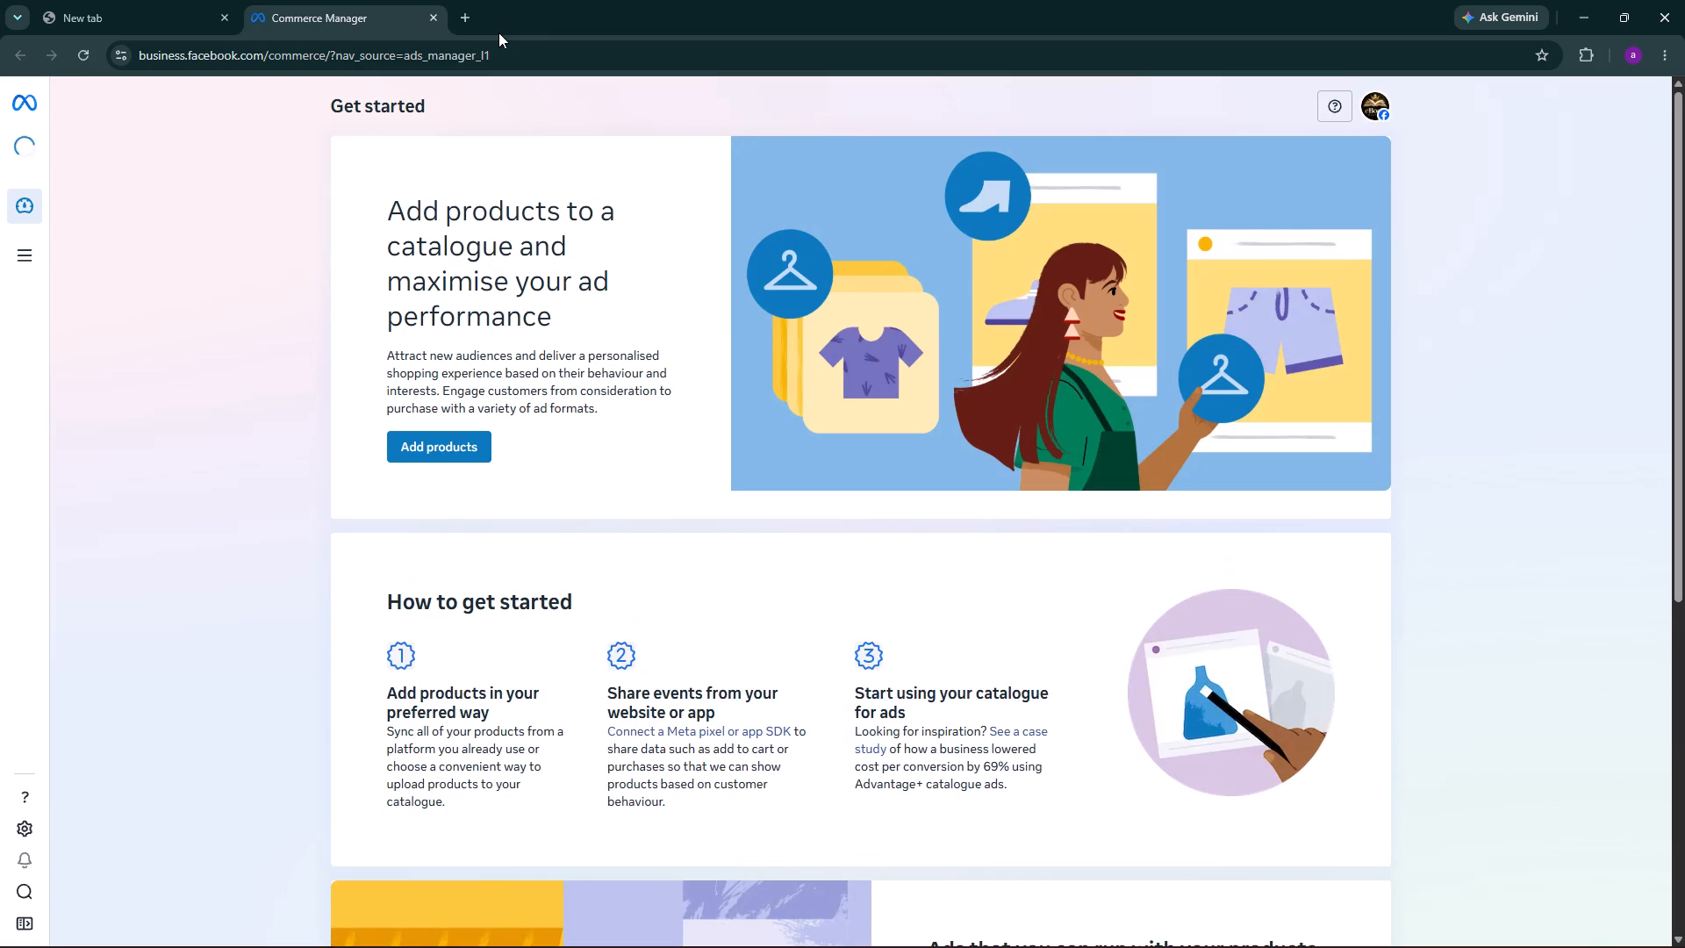
# Look through the Commerce Manager Get started page, including its setup steps and ad options.
pyautogui.scroll(-3, 661, 272)
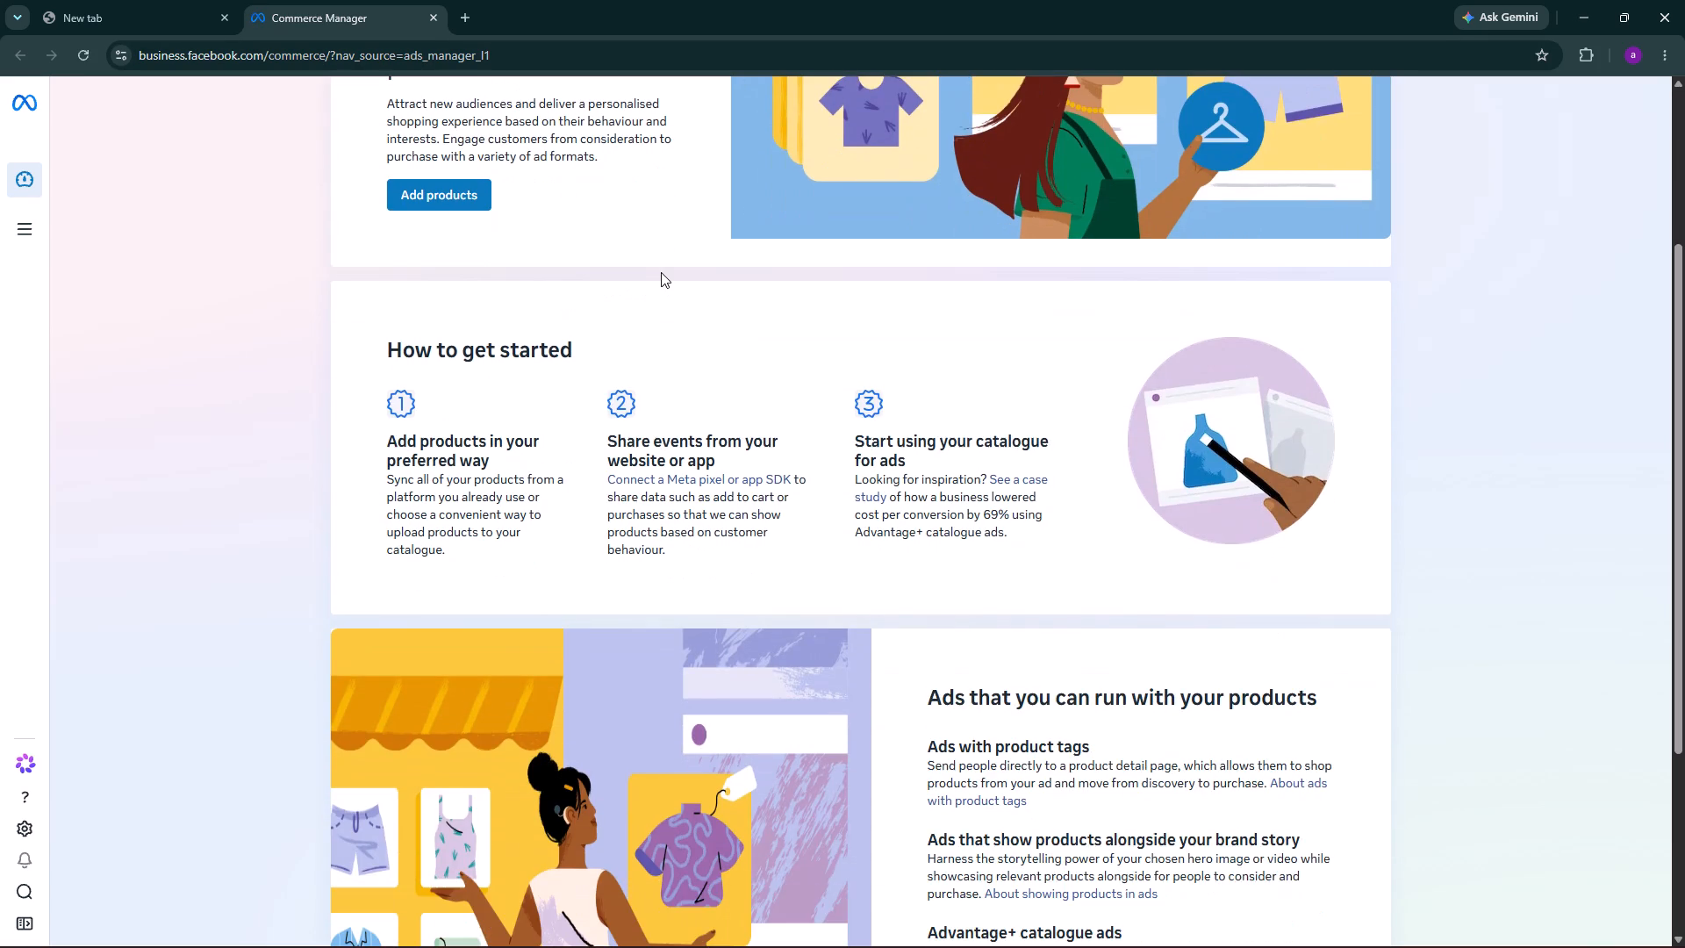
pyautogui.scroll(-12, 661, 272)
pyautogui.scroll(7, 661, 278)
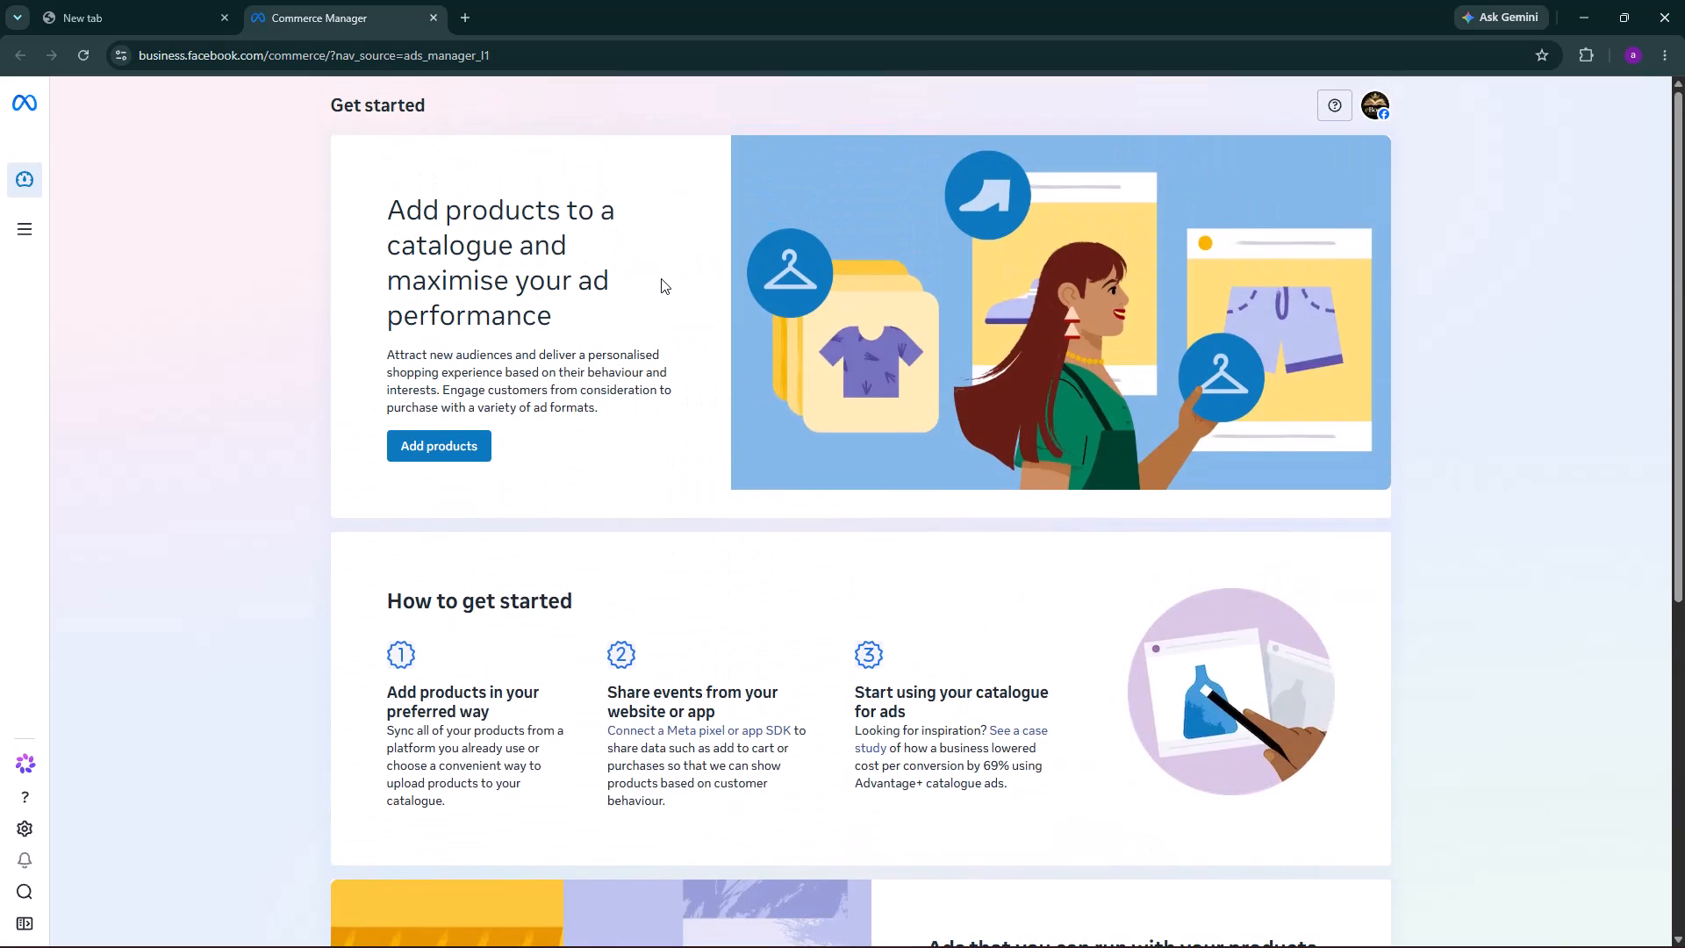
pyautogui.scroll(2, 661, 278)
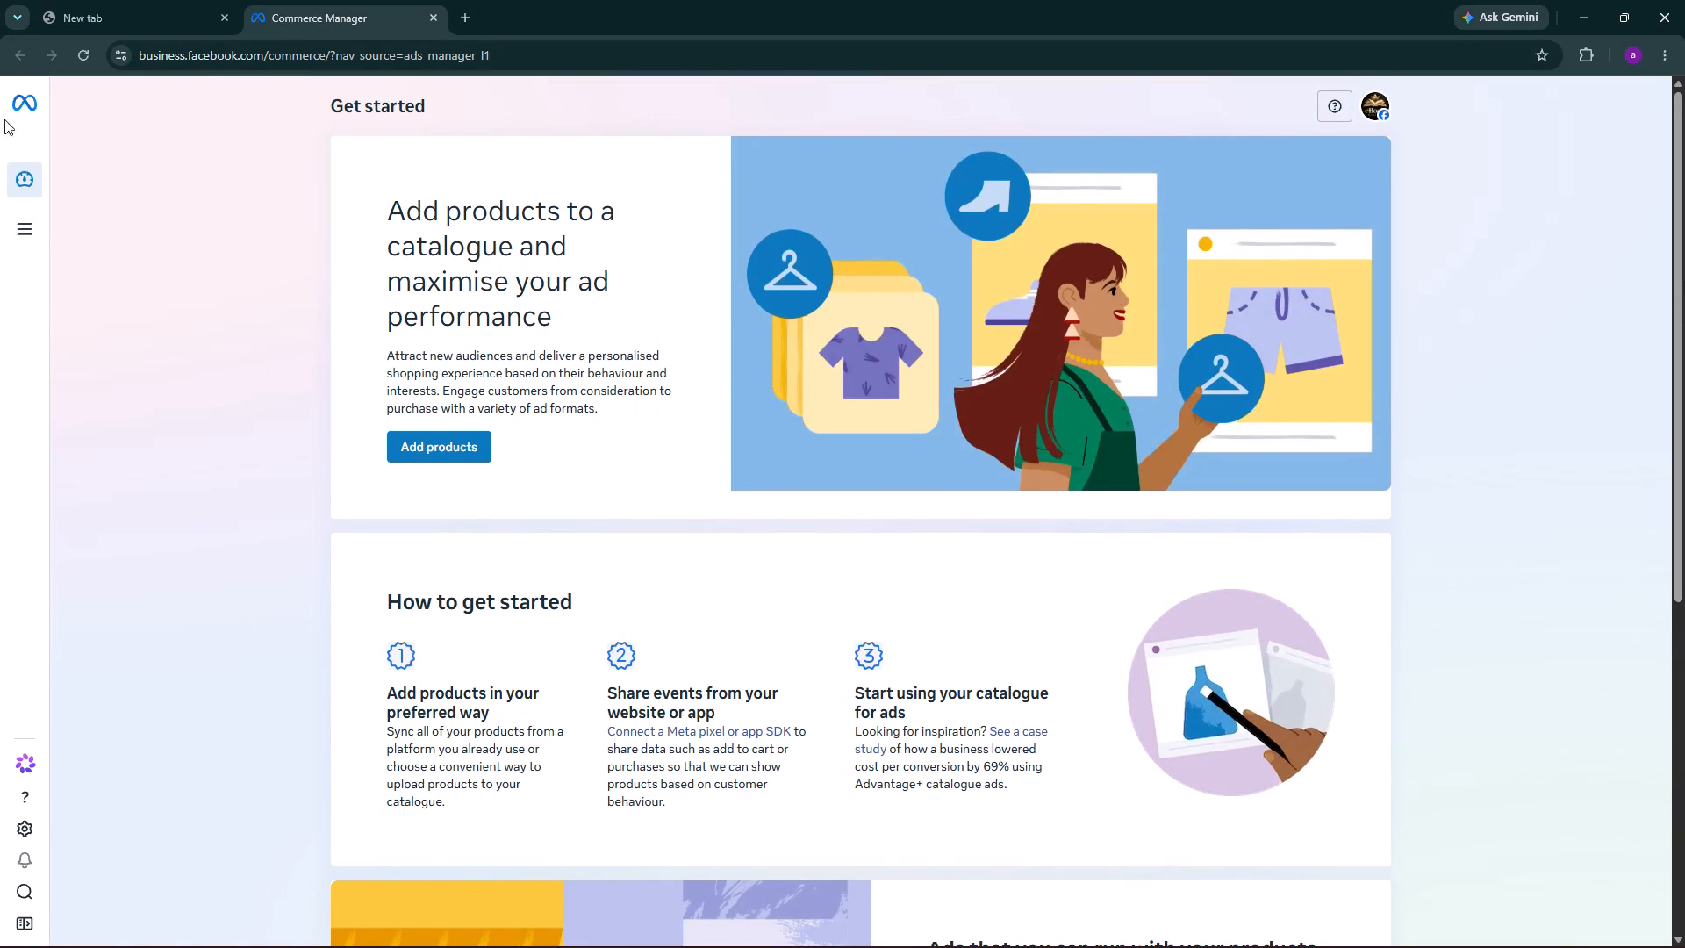
# Check the available business portfolios in Commerce Manager.
pyautogui.click(49, 154)
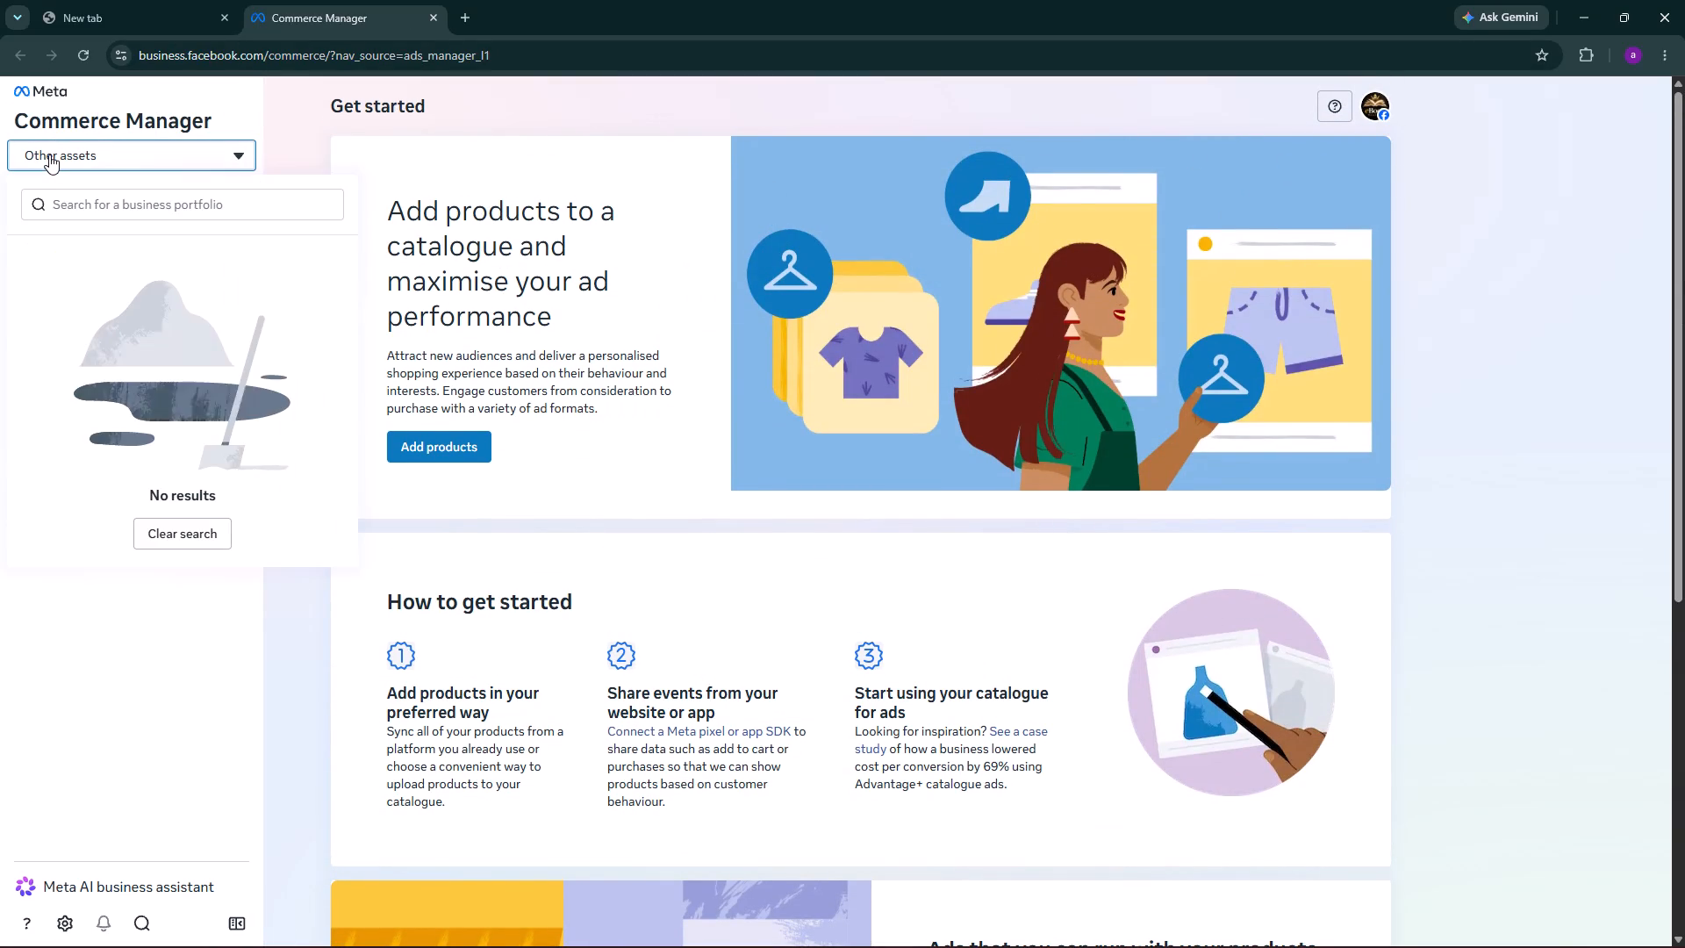
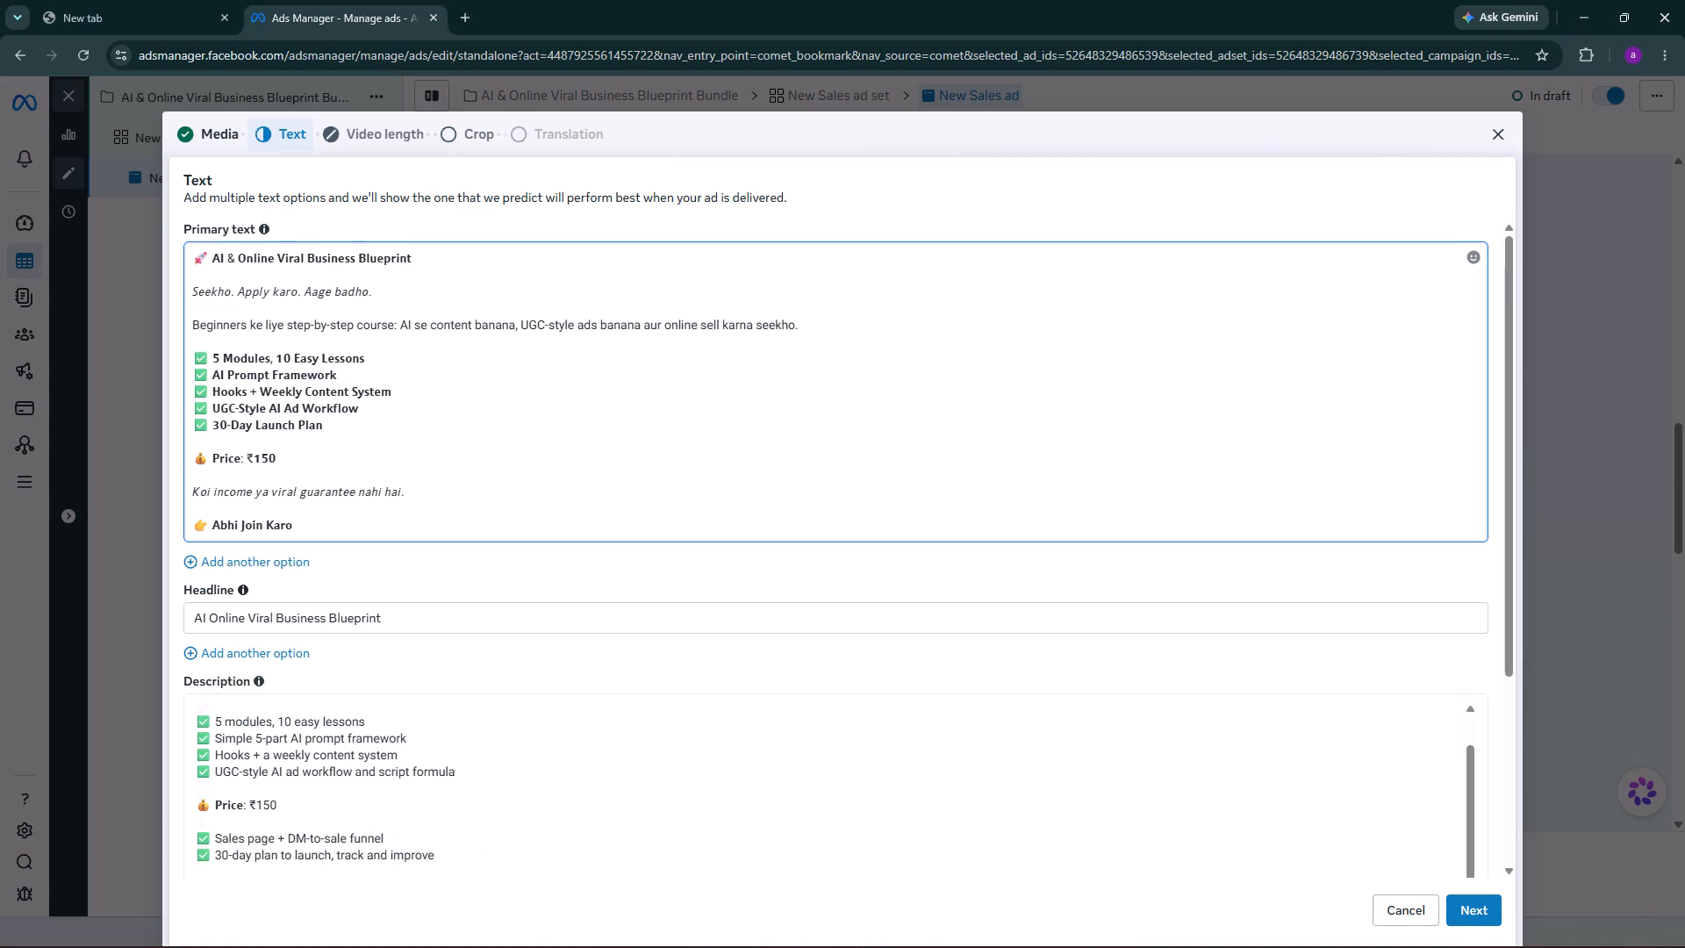
# Check the completed ad text and continue past the video length stage, without shorter versions, to the media crop stage.
pyautogui.scroll(-2, 533, 499)
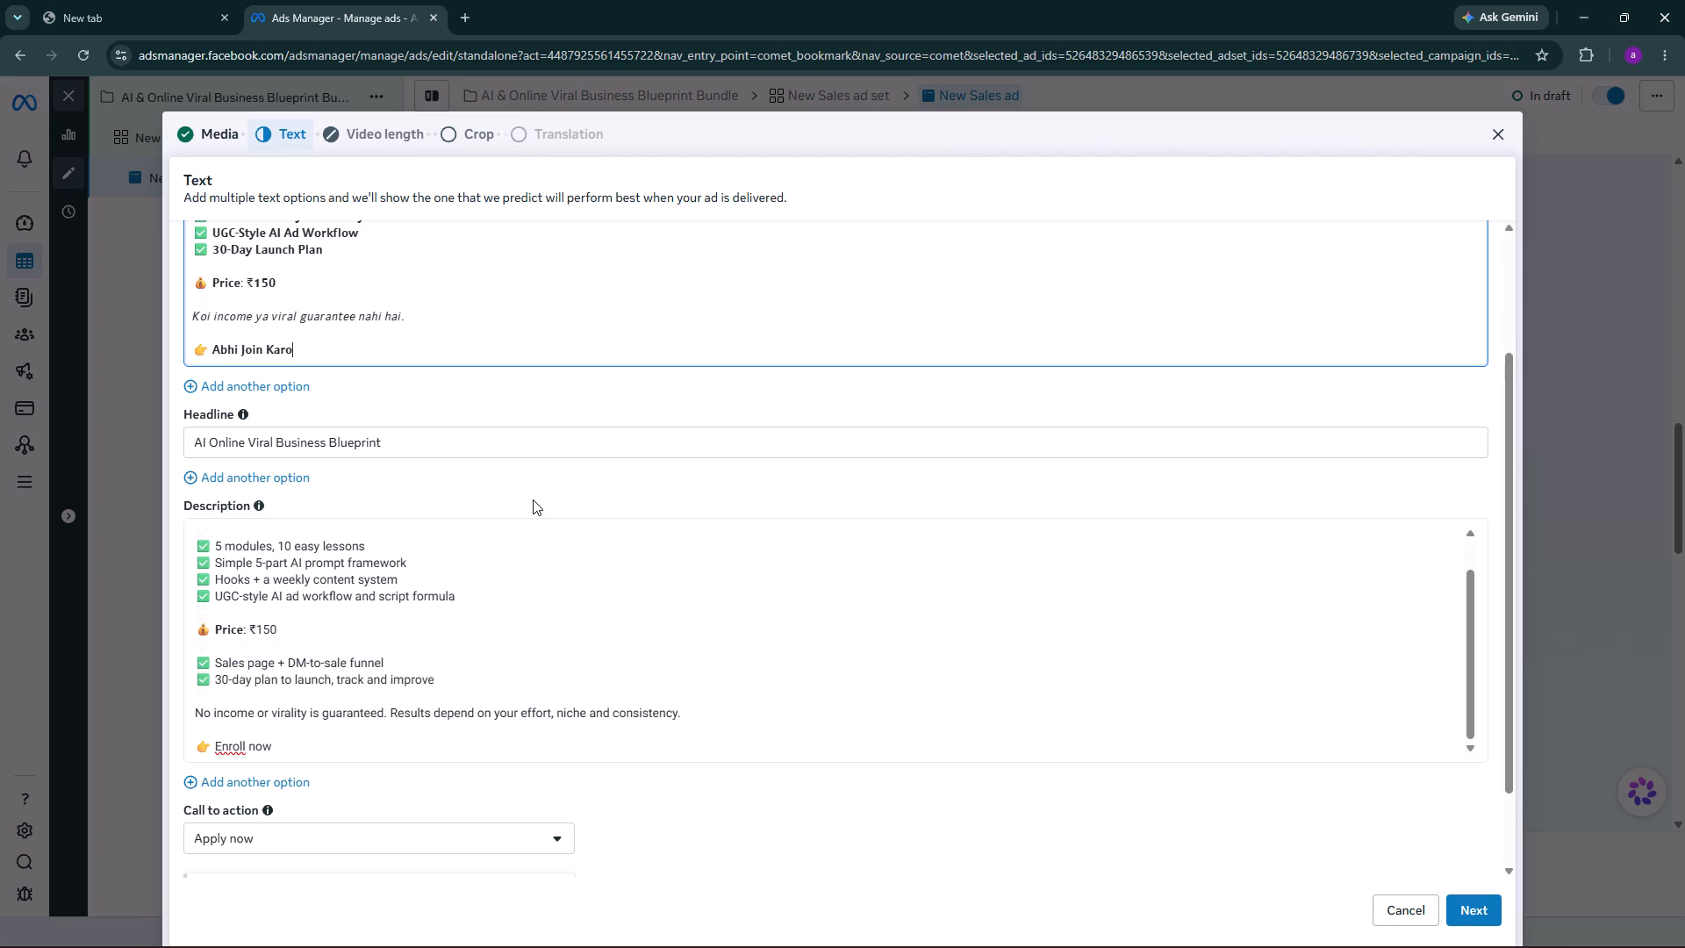
pyautogui.scroll(4, 533, 499)
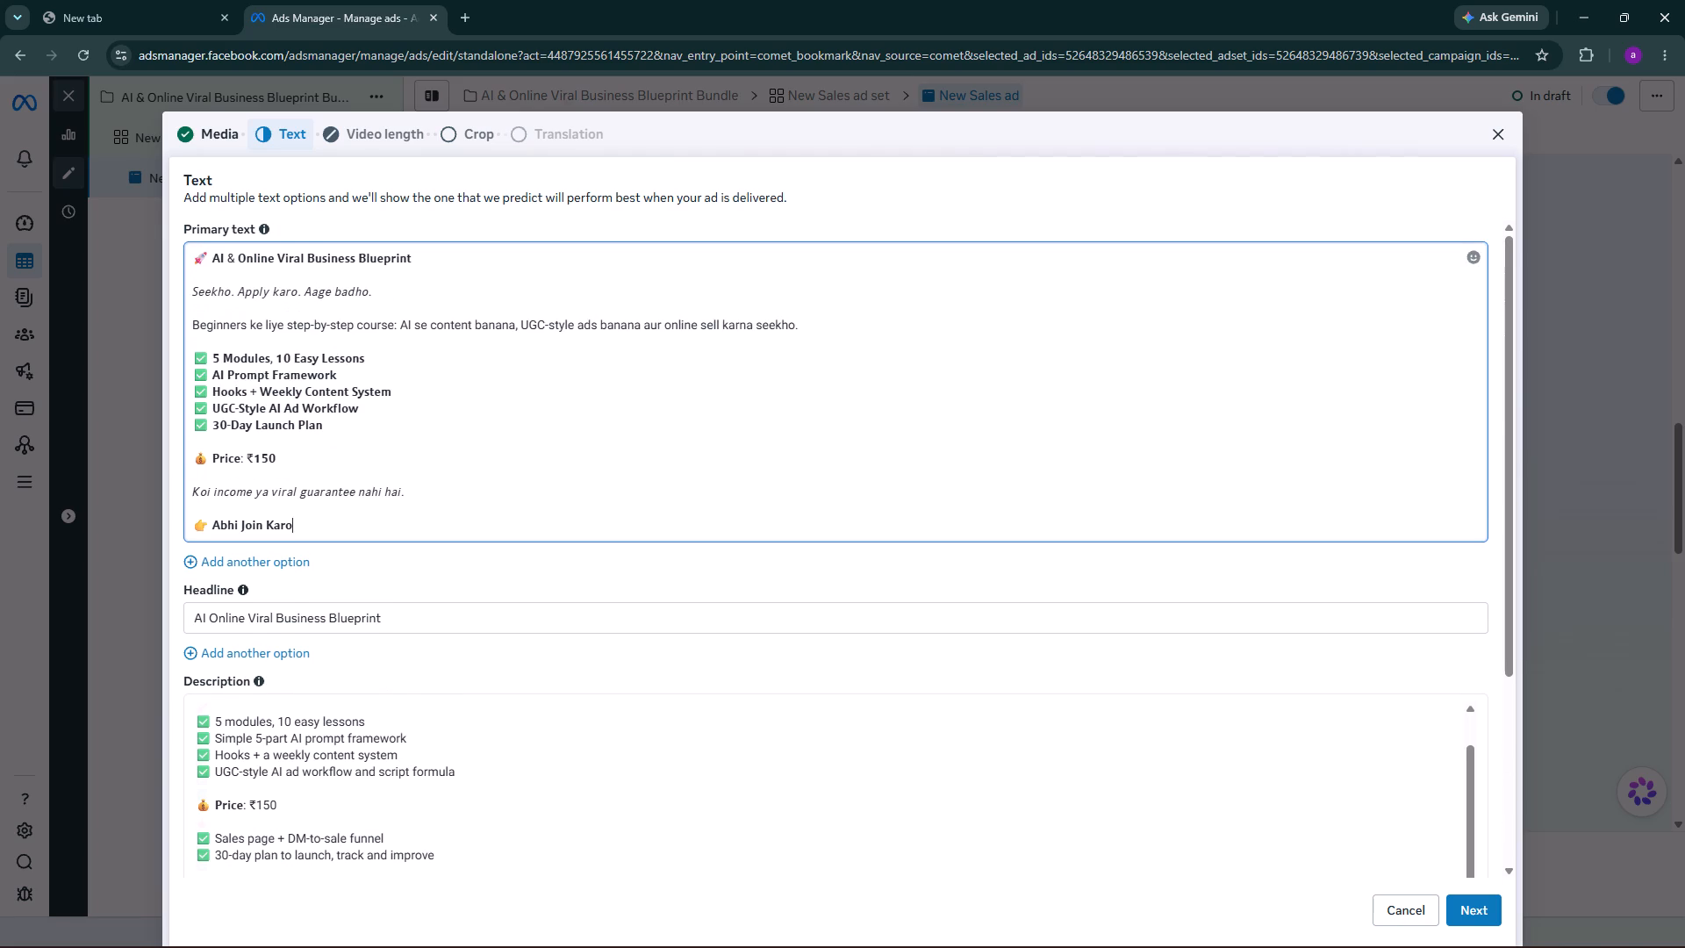
pyautogui.scroll(-5, 899, 663)
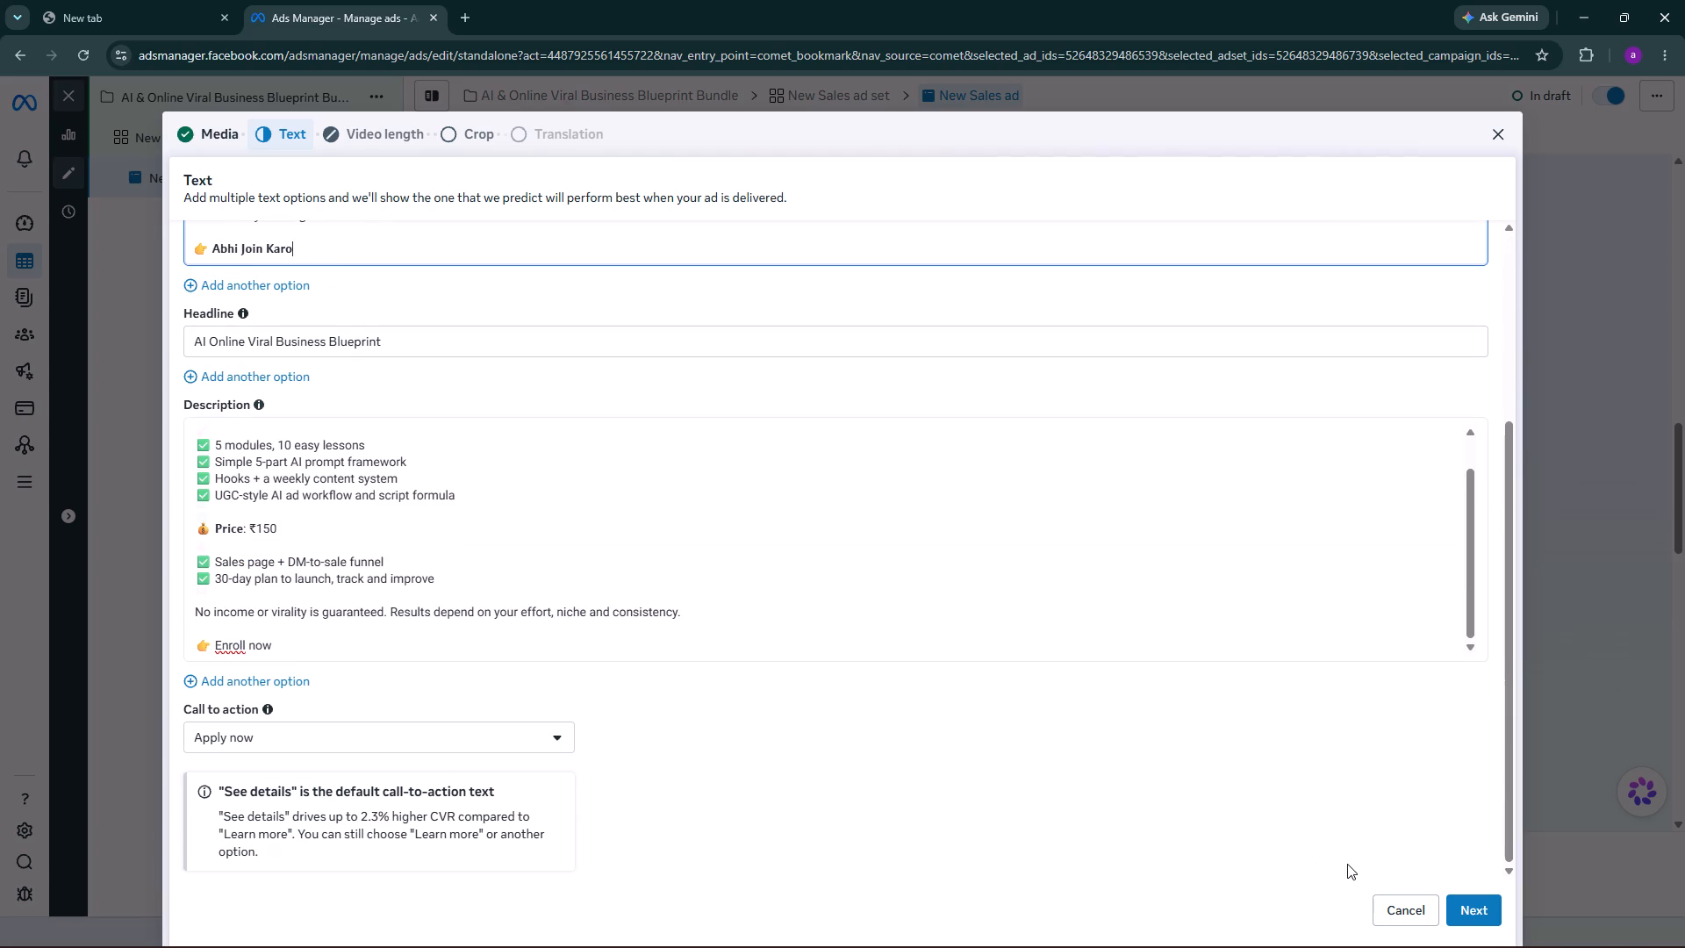
pyautogui.click(1478, 906)
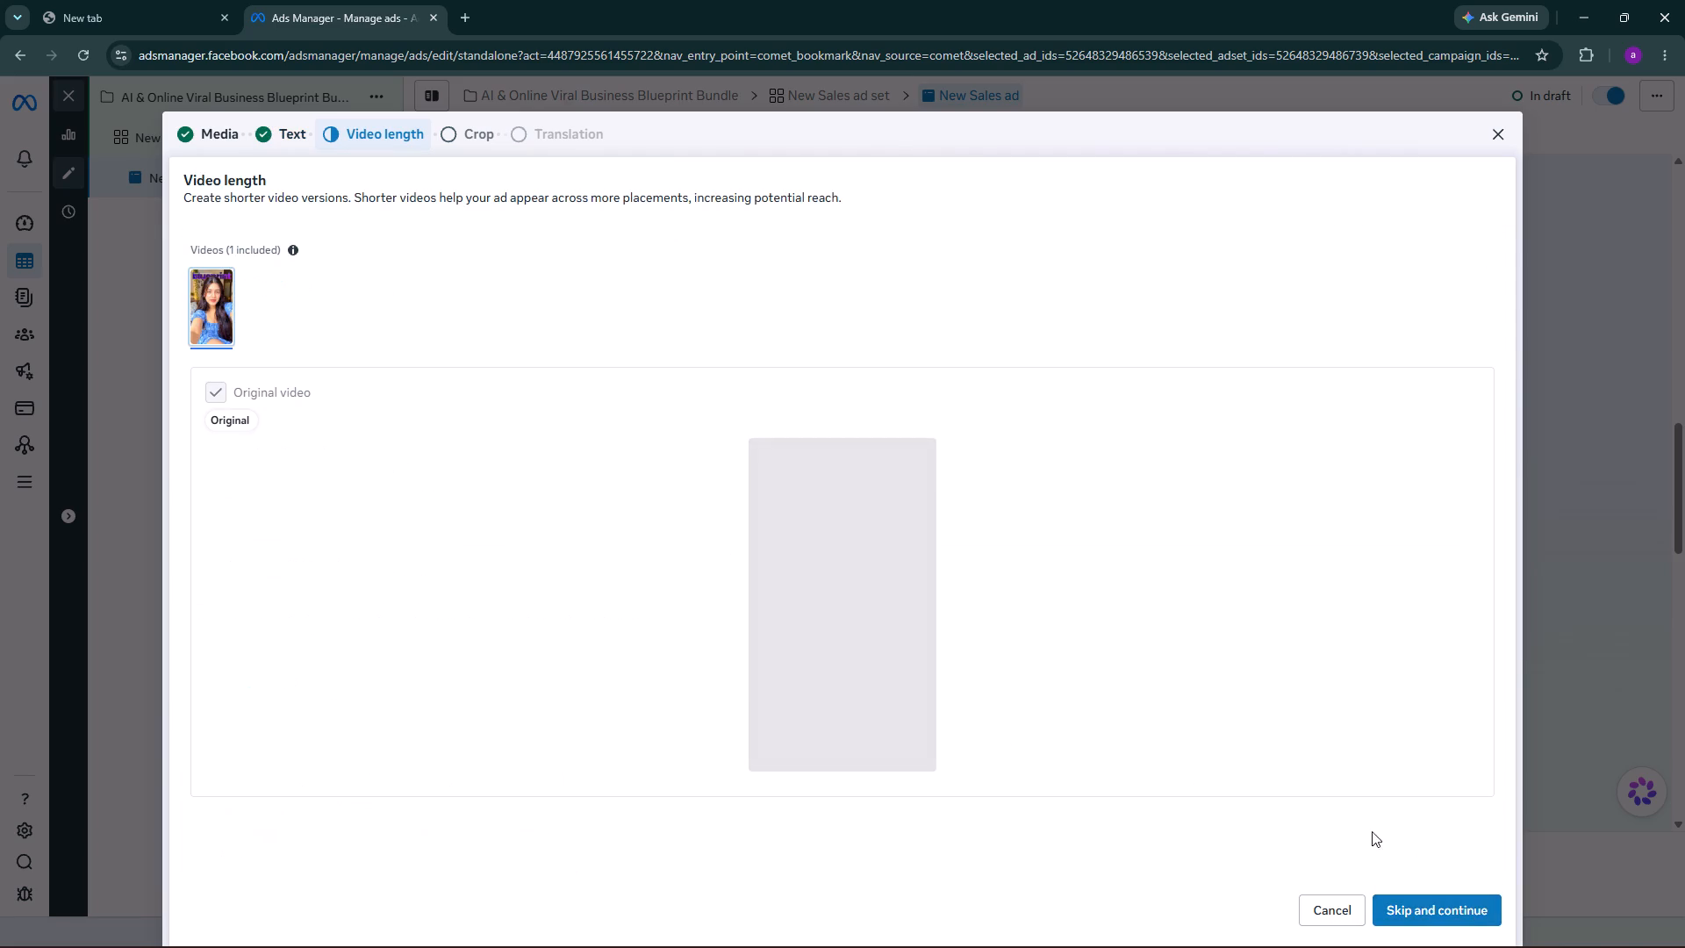
pyautogui.scroll(-1, 1157, 723)
pyautogui.click(1475, 903)
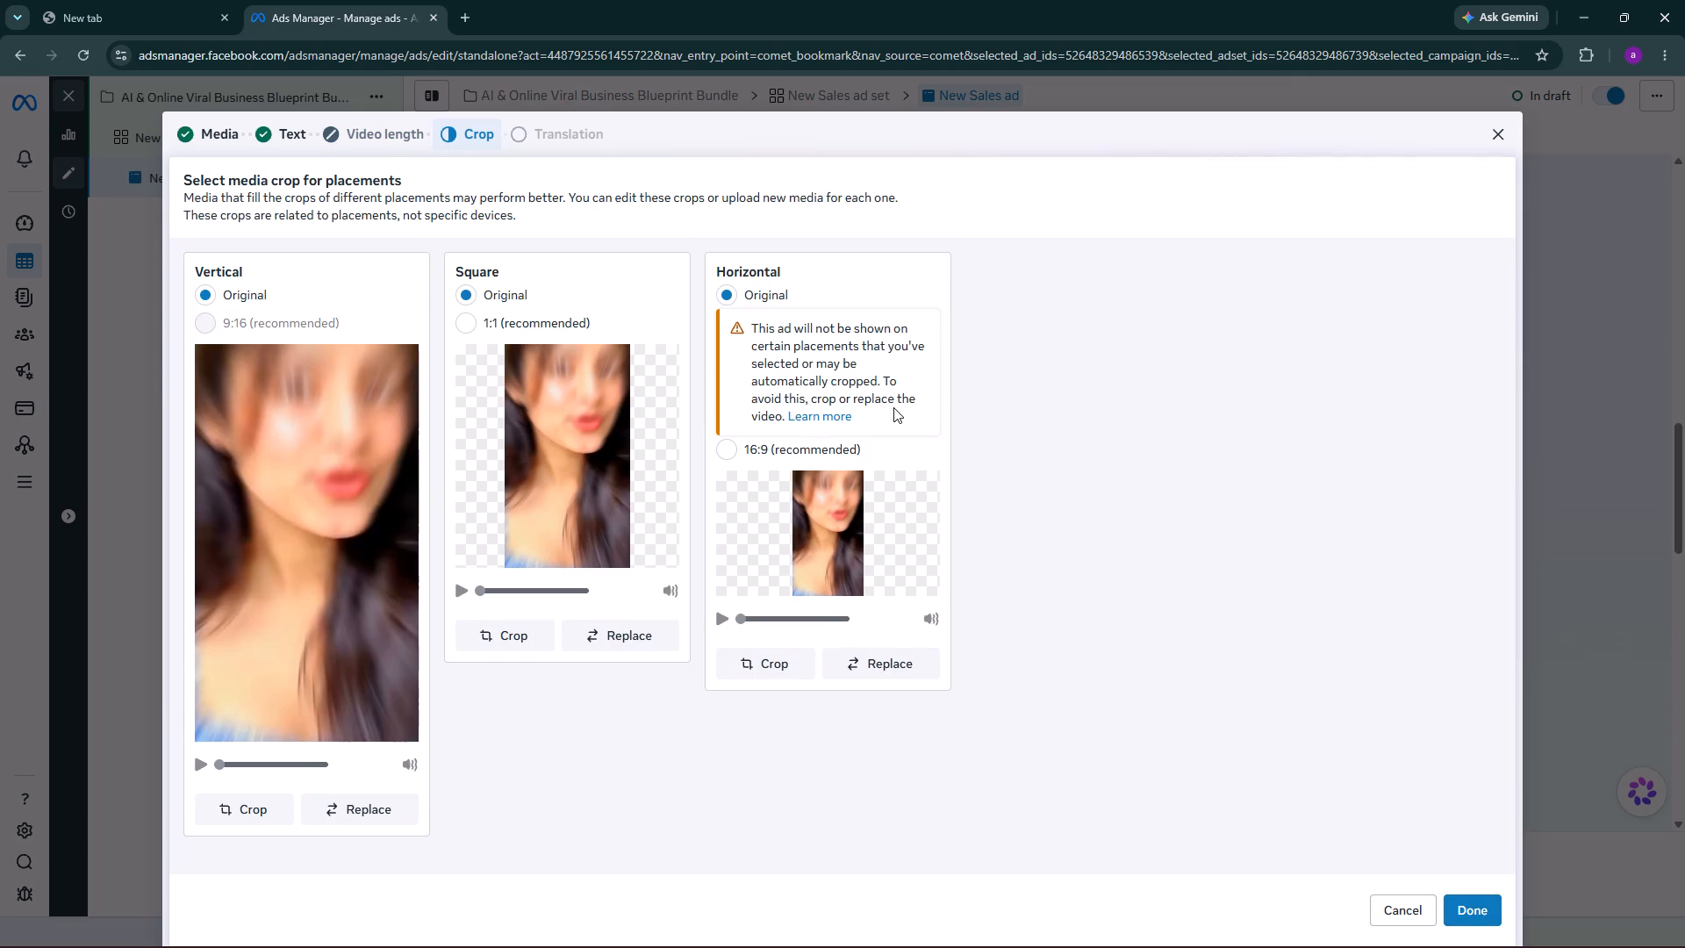
# Play the preview of the ad video in the horizontal placement.
pyautogui.click(723, 622)
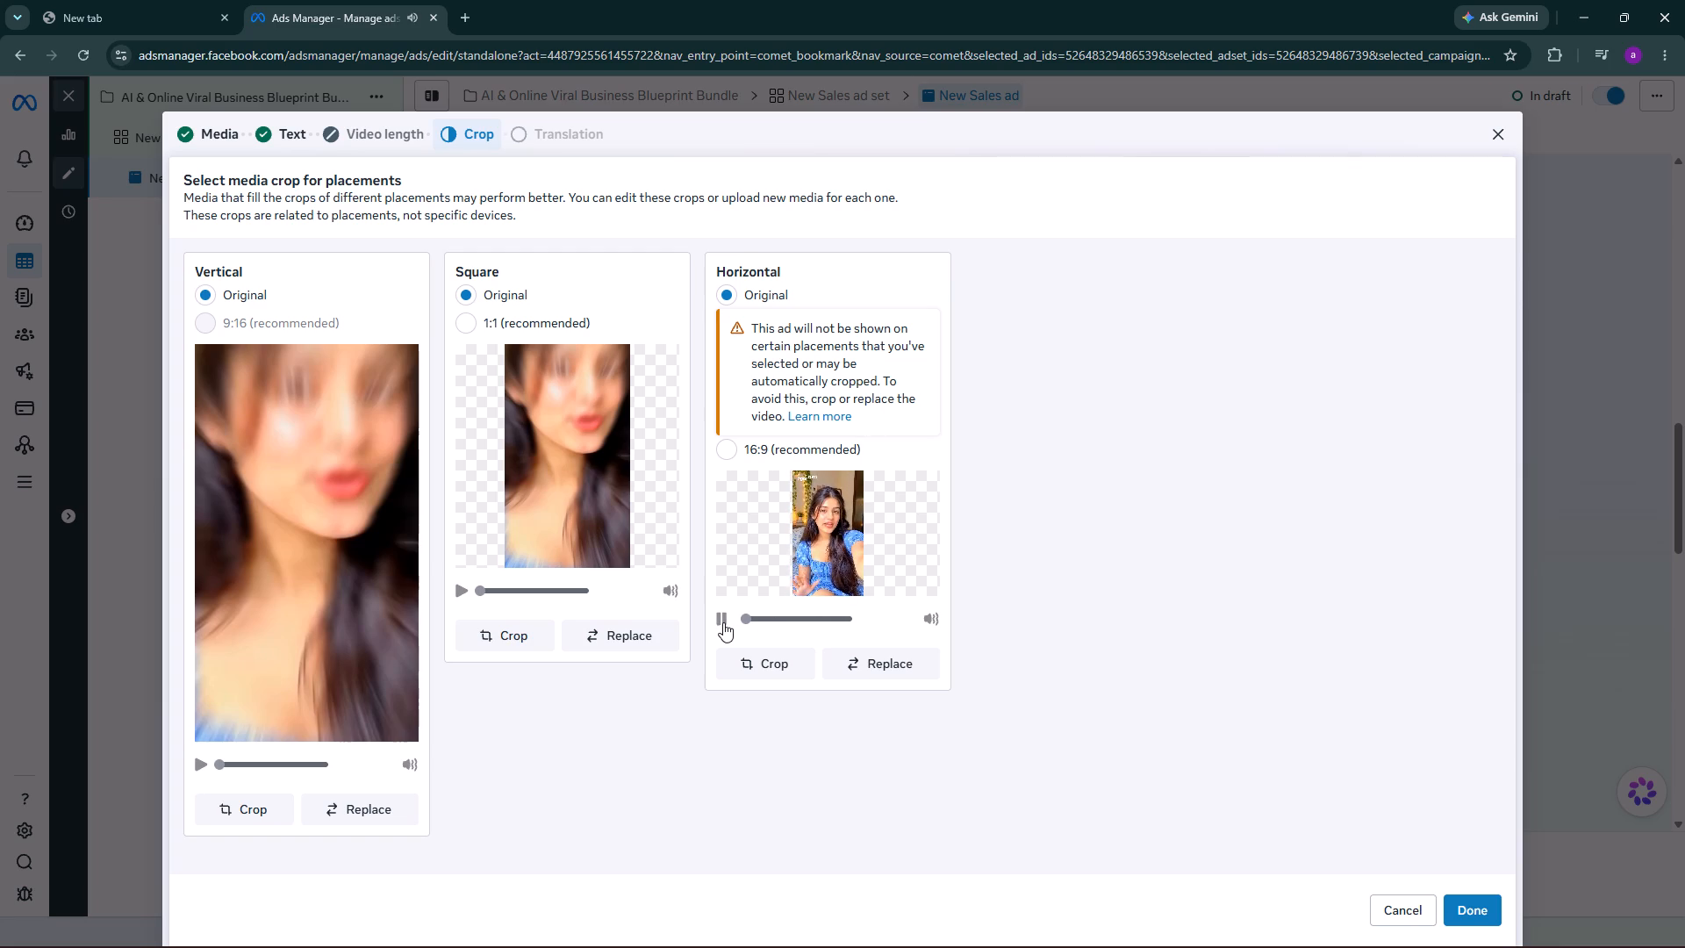
# Pause the horizontal placement's video preview and play the vertical placement's preview.
pyautogui.click(723, 622)
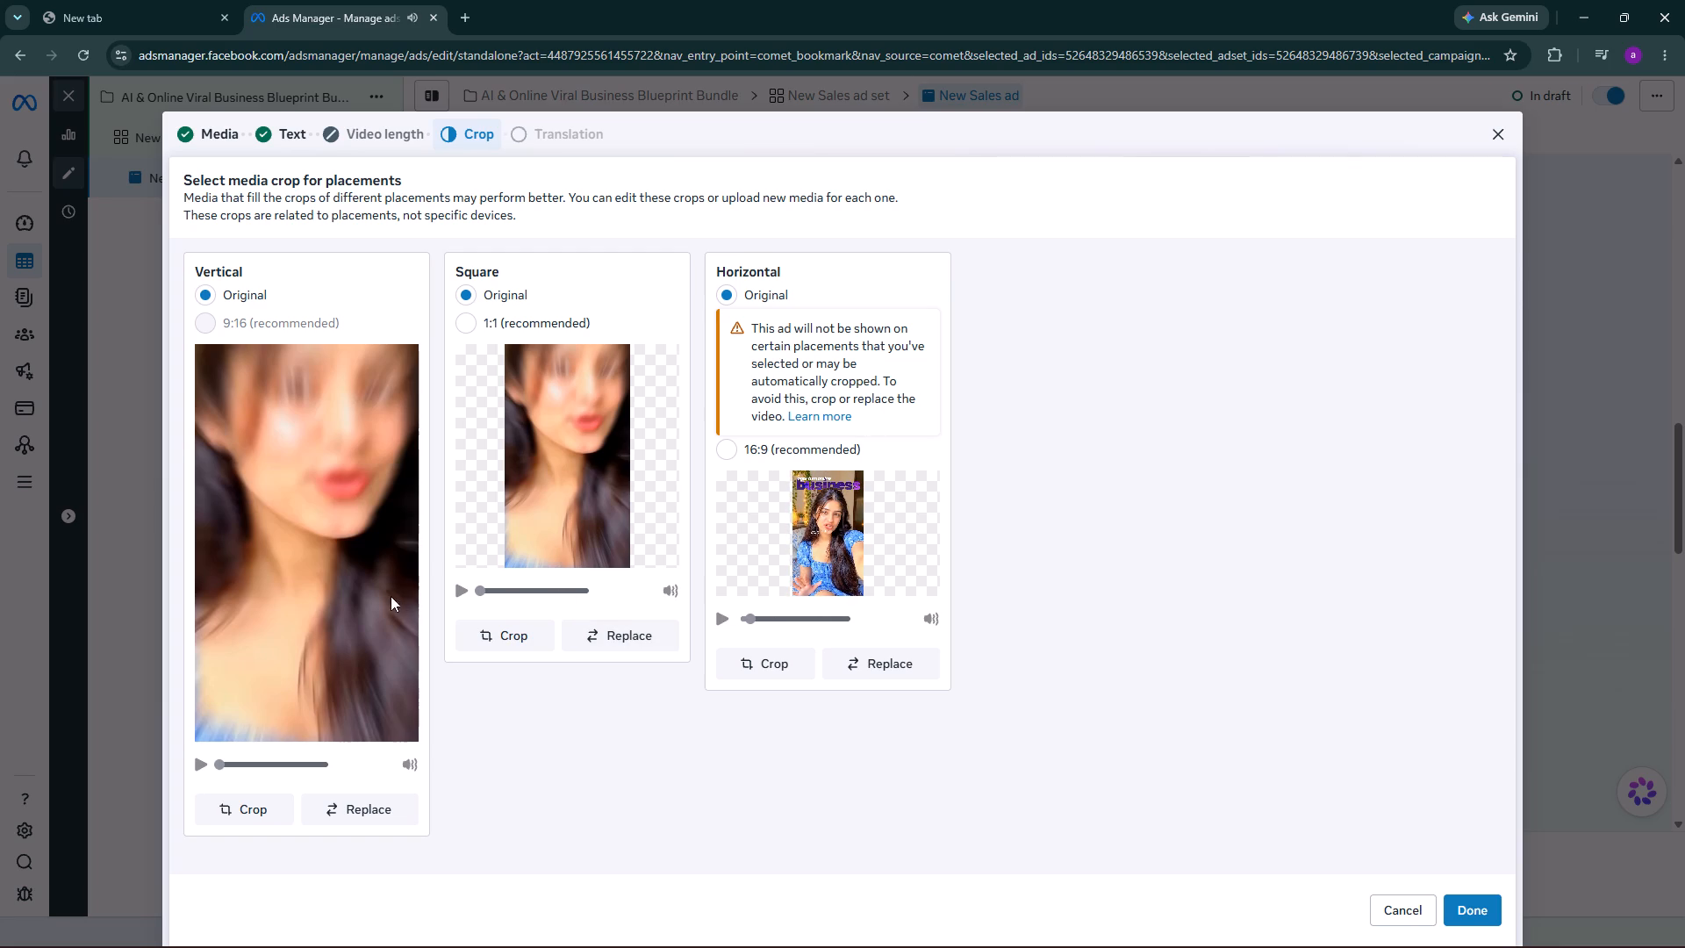
pyautogui.click(287, 240)
pyautogui.click(194, 760)
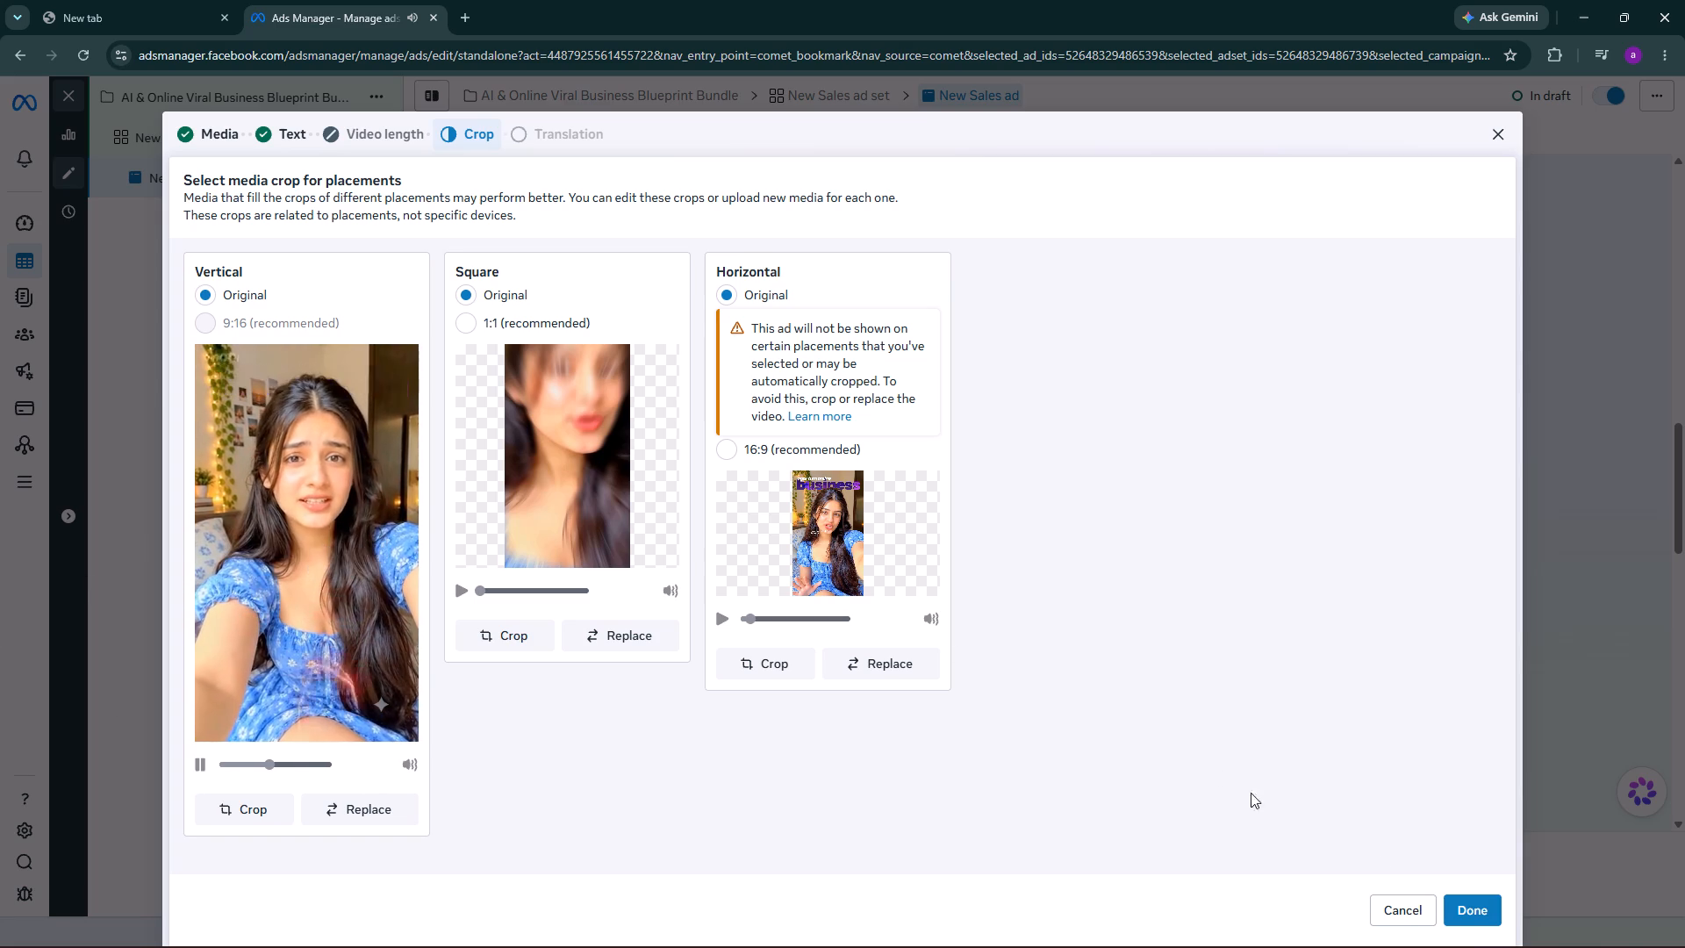
# Finish the ad's media setup, keeping the original crop for the vertical, square and horizontal placements.
pyautogui.click(1495, 917)
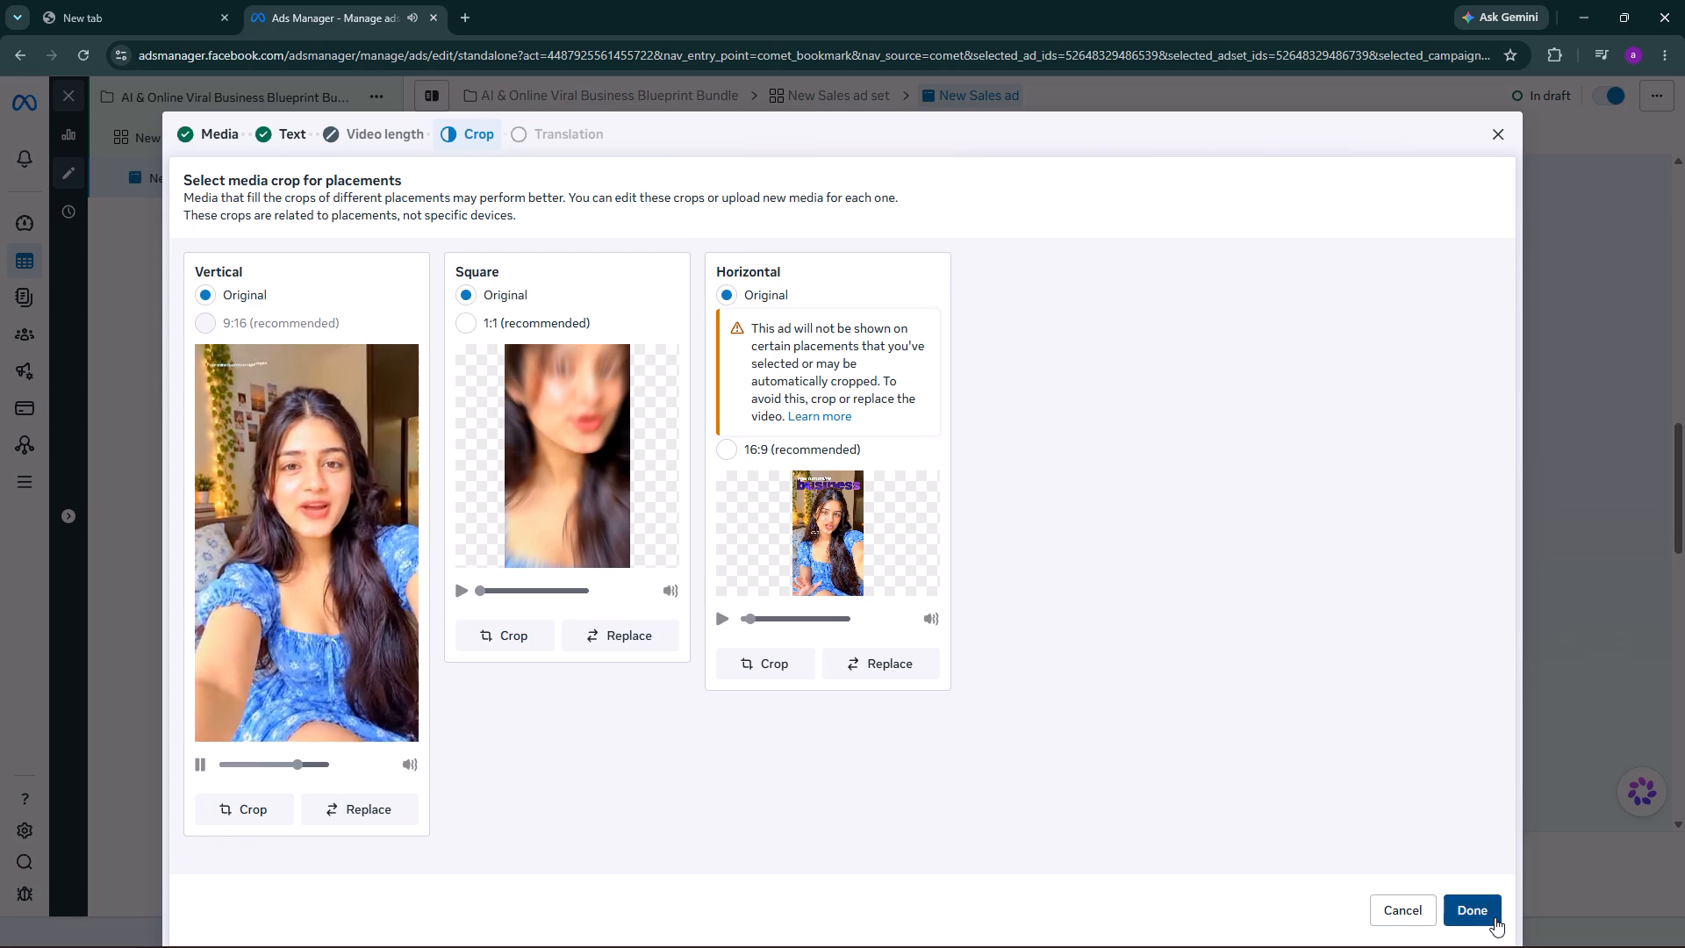
pyautogui.click(1482, 912)
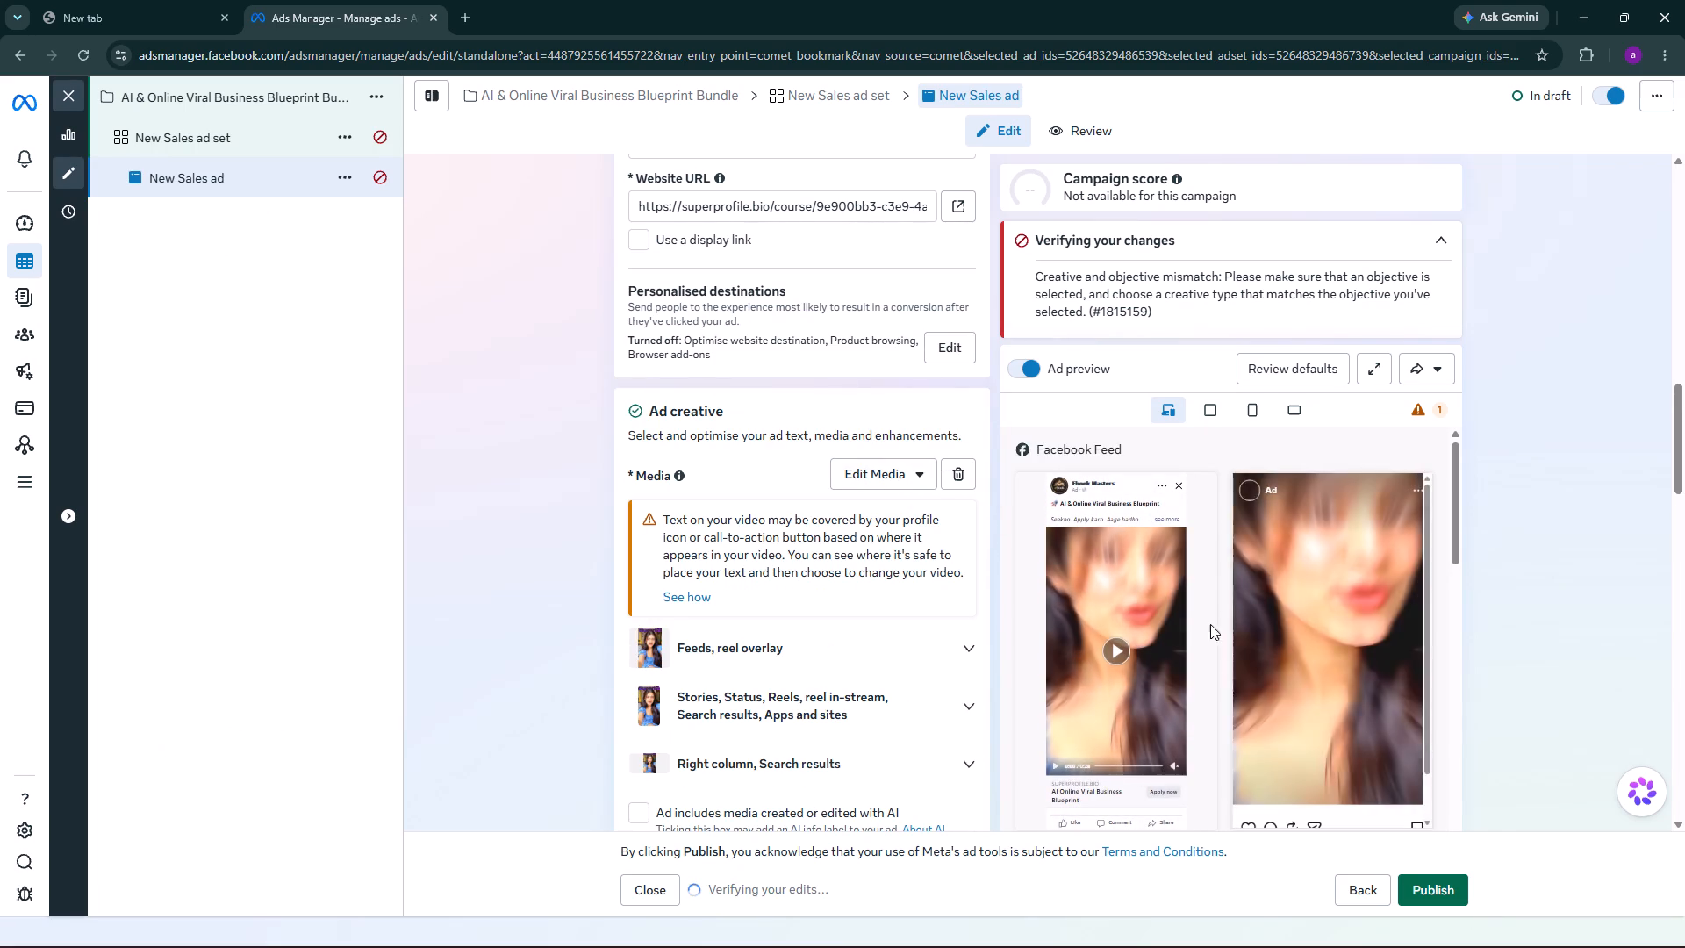
# Look over the ad creative's media section and the first placement previews of the ad.
pyautogui.scroll(-3, 1149, 377)
pyautogui.scroll(-1, 1111, 445)
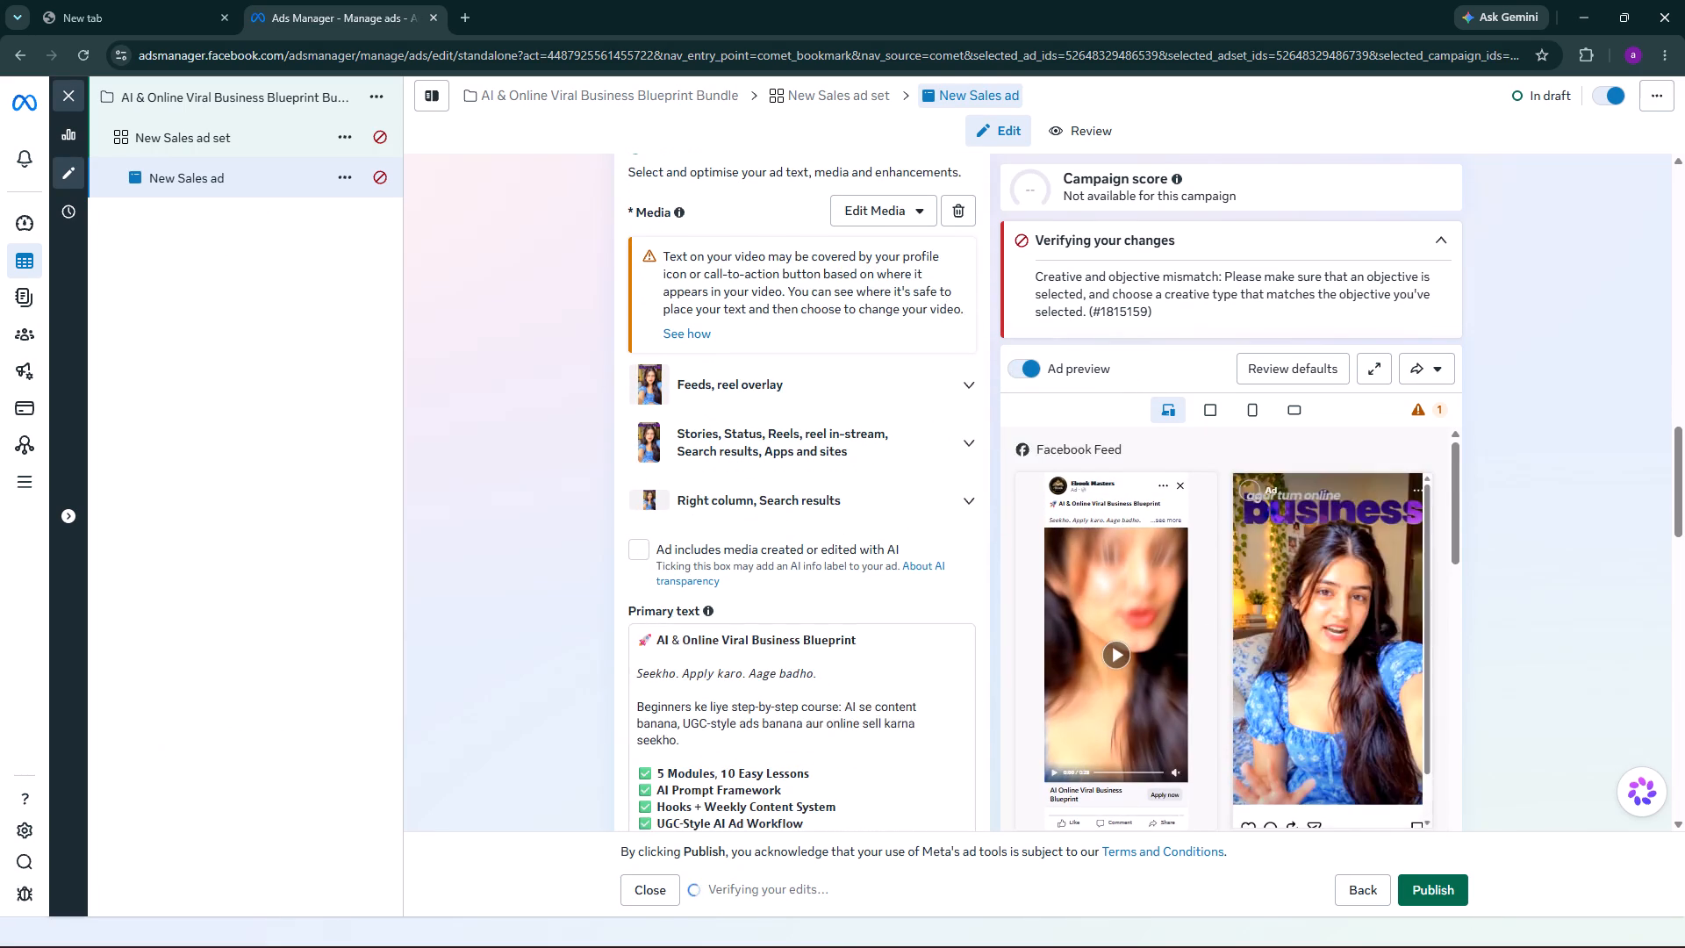
pyautogui.scroll(-2, 1095, 449)
pyautogui.scroll(1, 1308, 618)
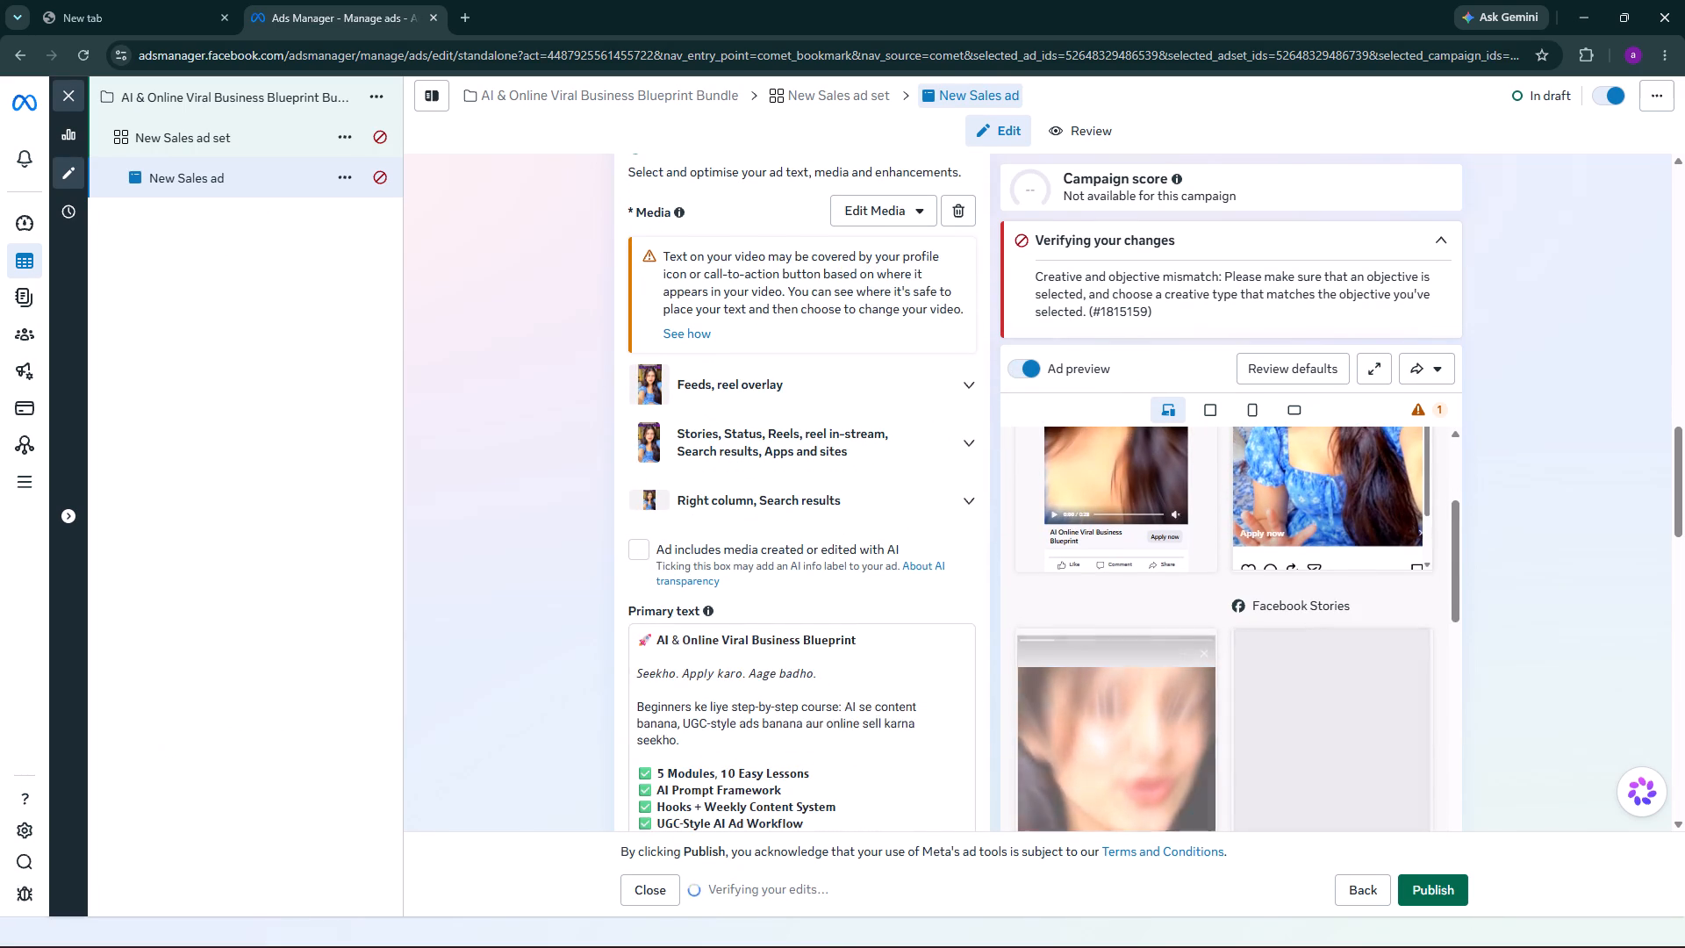
pyautogui.scroll(4, 1308, 618)
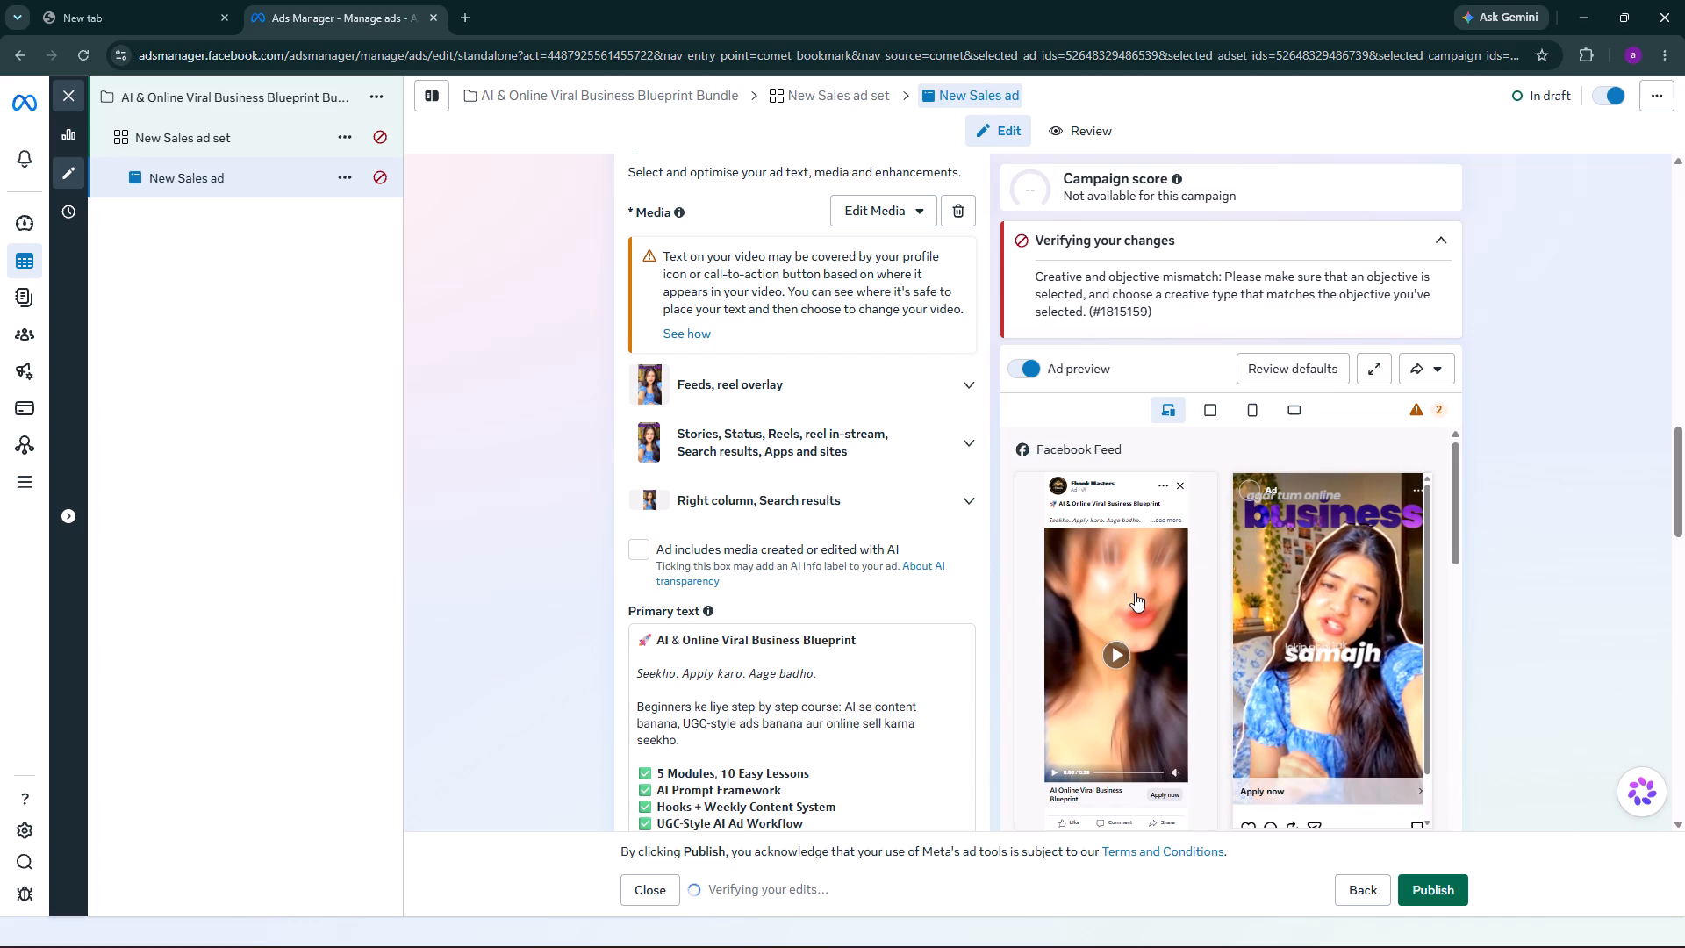
pyautogui.click(1131, 506)
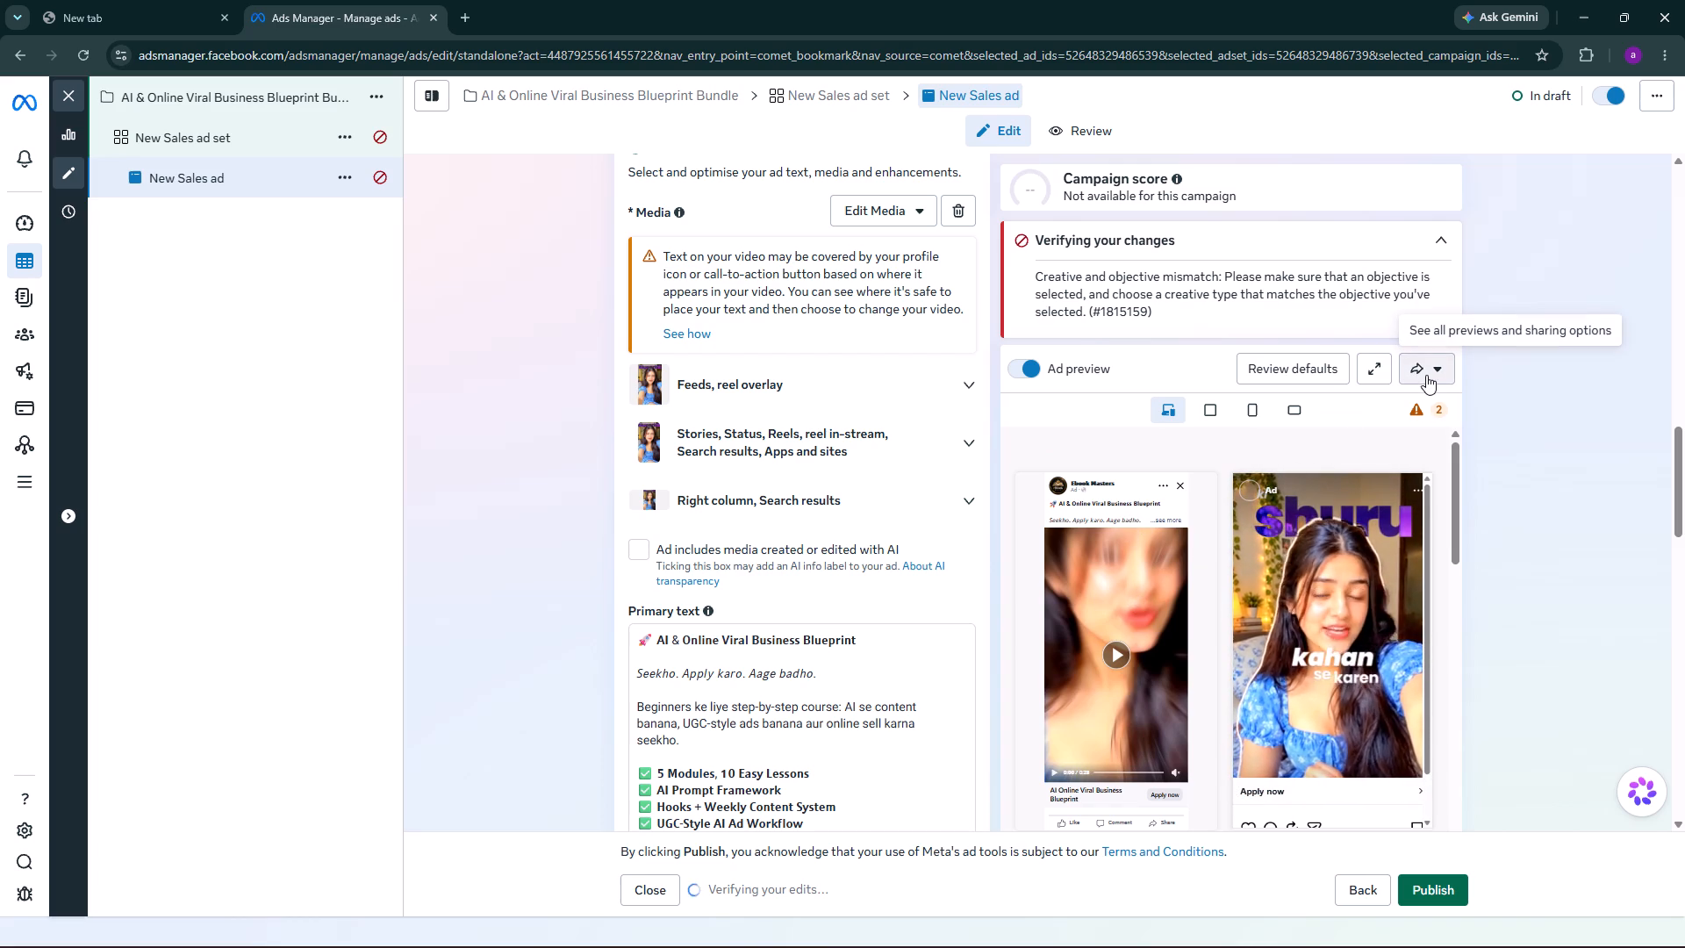
# Turn on link sharing for the New Sales ad preview and close the sharing dialog without choosing active days.
pyautogui.click(1429, 374)
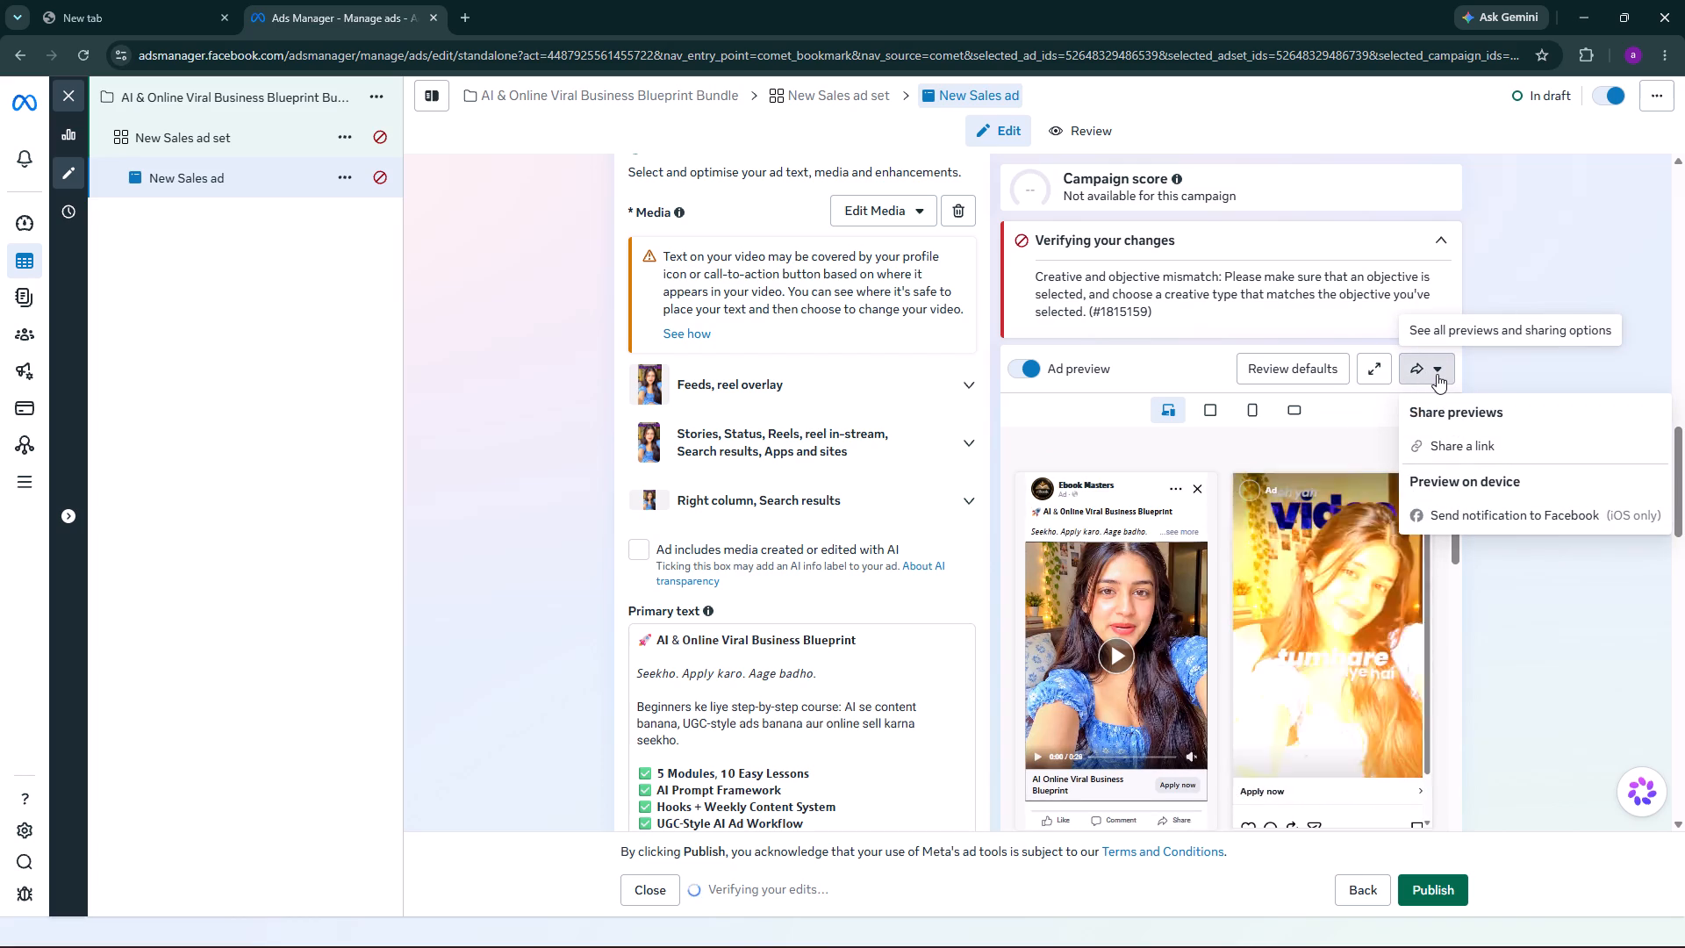
pyautogui.click(1430, 438)
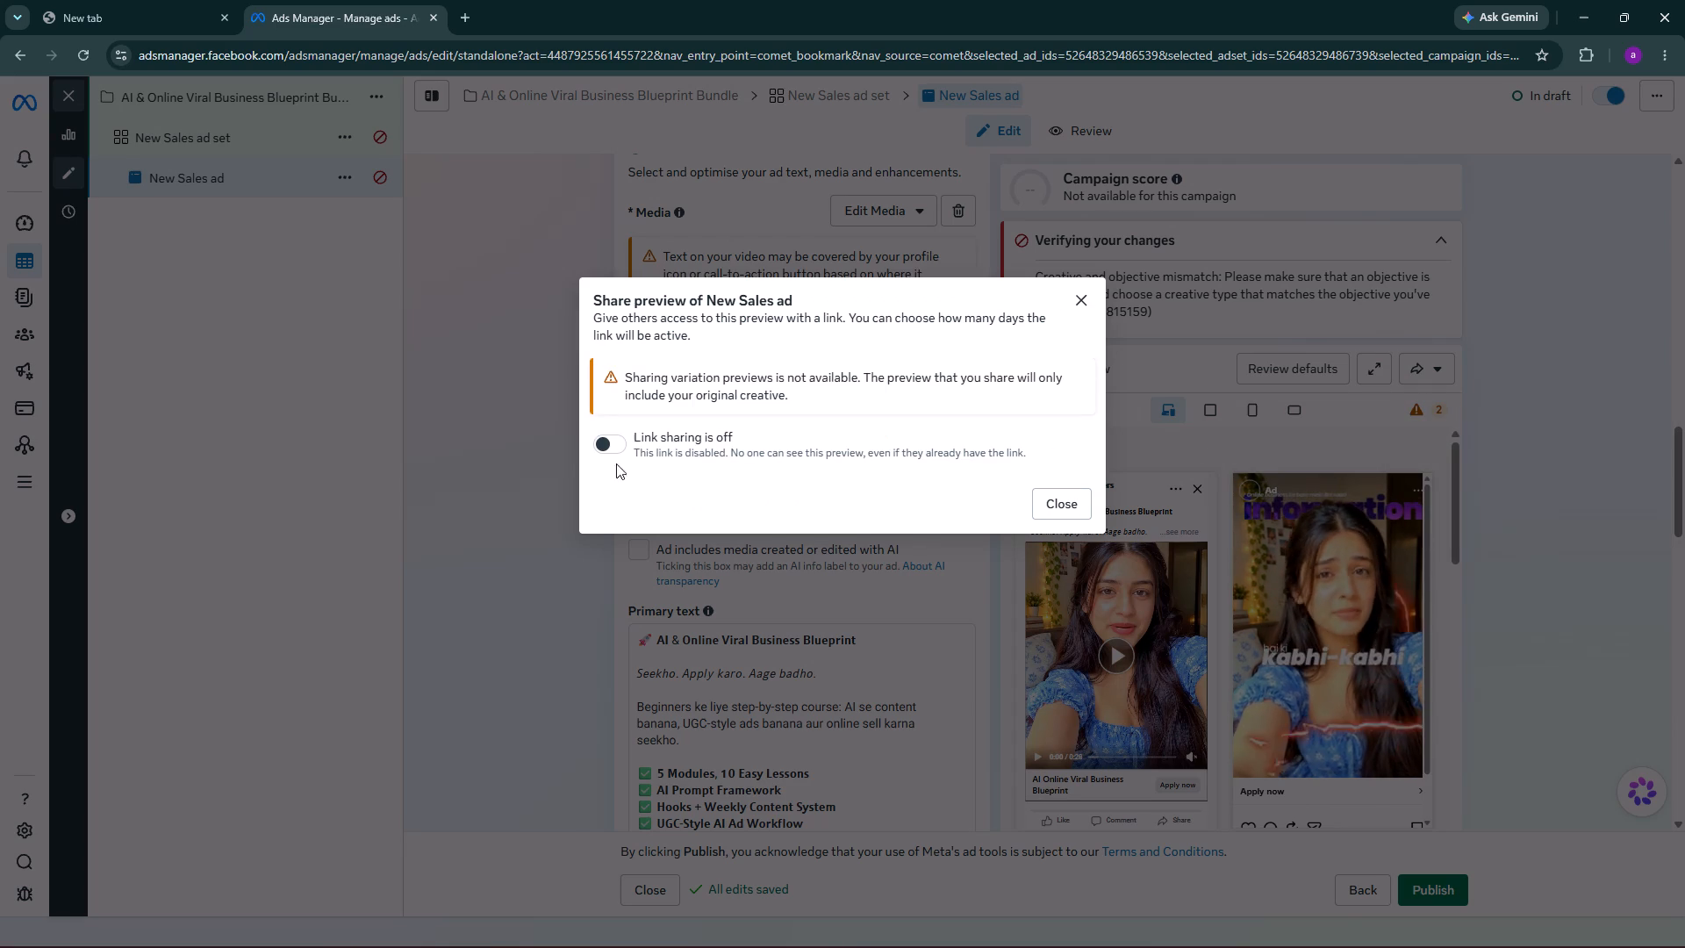
pyautogui.click(607, 430)
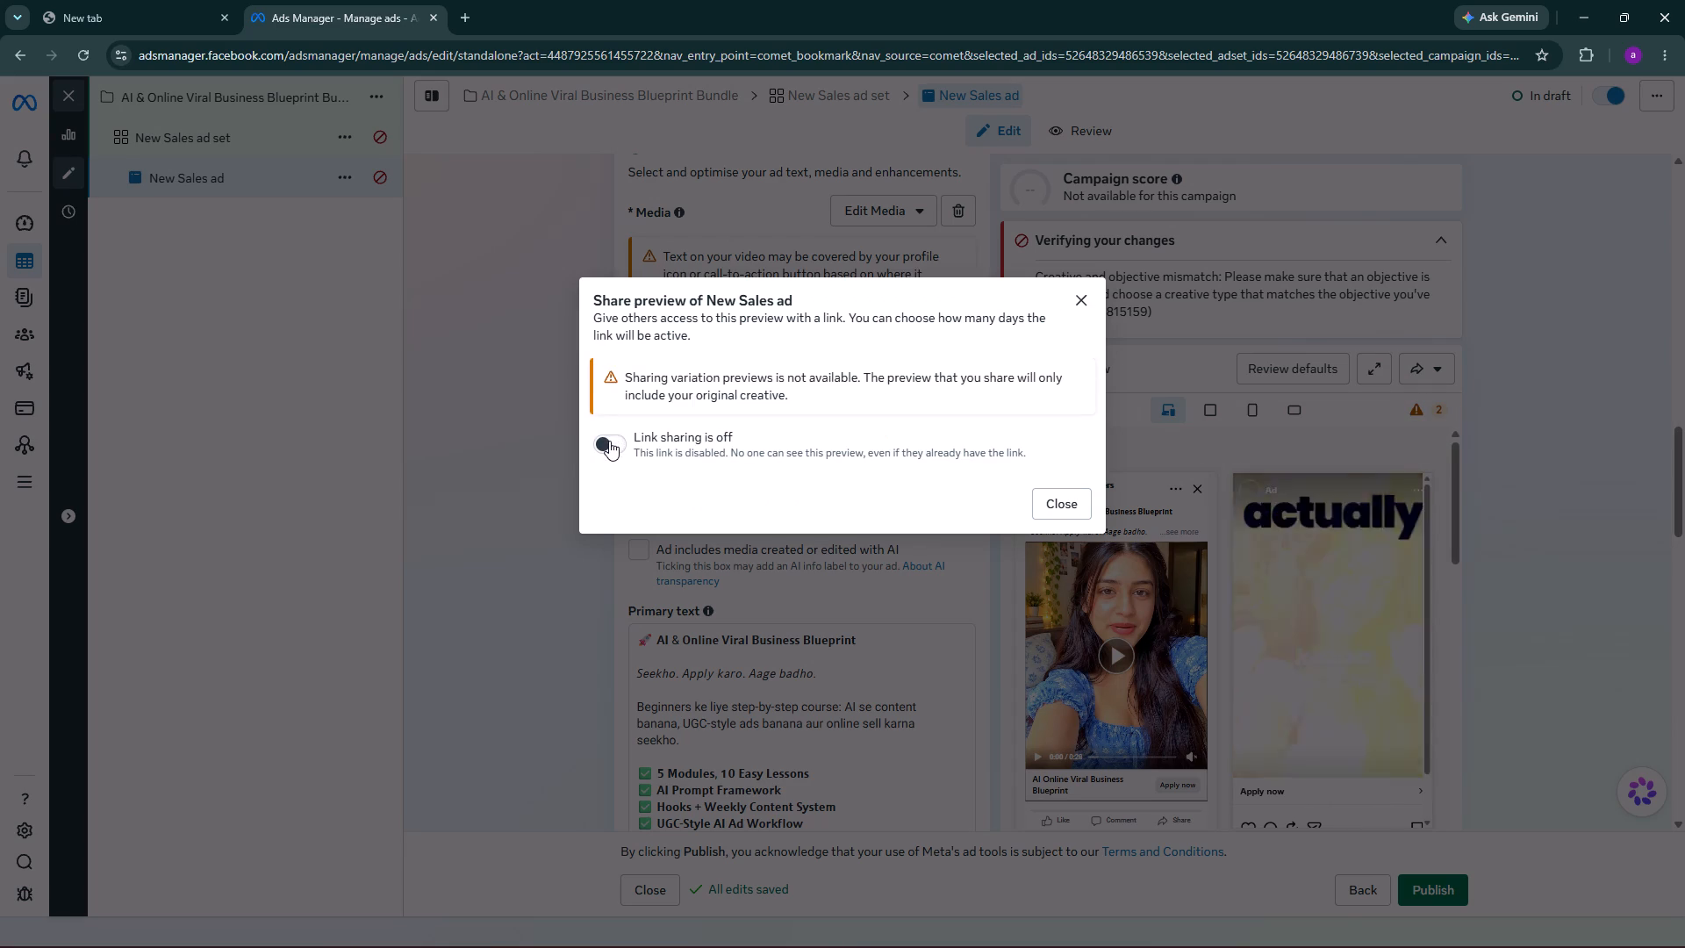
pyautogui.click(609, 441)
pyautogui.click(618, 431)
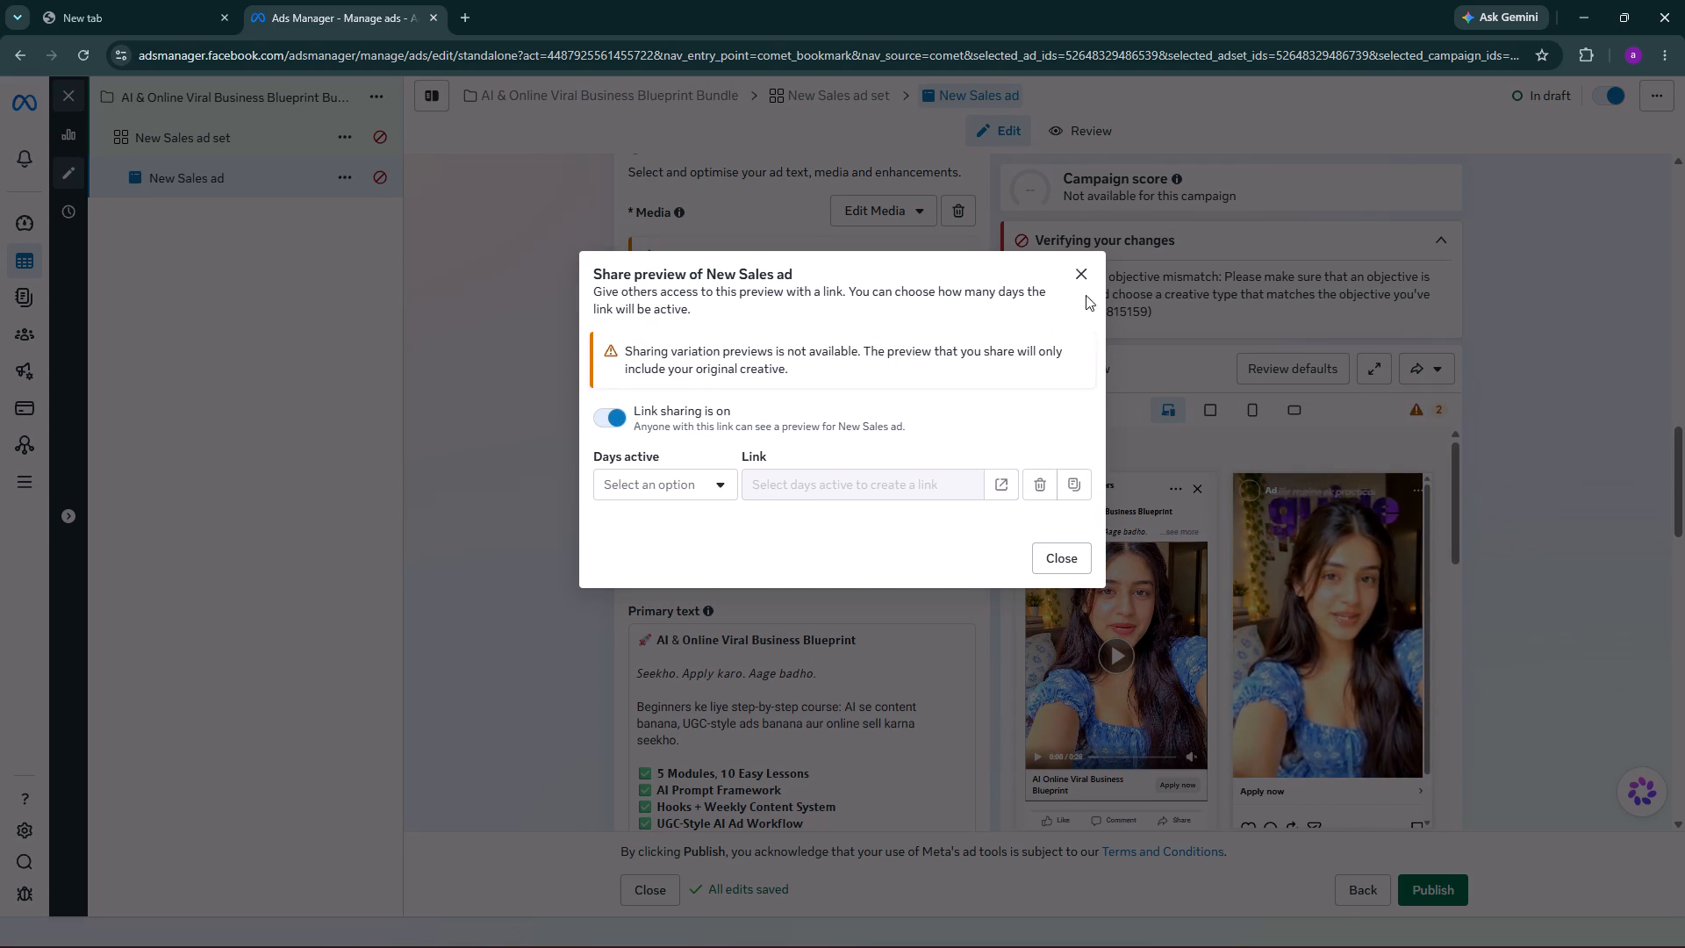
pyautogui.click(1081, 275)
# Try to open the review of the ad's default settings.
pyautogui.click(1305, 370)
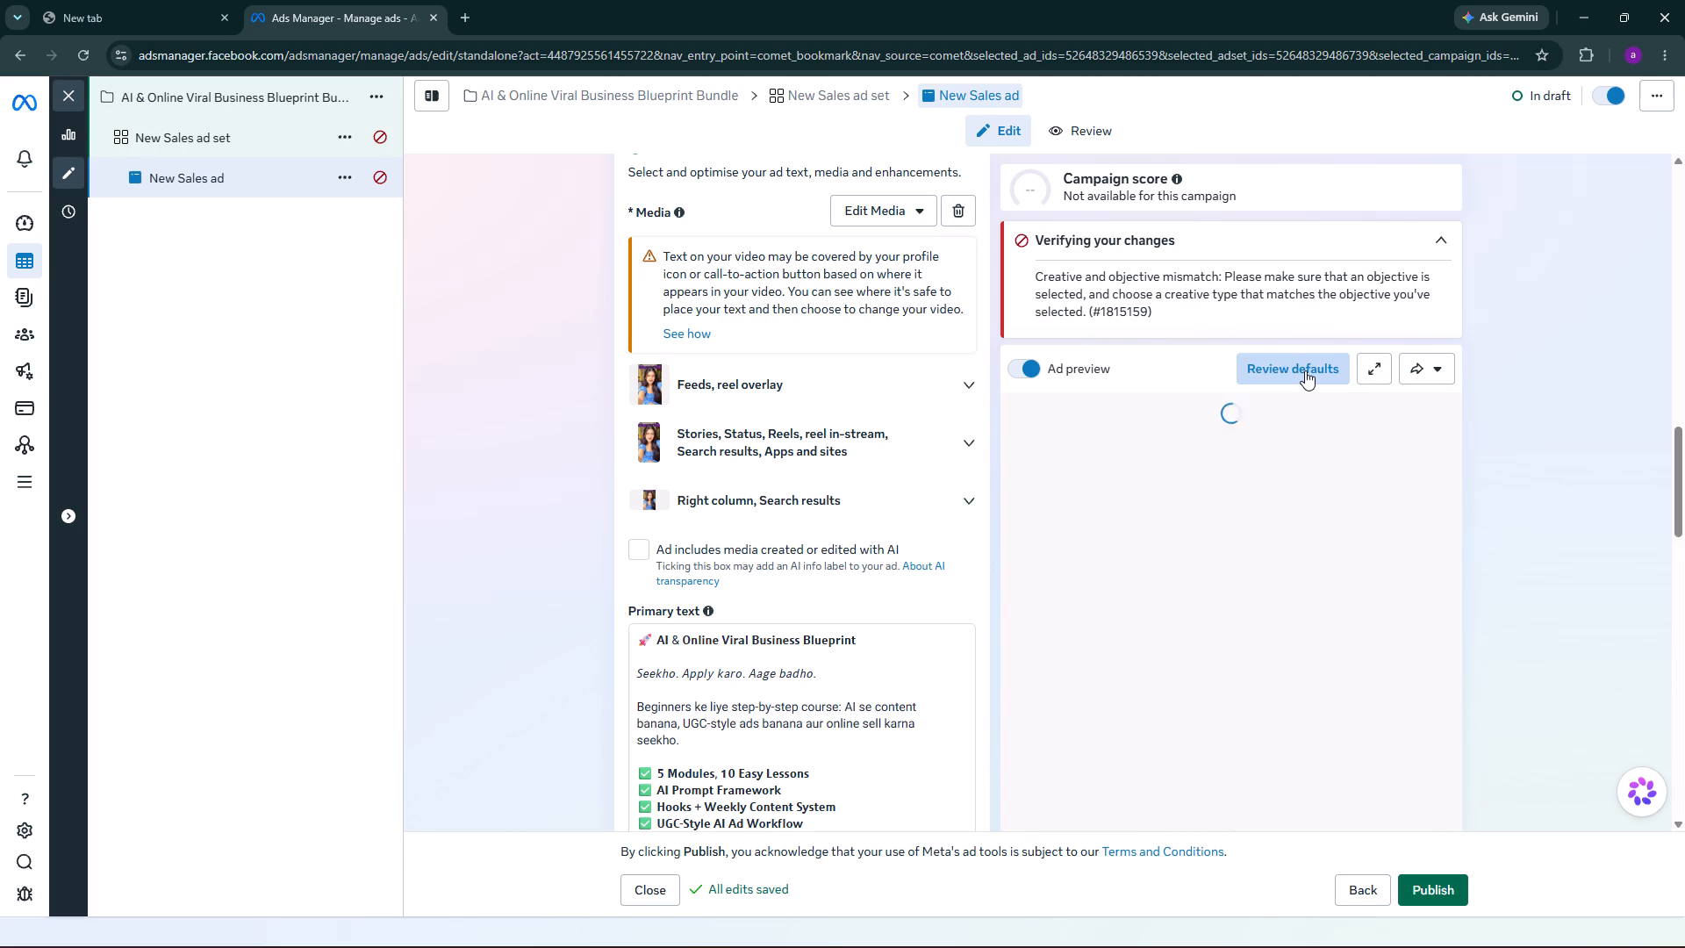
pyautogui.click(1305, 370)
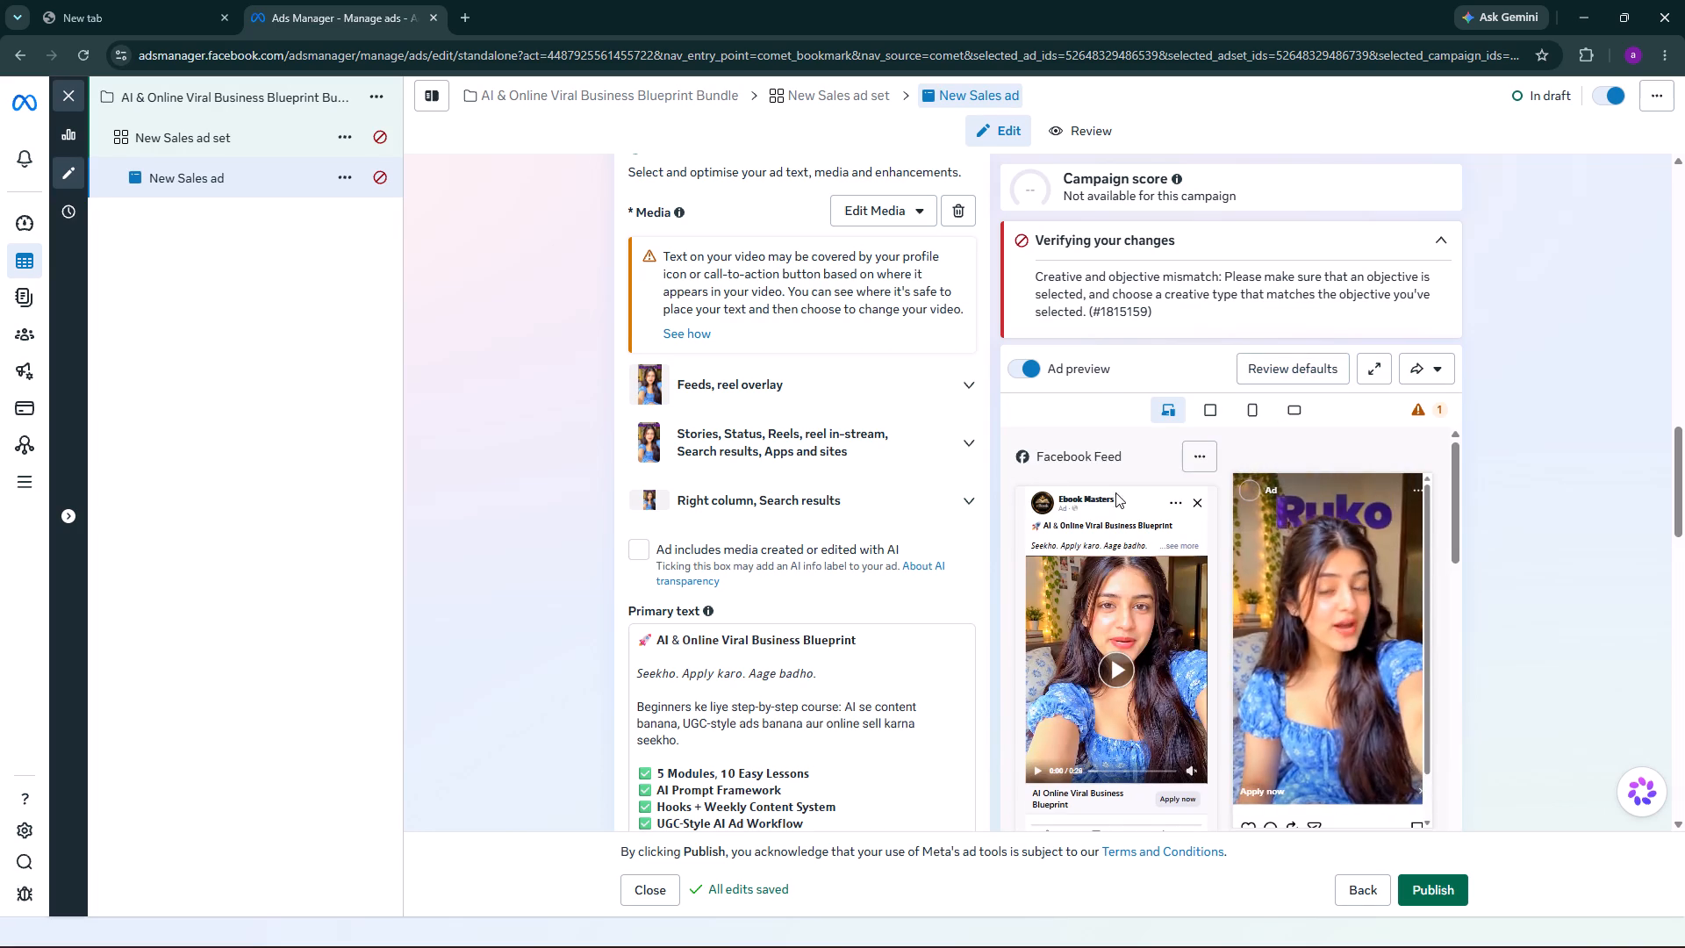
# Play the video in the Facebook Feed preview, raise its volume, and pause it.
pyautogui.scroll(-2, 1230, 460)
pyautogui.scroll(2, 1166, 488)
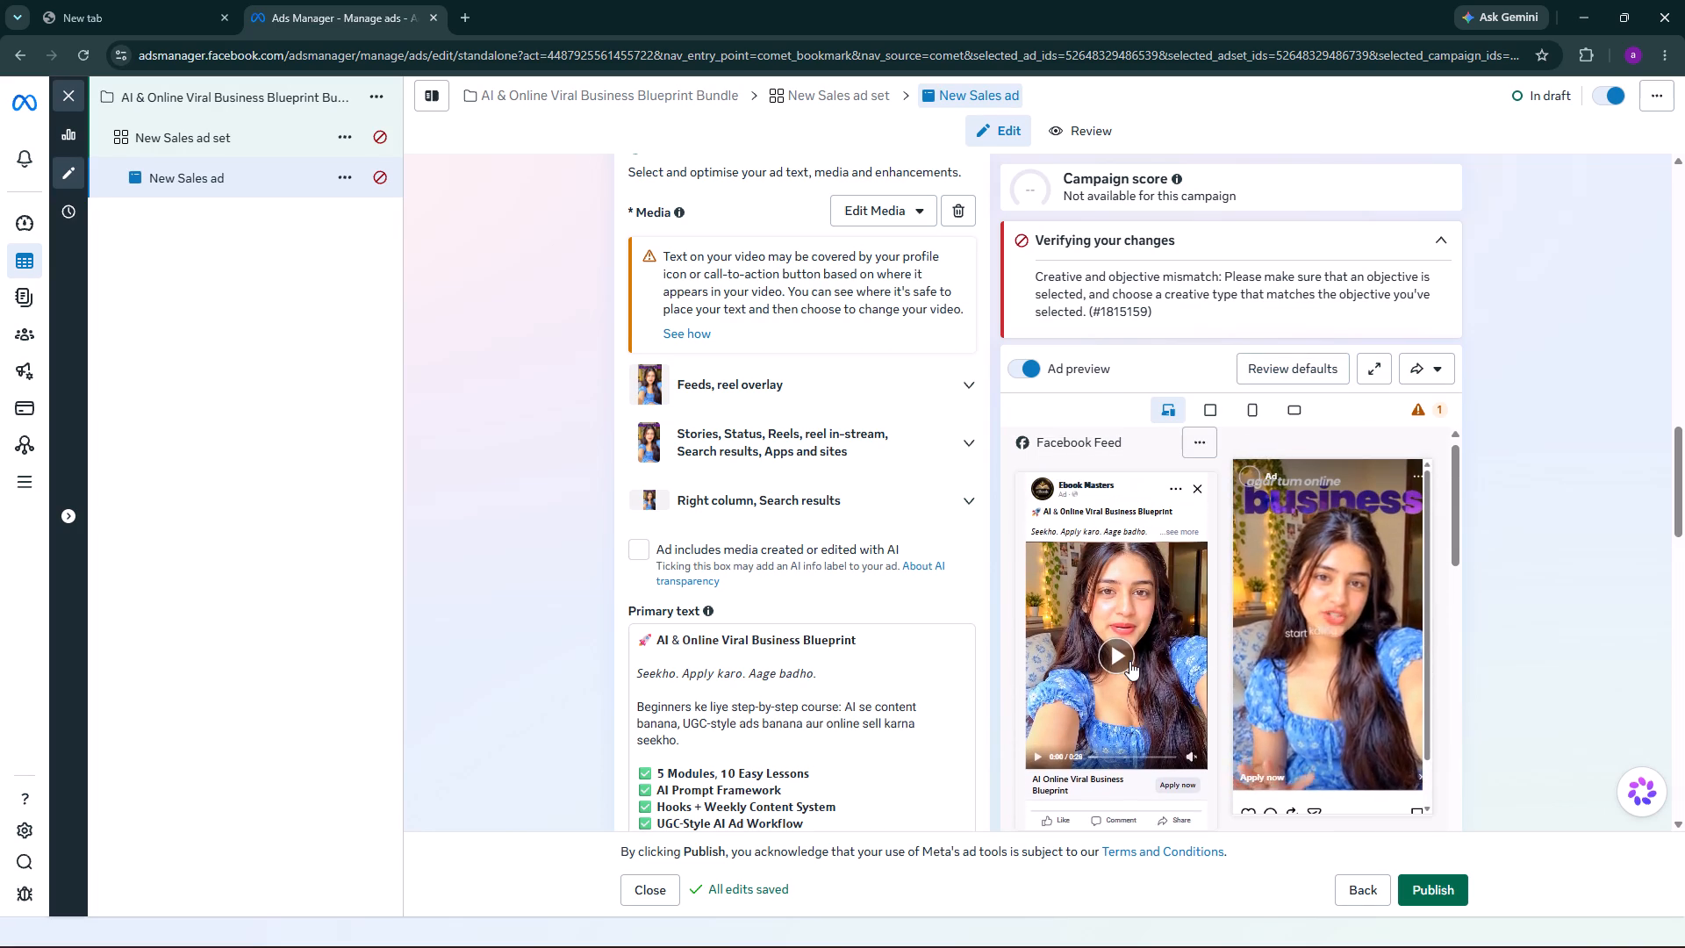
pyautogui.click(1129, 661)
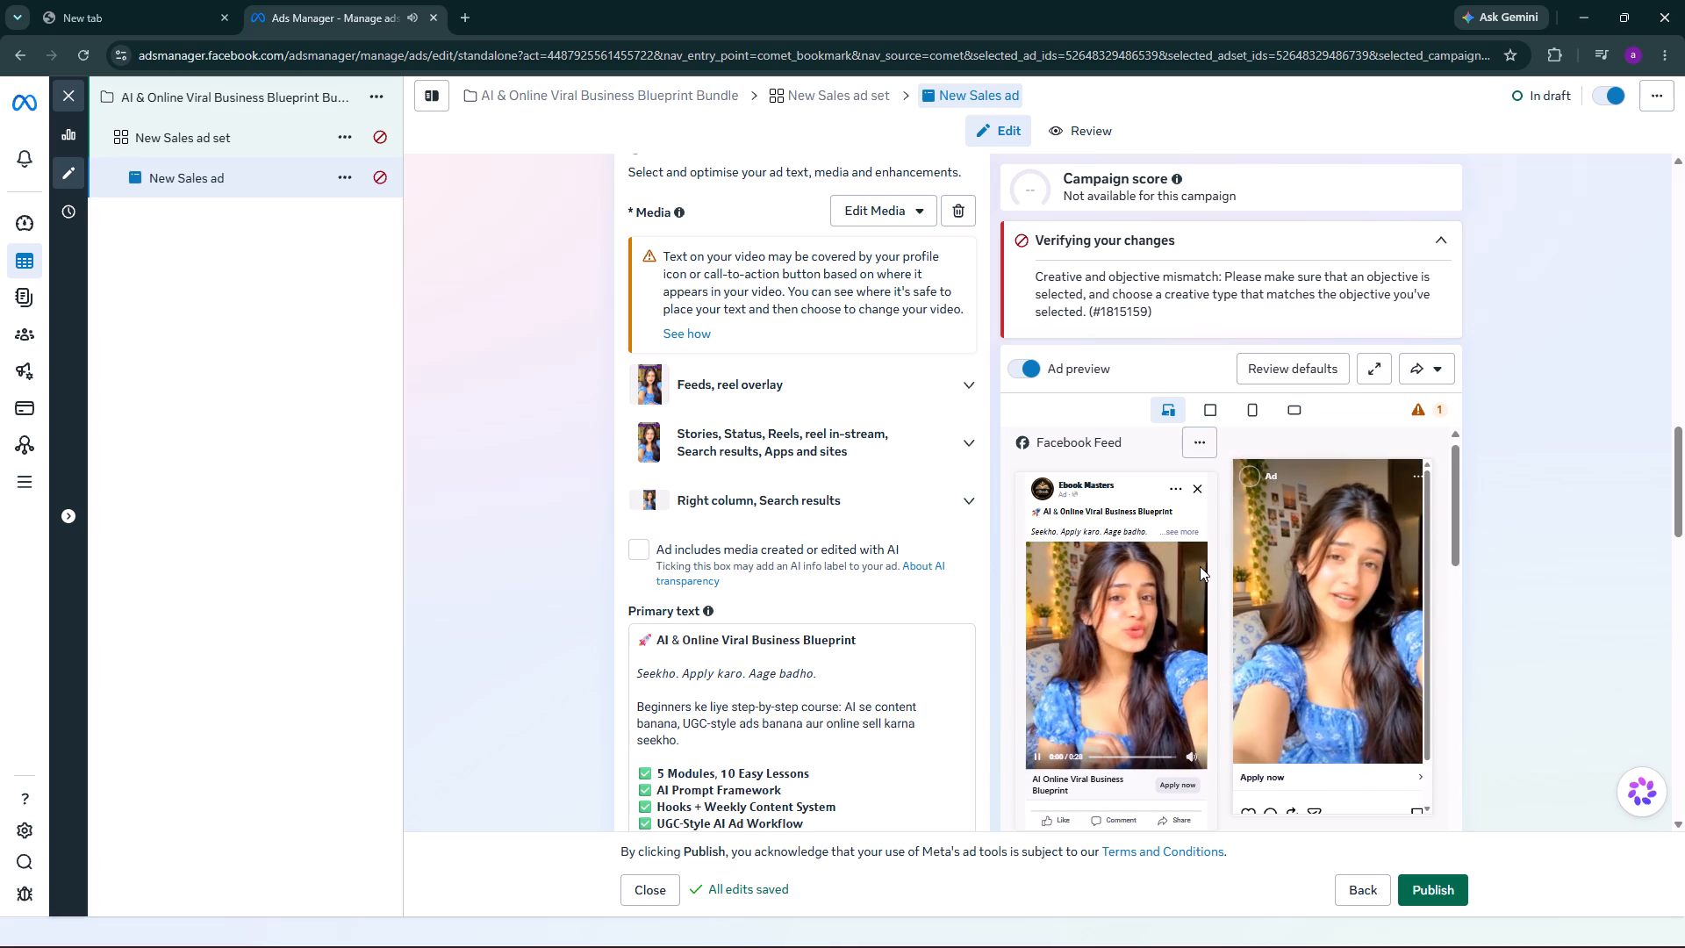
pyautogui.click(1194, 756)
pyautogui.moveTo(1188, 743); pyautogui.dragTo(1187, 700)
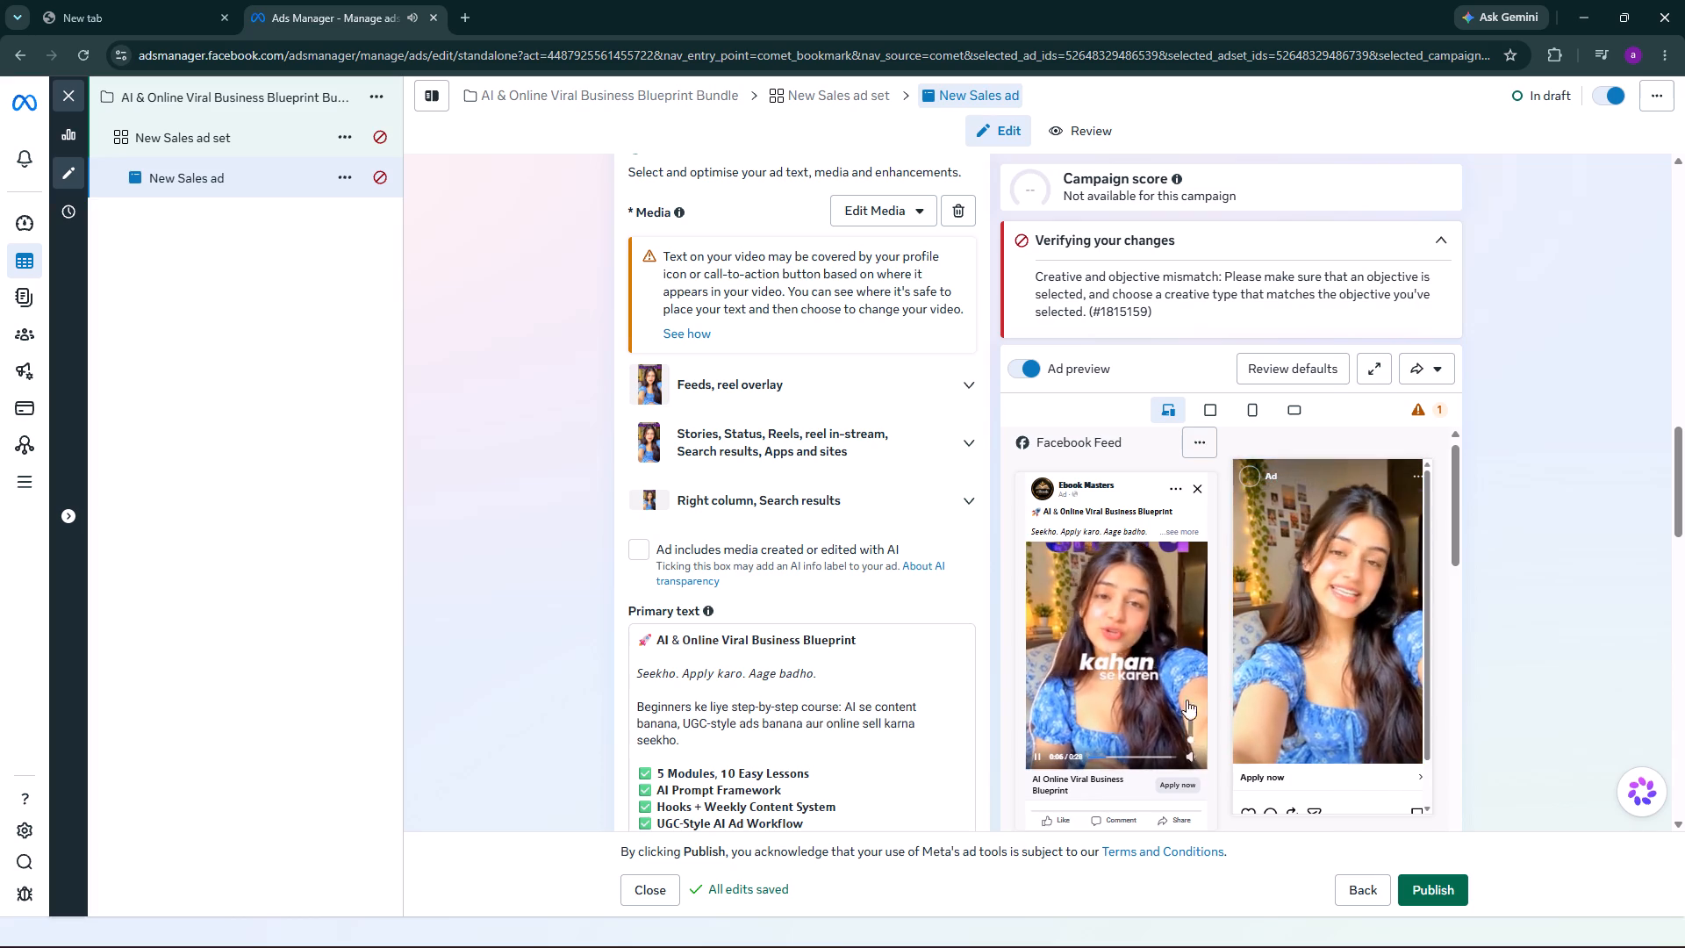
pyautogui.moveTo(1187, 700); pyautogui.dragTo(1185, 679)
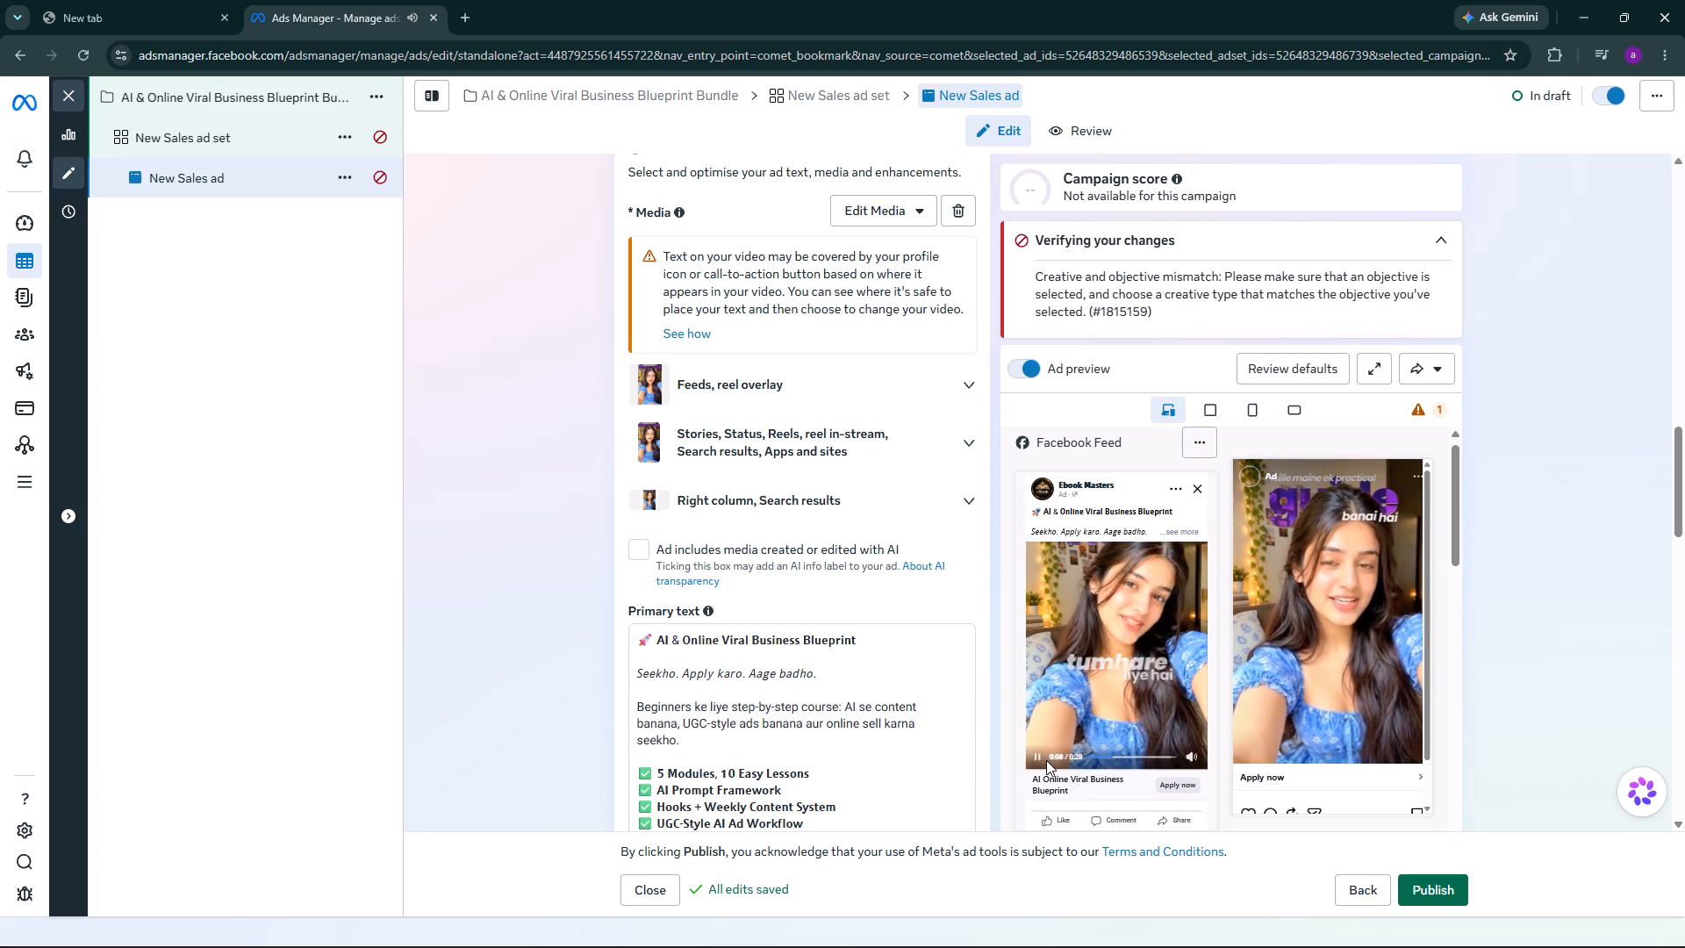
pyautogui.click(1040, 758)
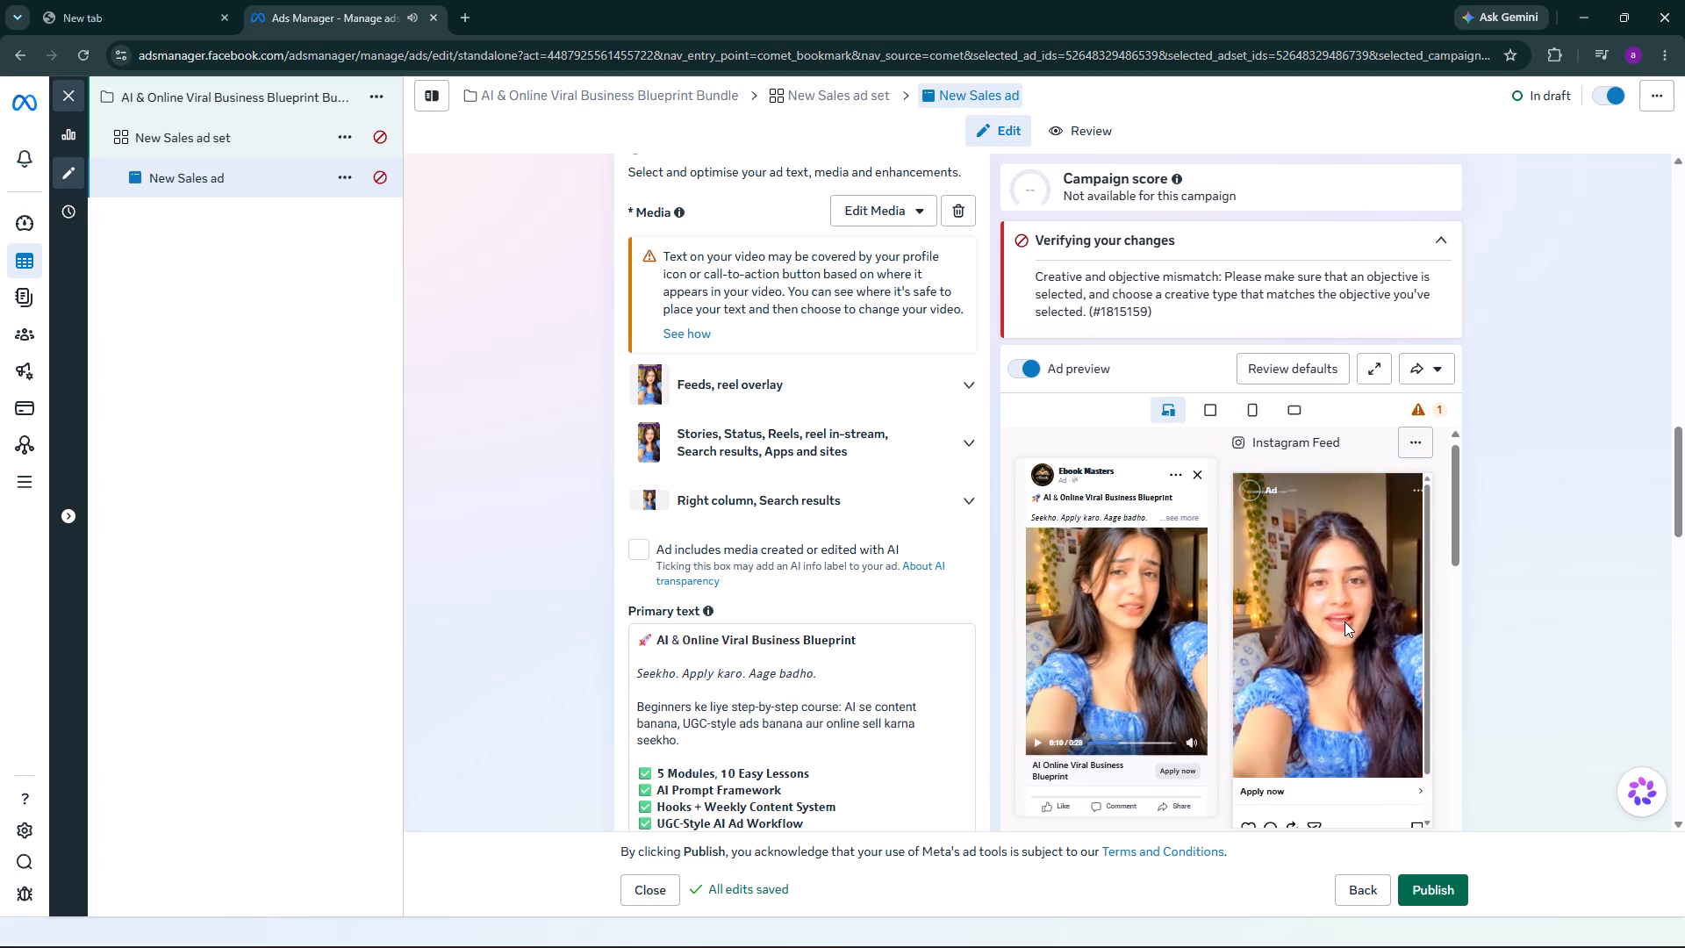
# Examine the Instagram Feed preview of the ad, including its caption and Apply now bar.
pyautogui.scroll(-2, 1344, 621)
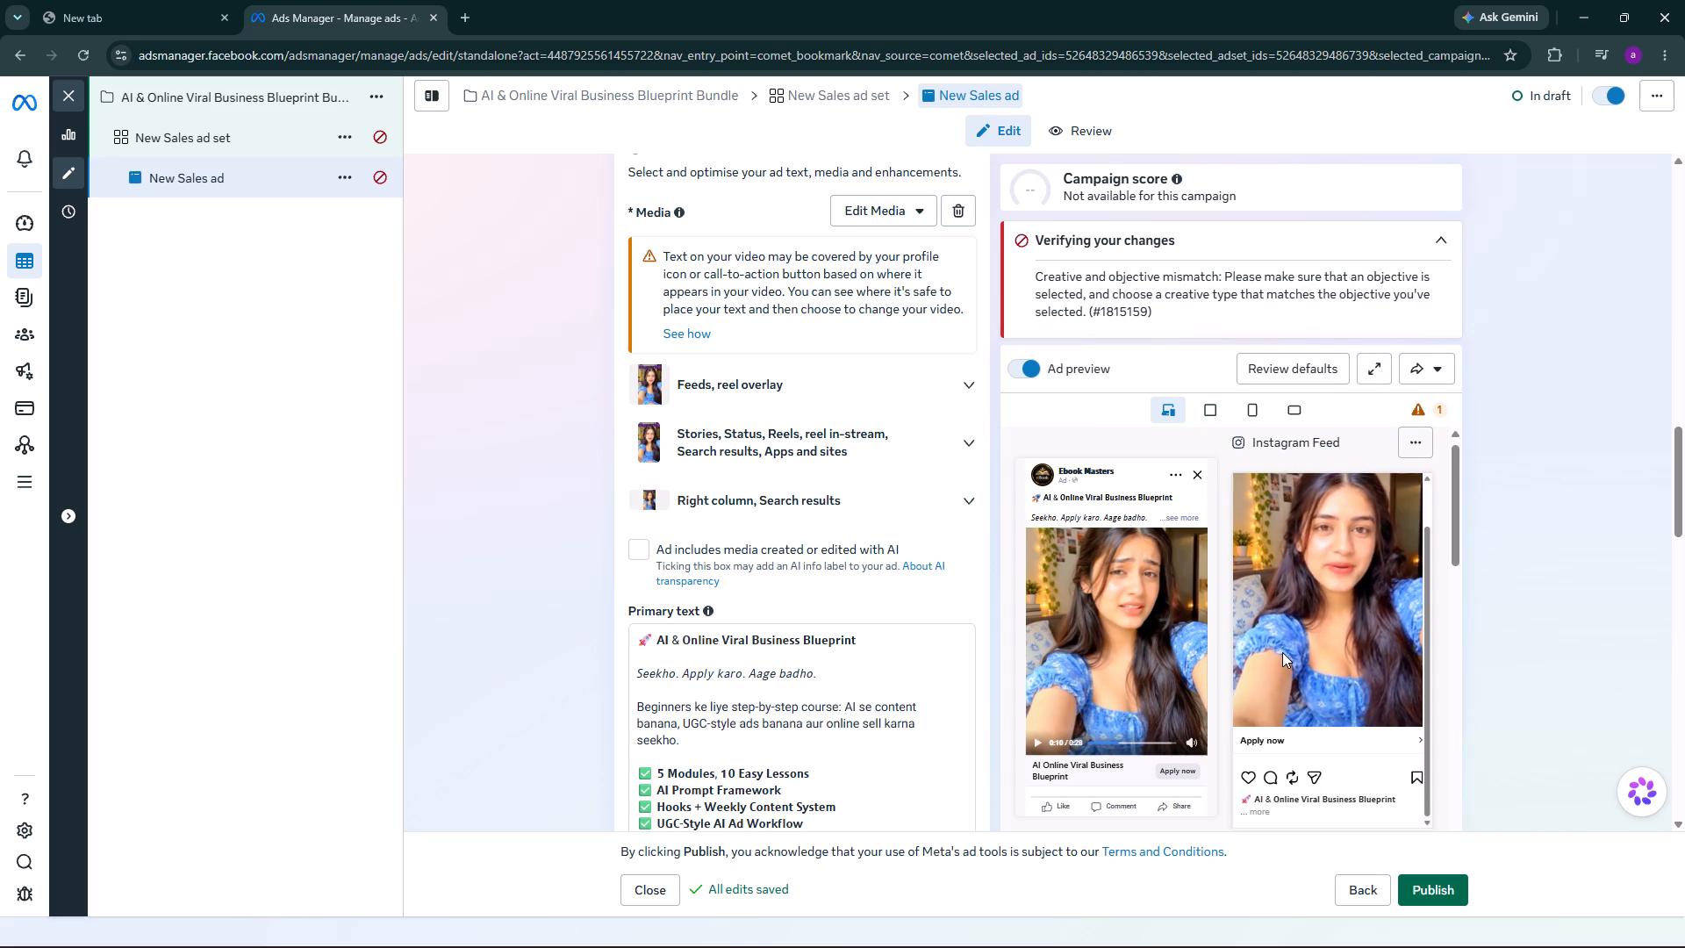
pyautogui.doubleClick(1389, 797)
pyautogui.scroll(5, 1334, 759)
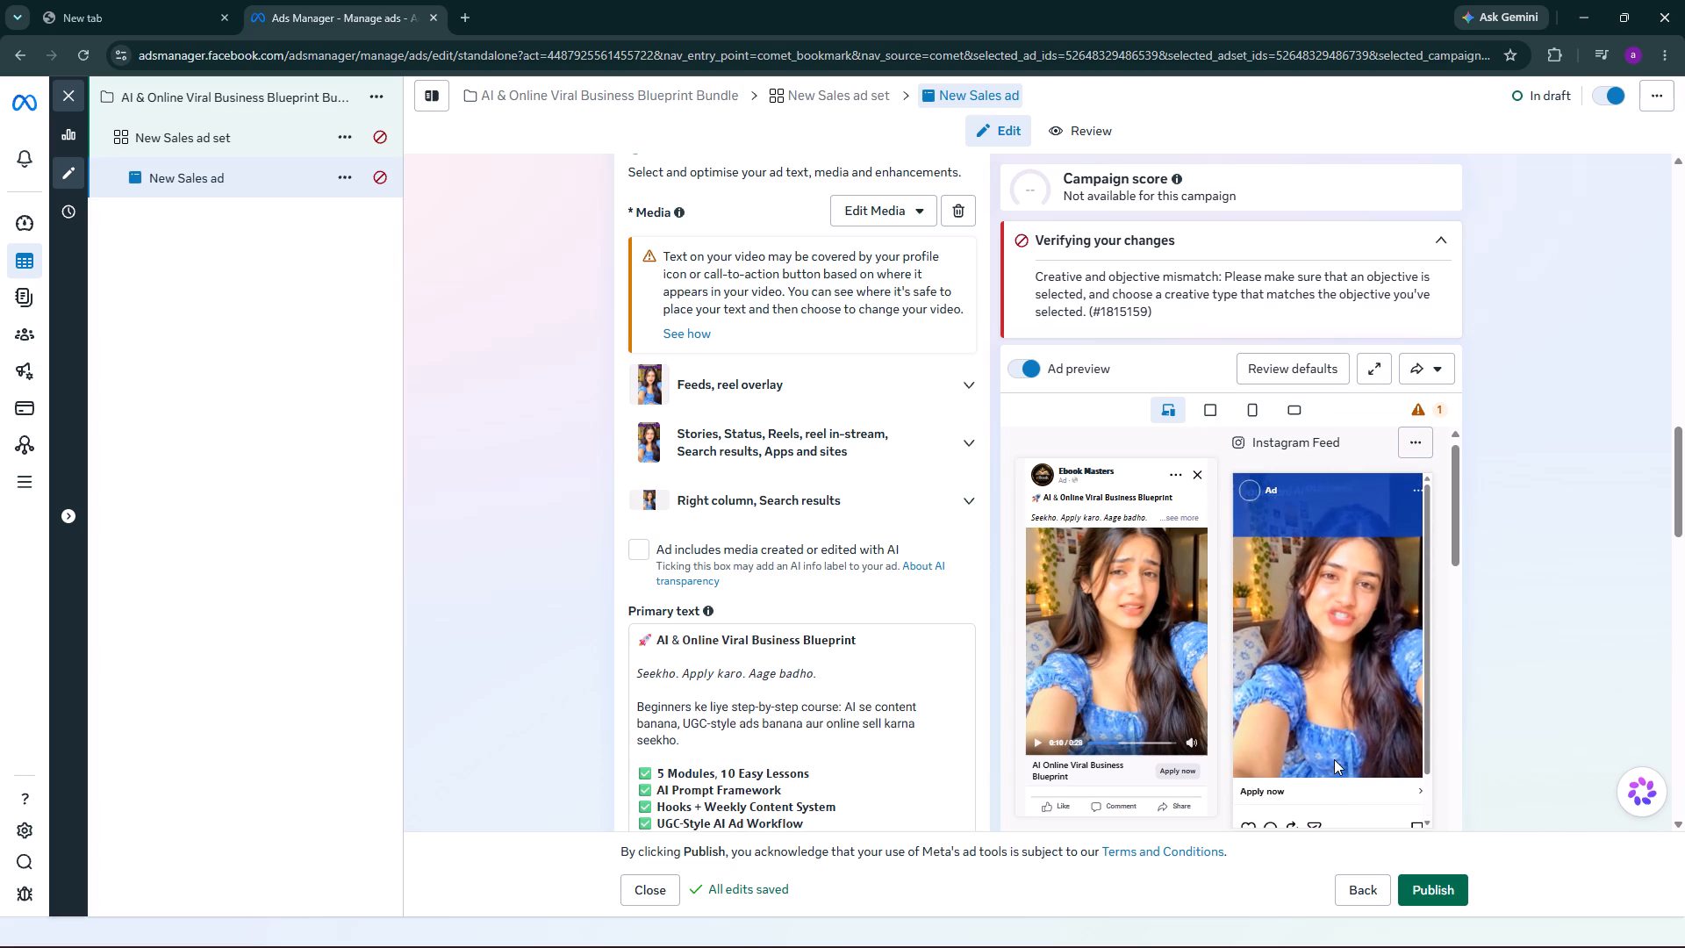
pyautogui.scroll(1, 1334, 759)
pyautogui.click(1327, 742)
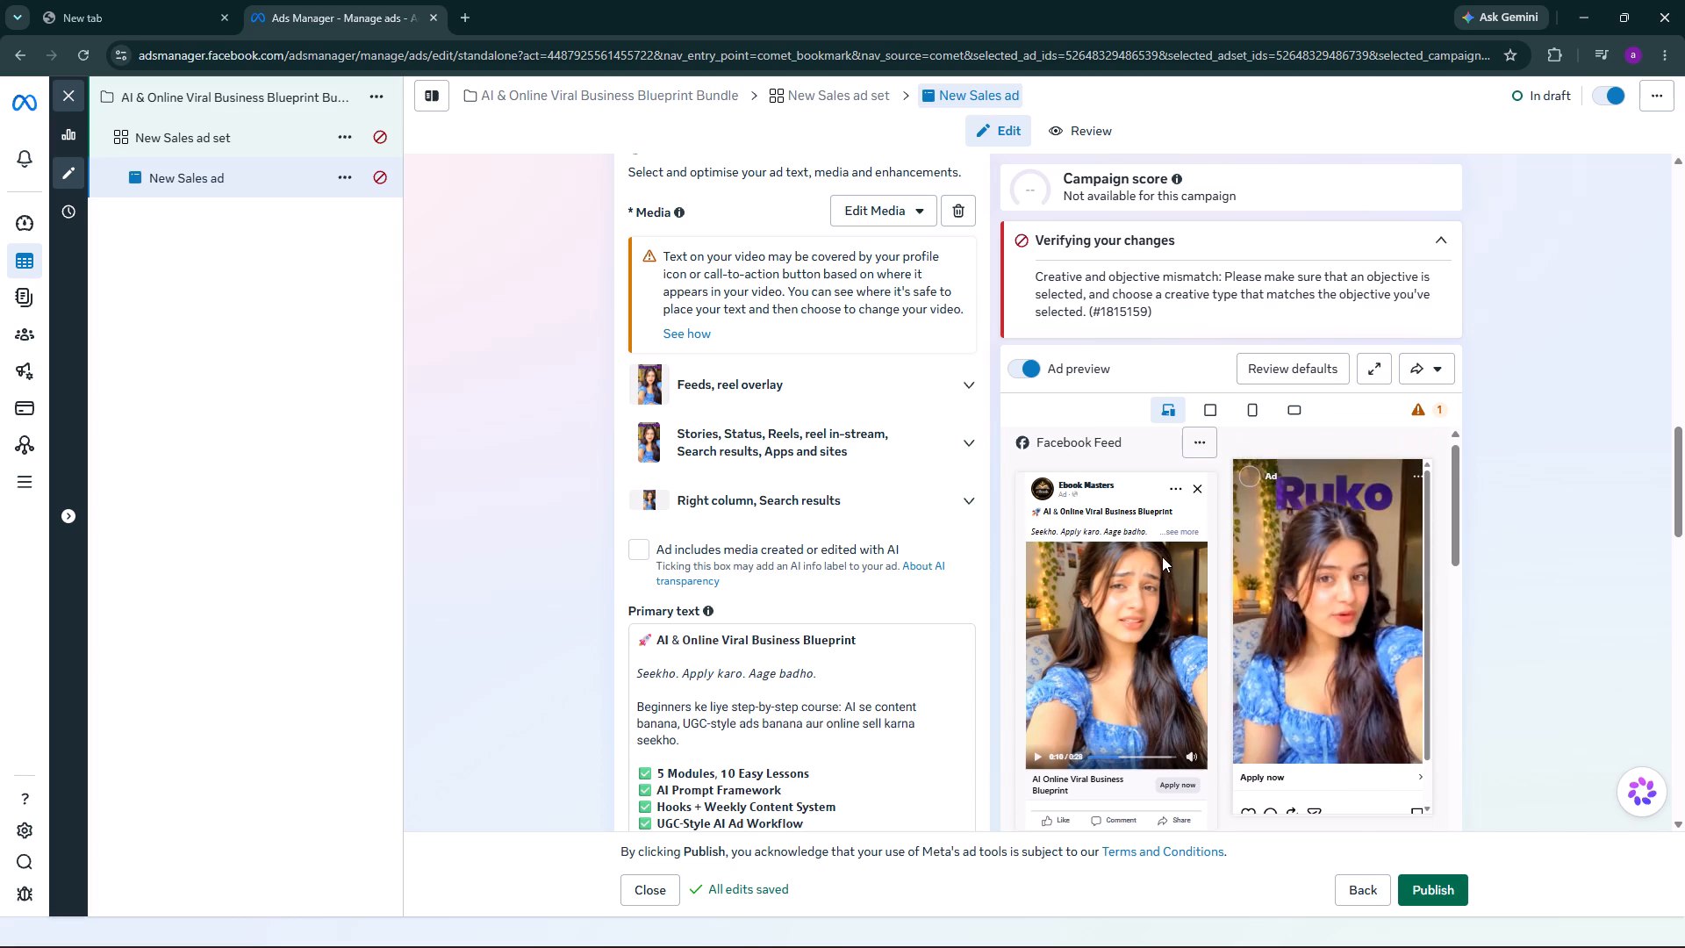
# Examine the remaining placement previews, including Facebook Stories, Facebook Marketplace, Reels, Threads feed and Facebook profile feed.
pyautogui.scroll(-1, 1207, 553)
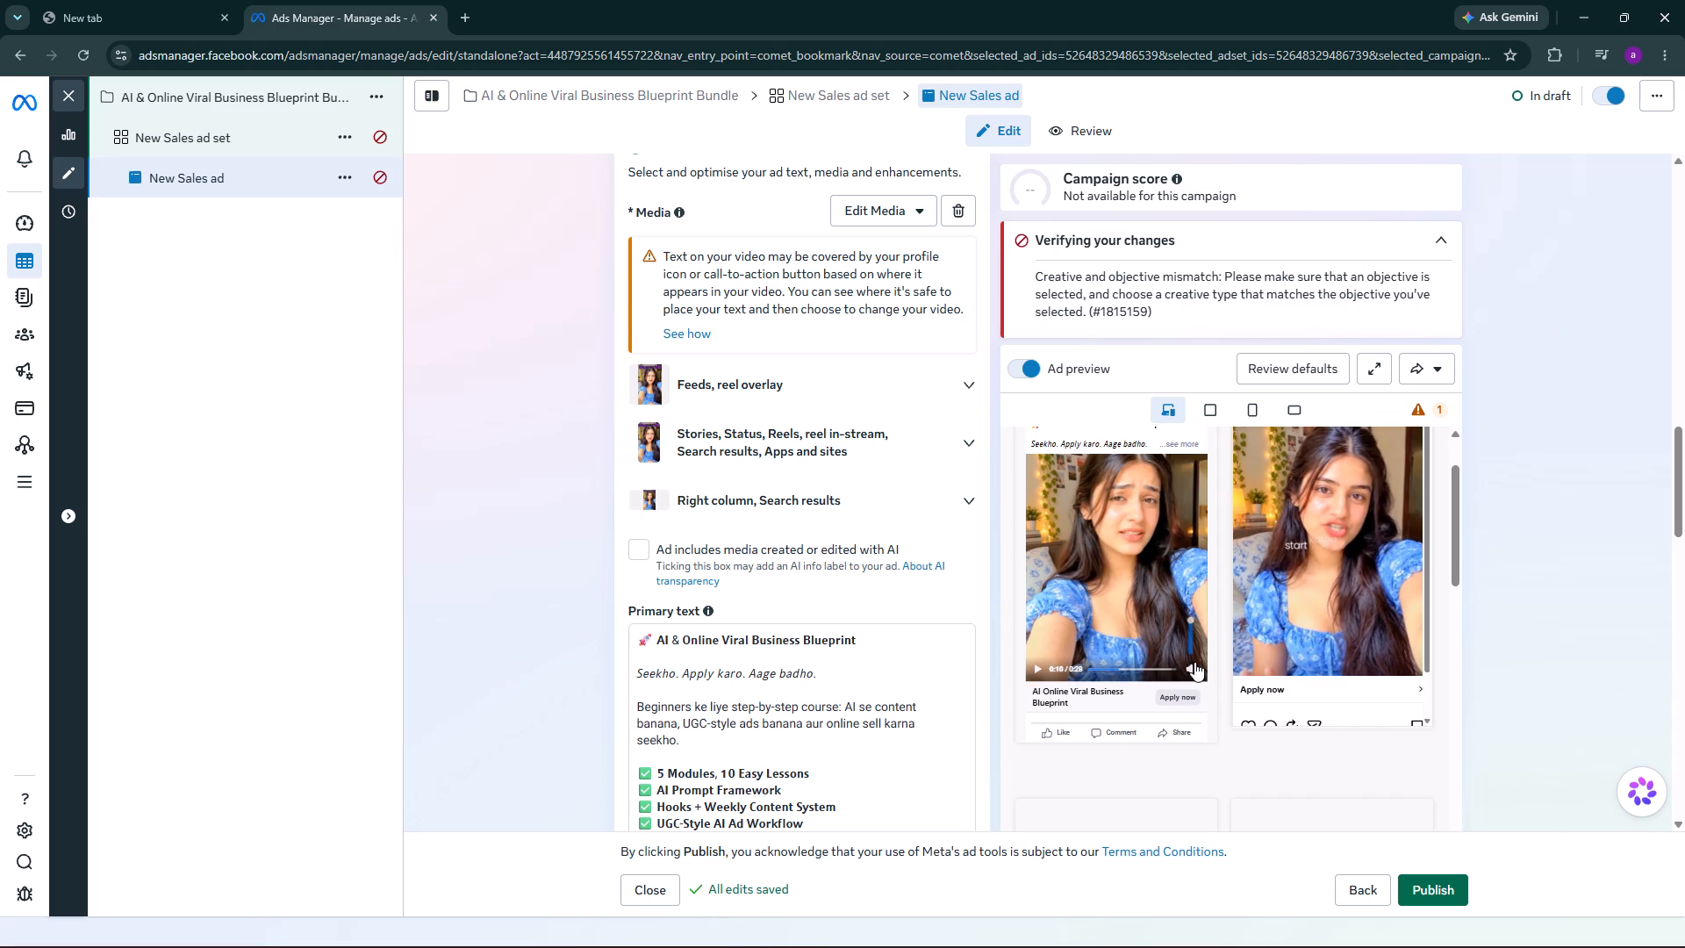
pyautogui.scroll(-3, 1130, 639)
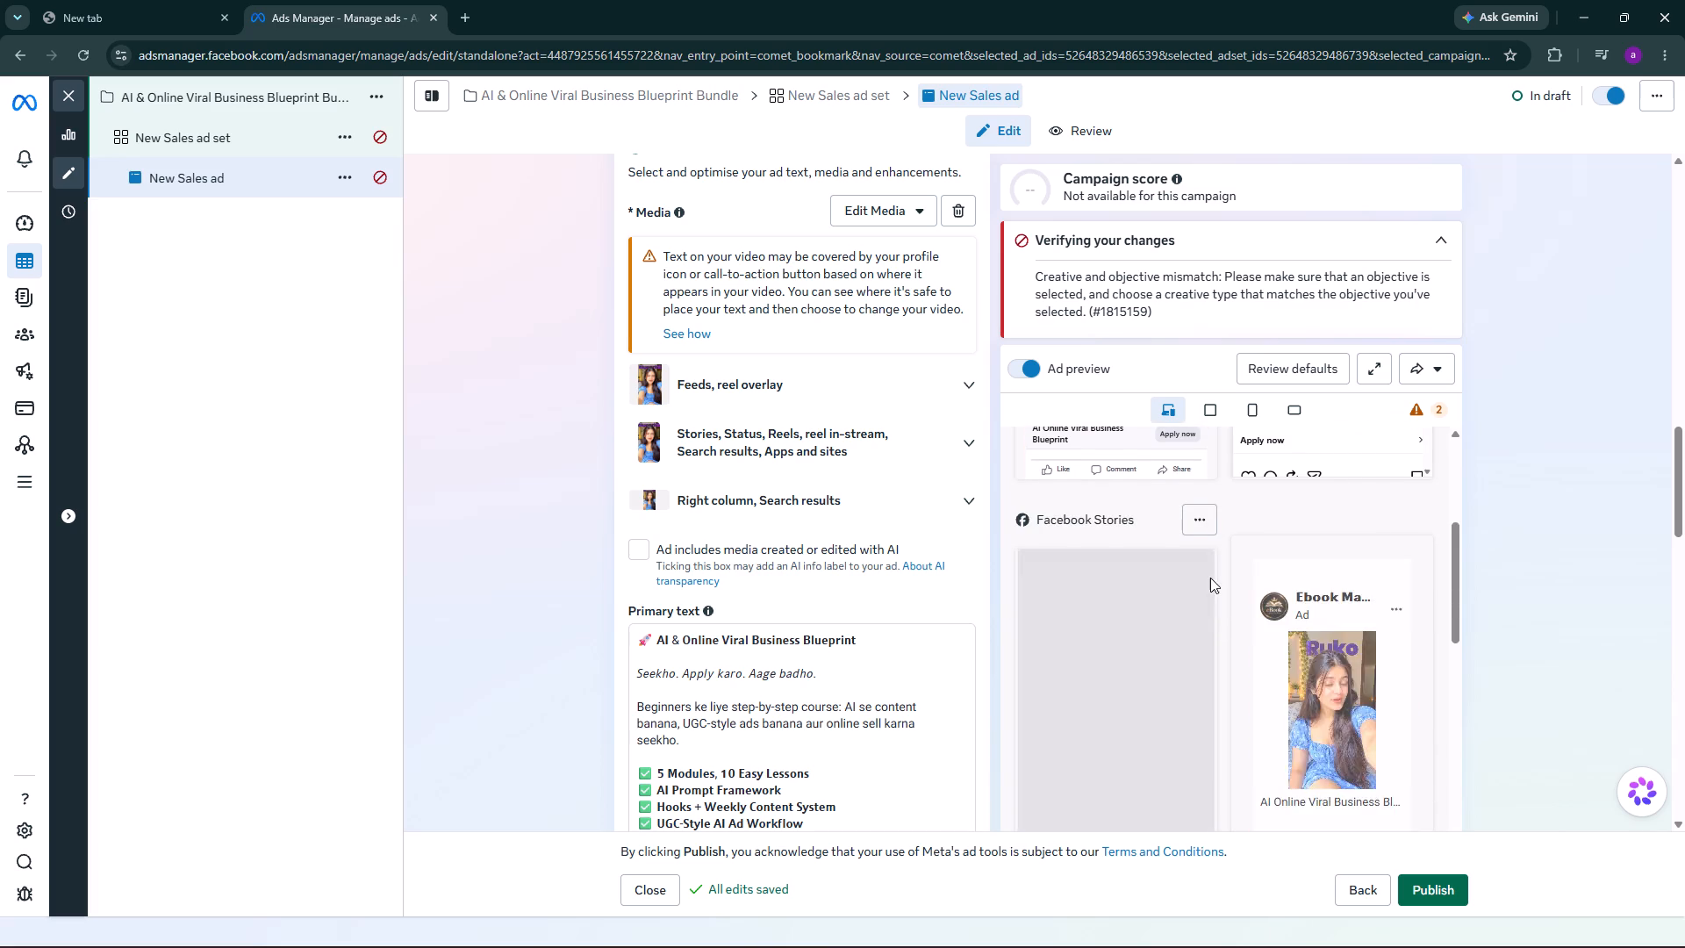
pyautogui.scroll(-1, 1210, 578)
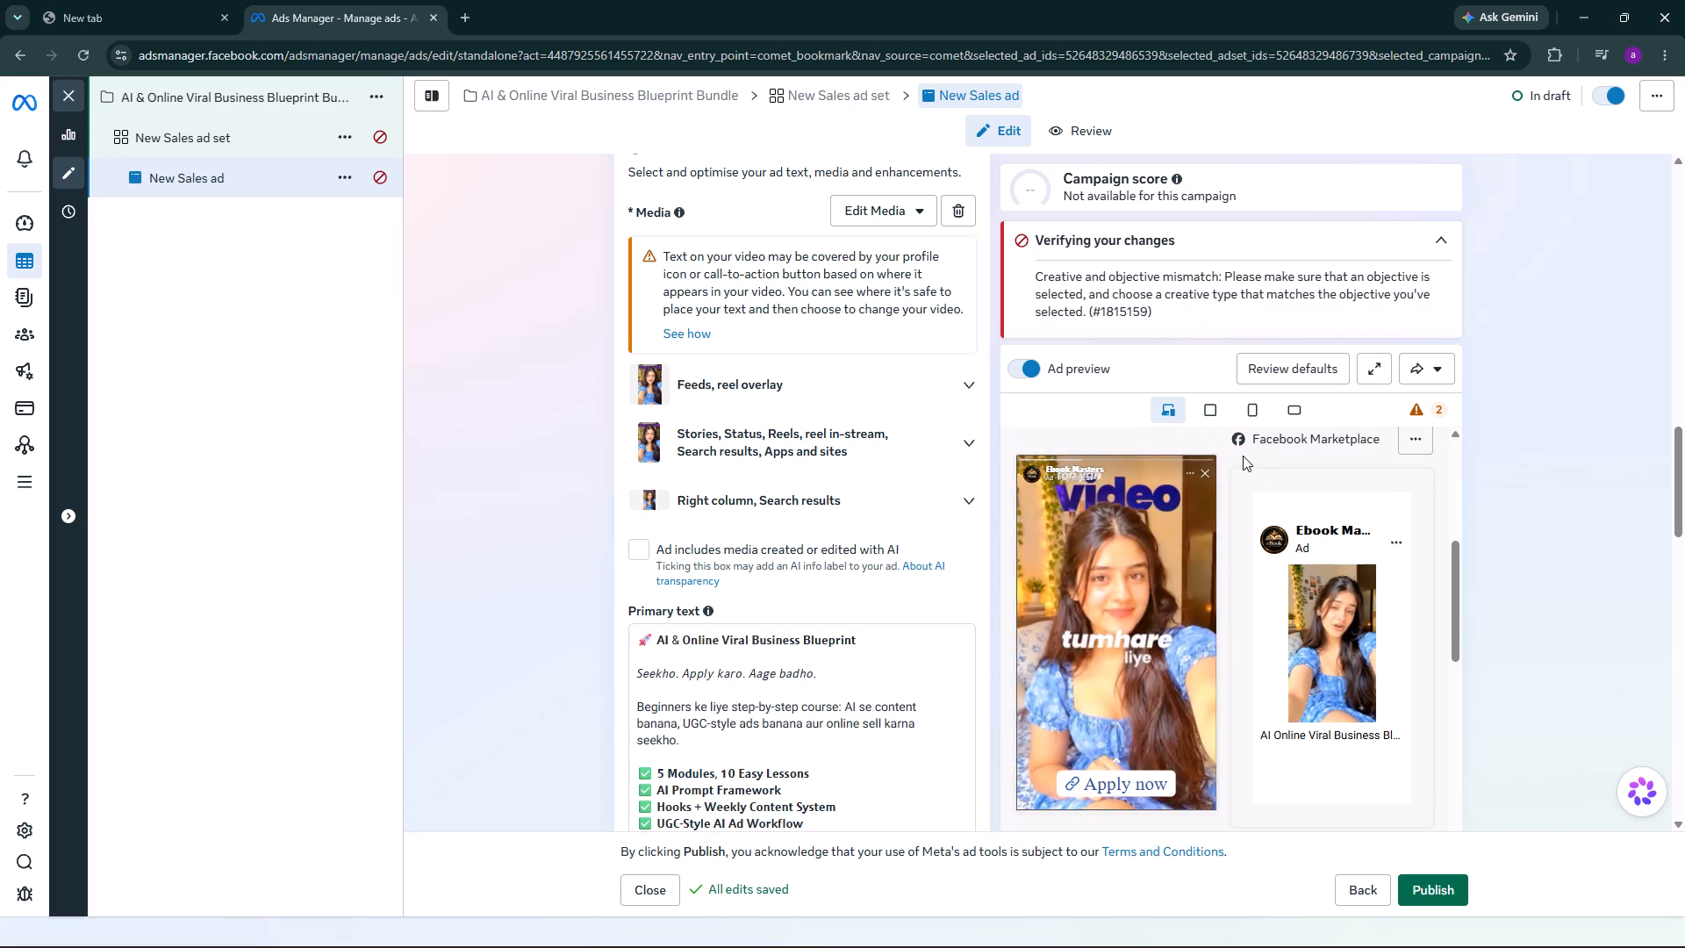
pyautogui.scroll(1, 1232, 454)
pyautogui.scroll(-1, 1255, 628)
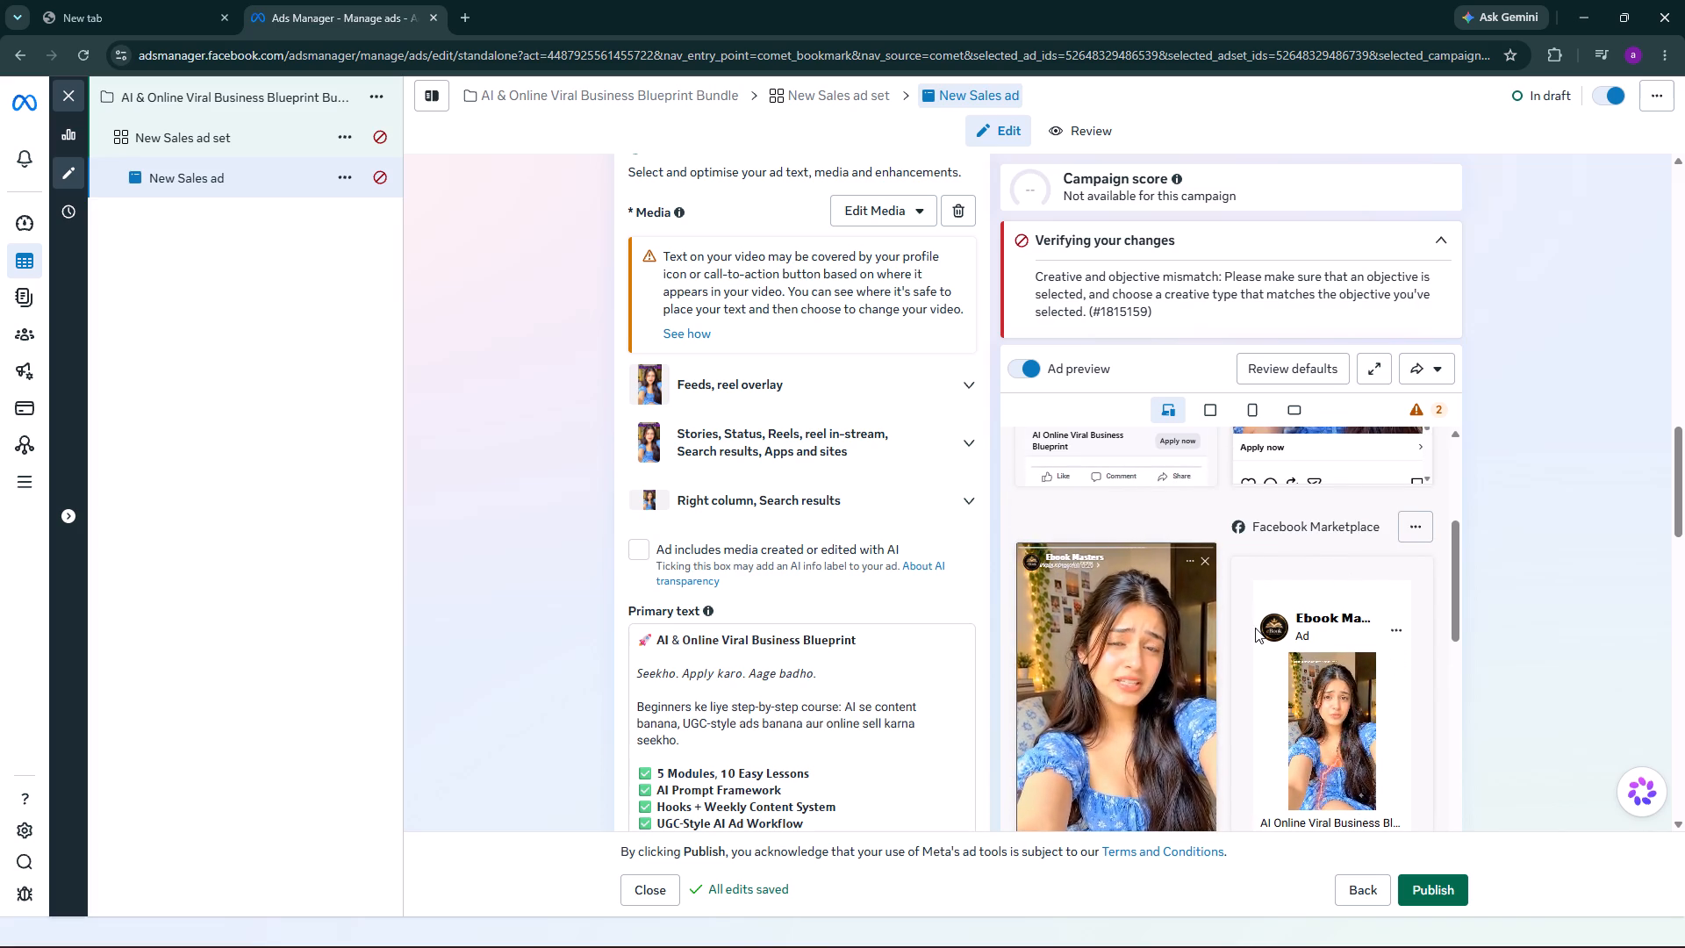
pyautogui.scroll(-4, 1255, 628)
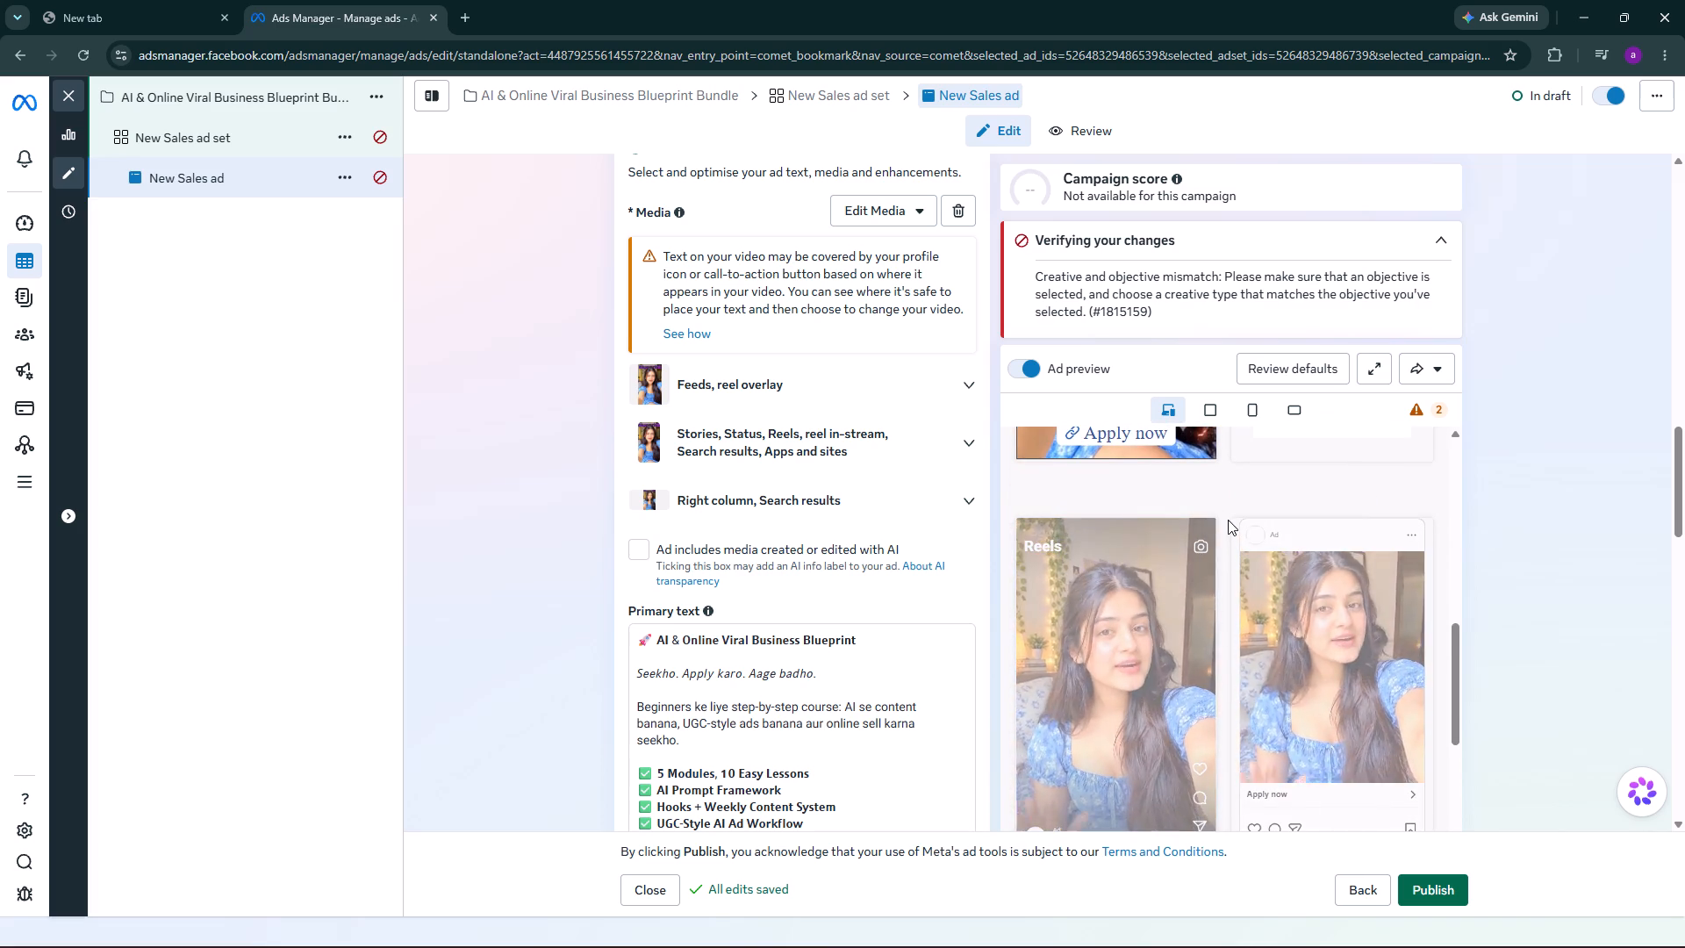
pyautogui.scroll(-1, 1225, 510)
pyautogui.scroll(2, 1224, 510)
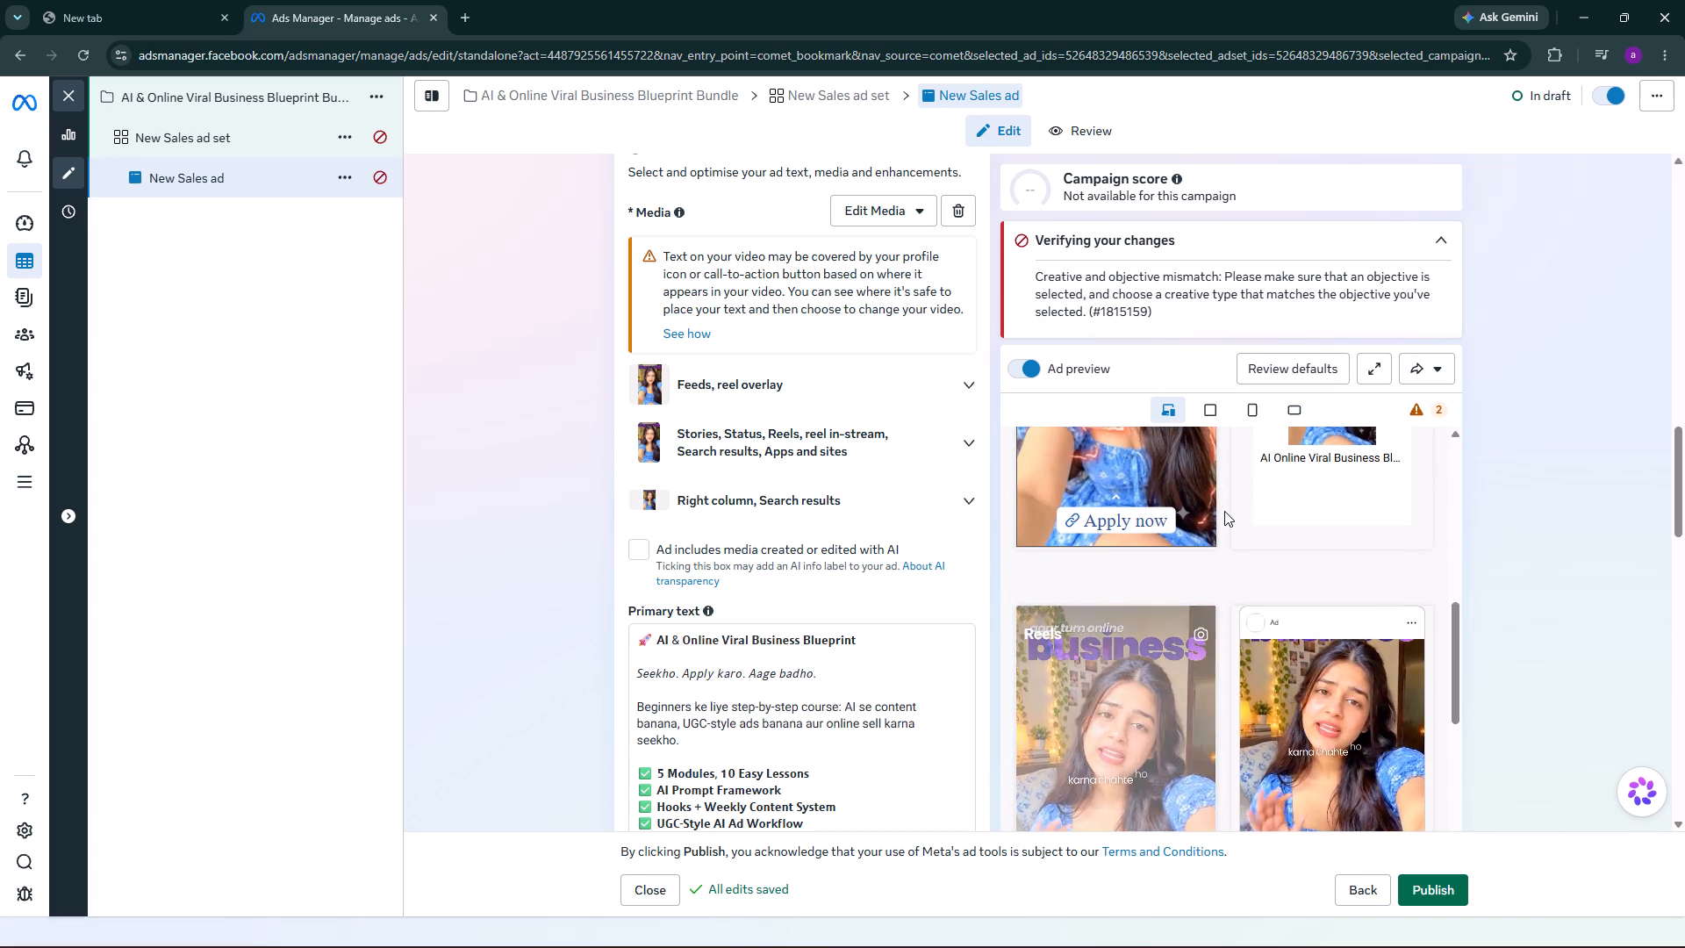
pyautogui.scroll(-1, 1224, 511)
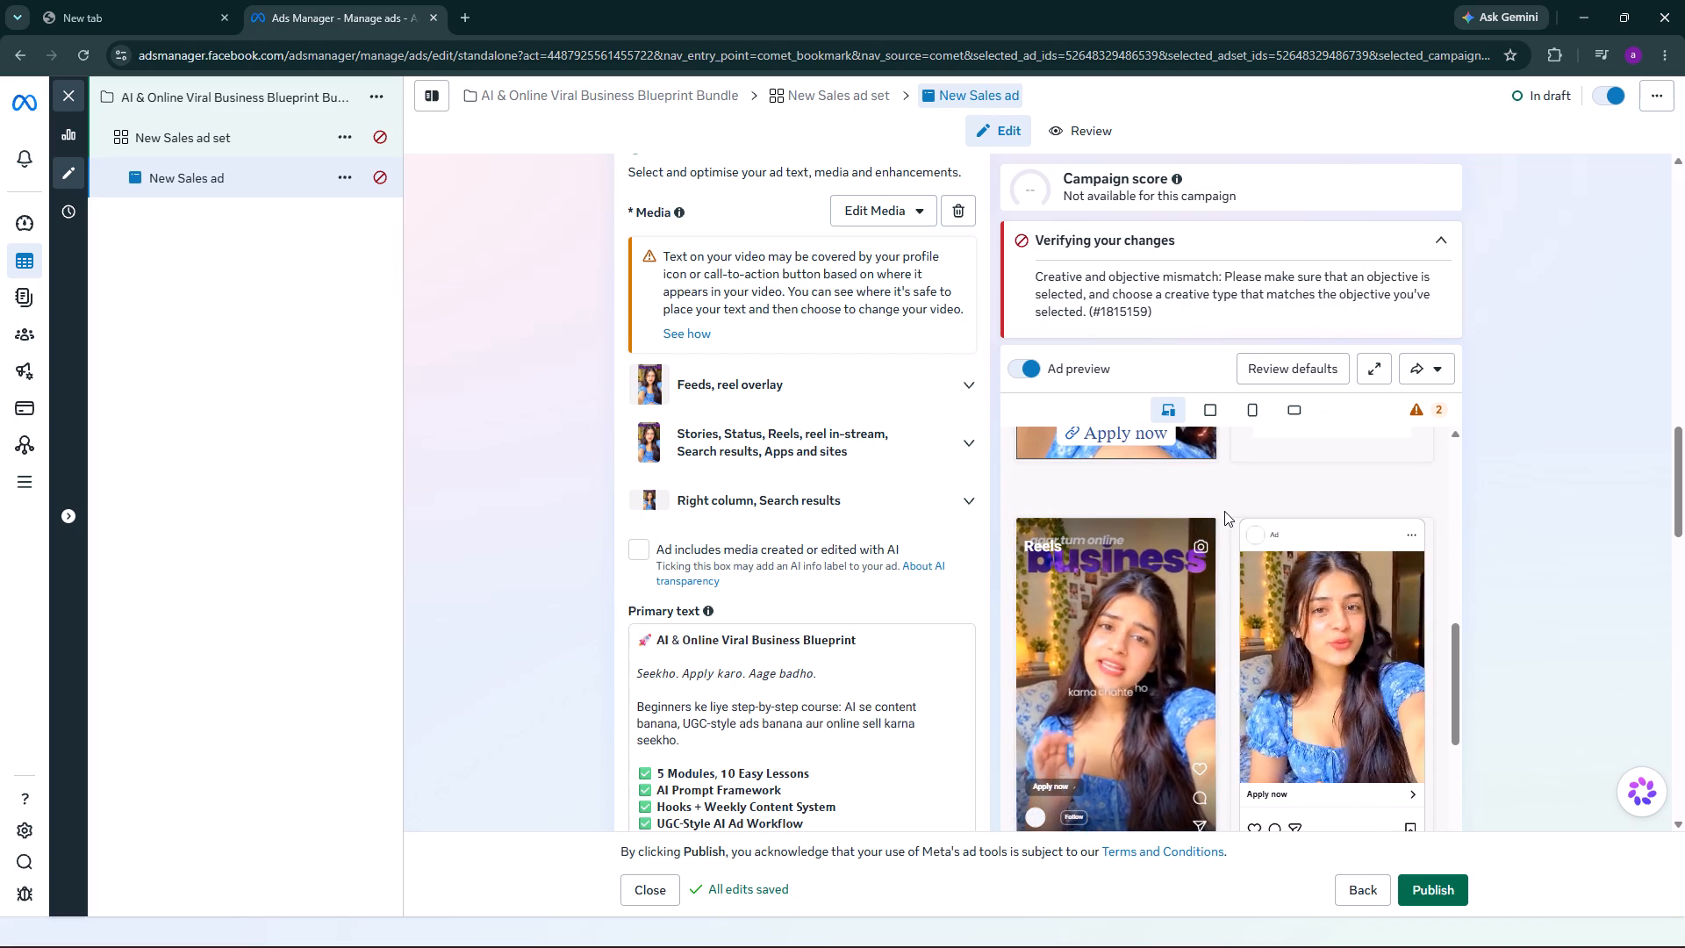
pyautogui.scroll(-6, 1237, 544)
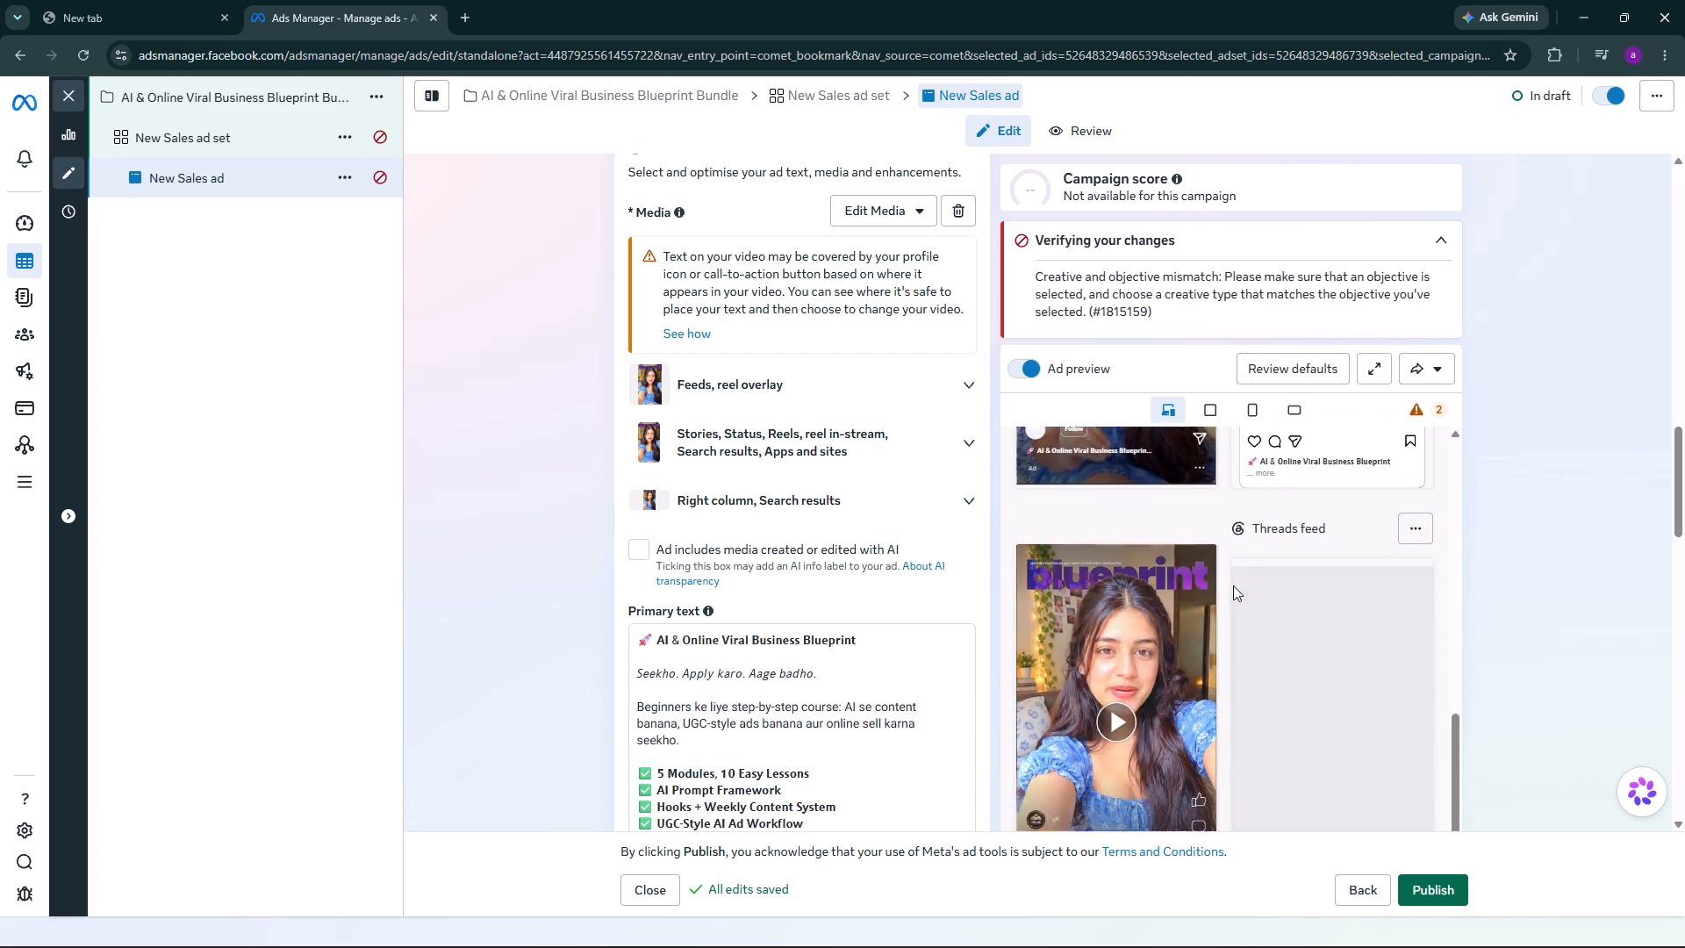
pyautogui.scroll(1, 1233, 585)
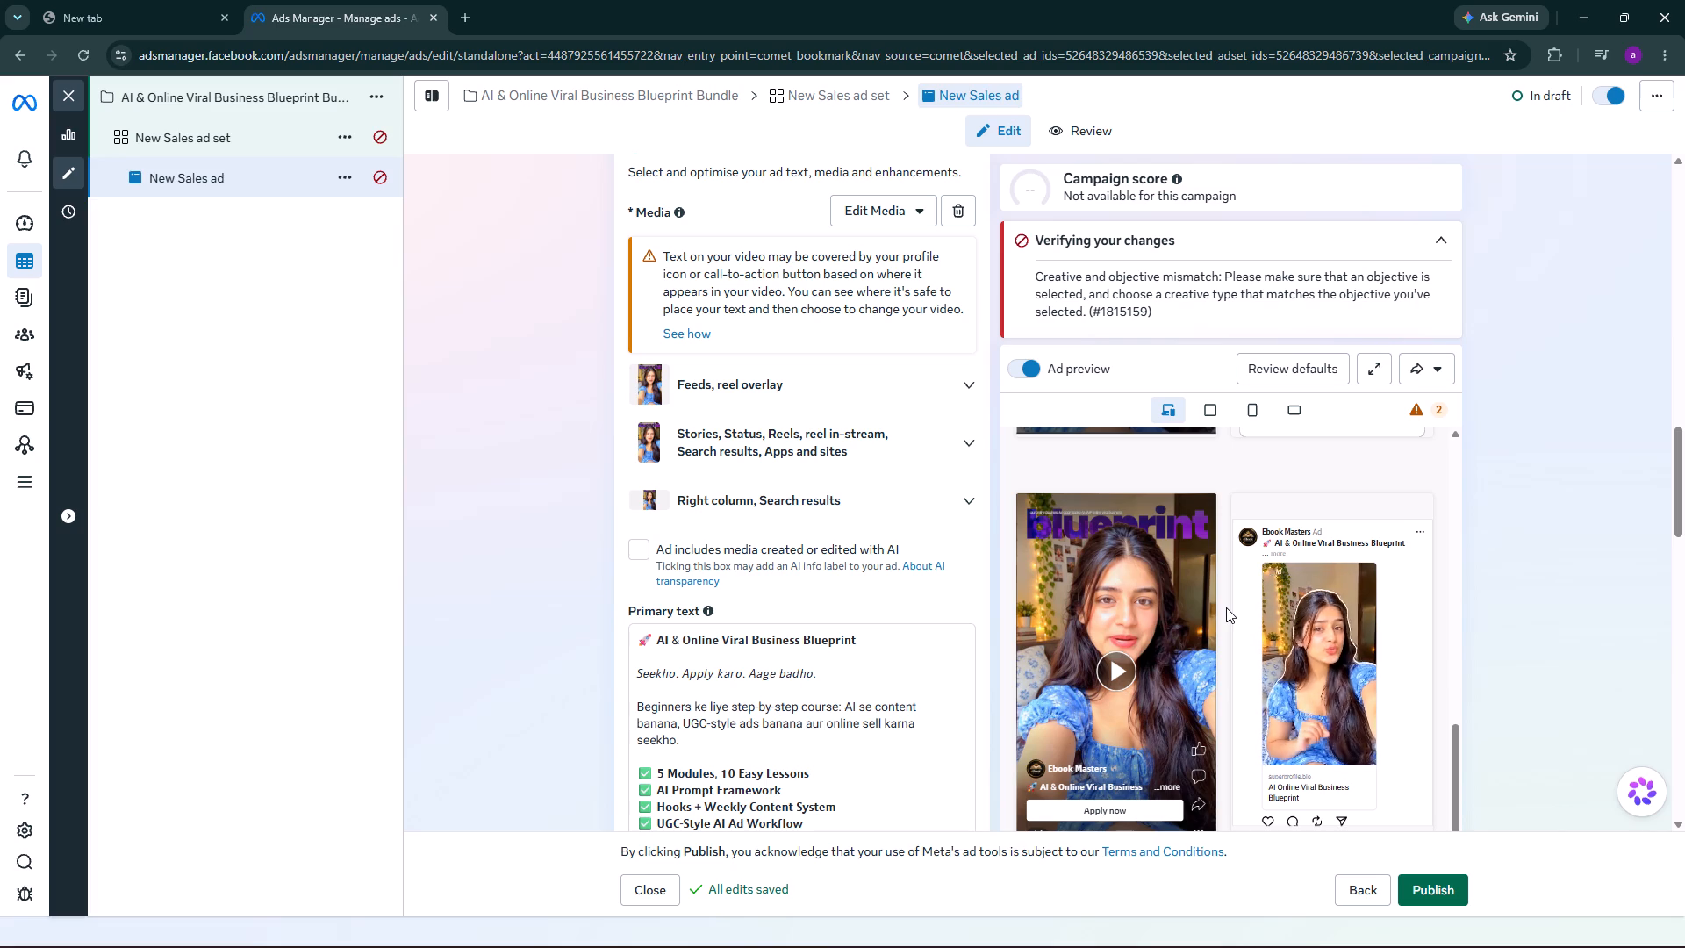
pyautogui.scroll(-5, 1226, 607)
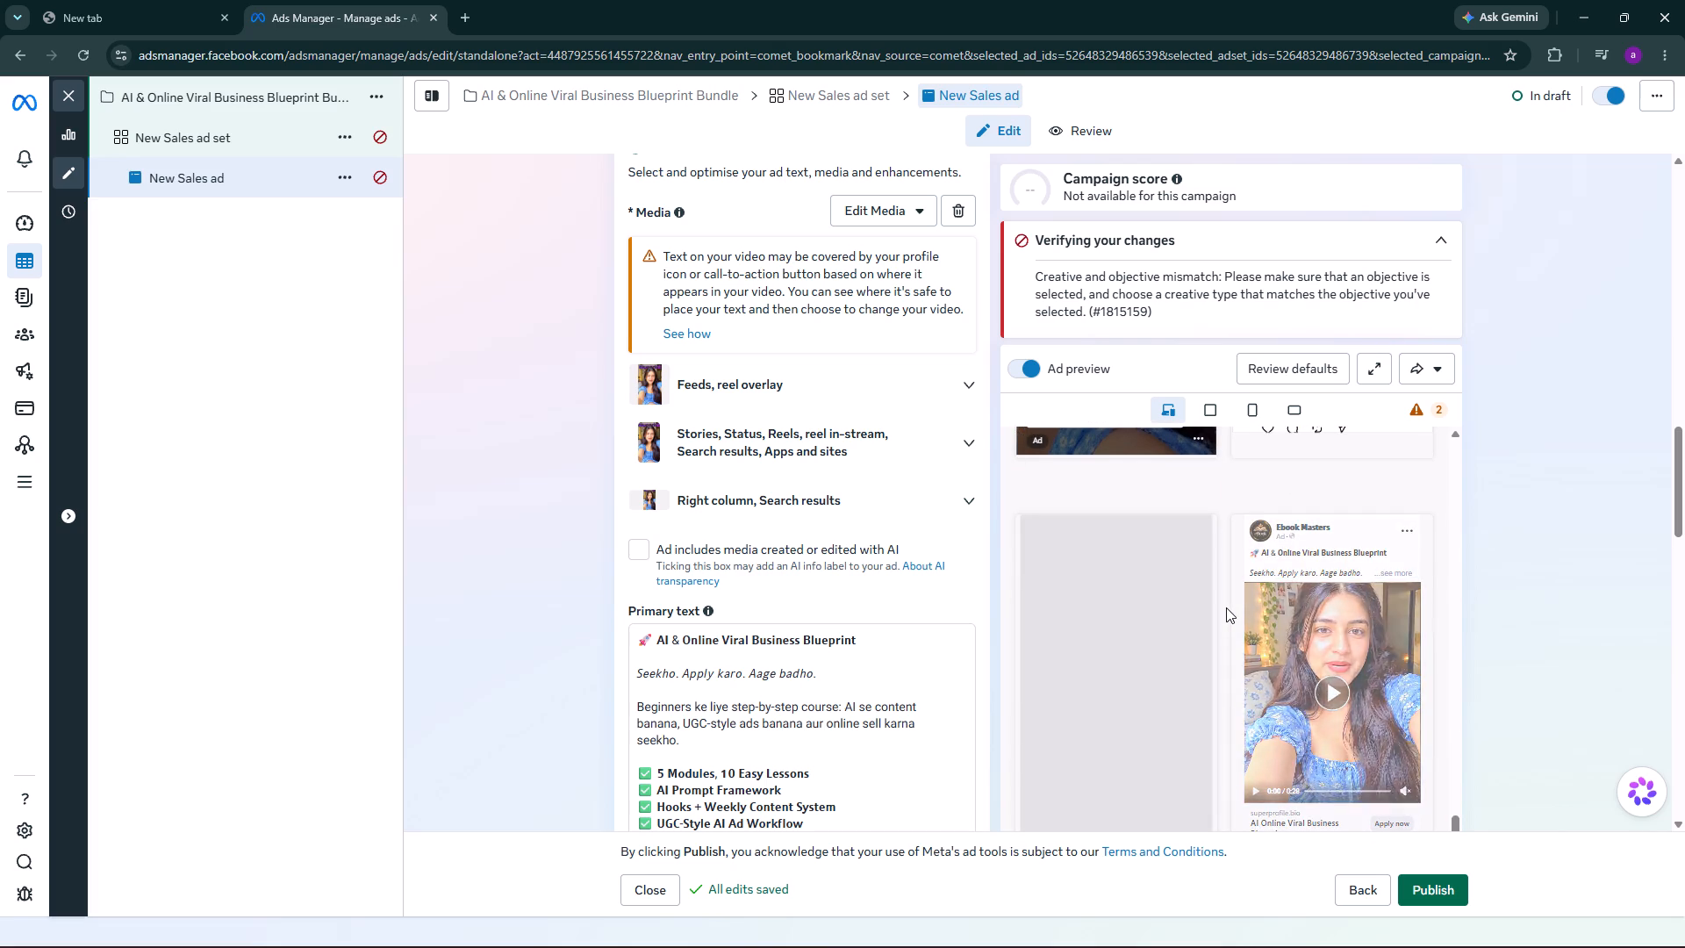
pyautogui.scroll(-1, 1226, 607)
# Check the ad's destination settings, primary text, headline and description.
pyautogui.scroll(7, 1226, 607)
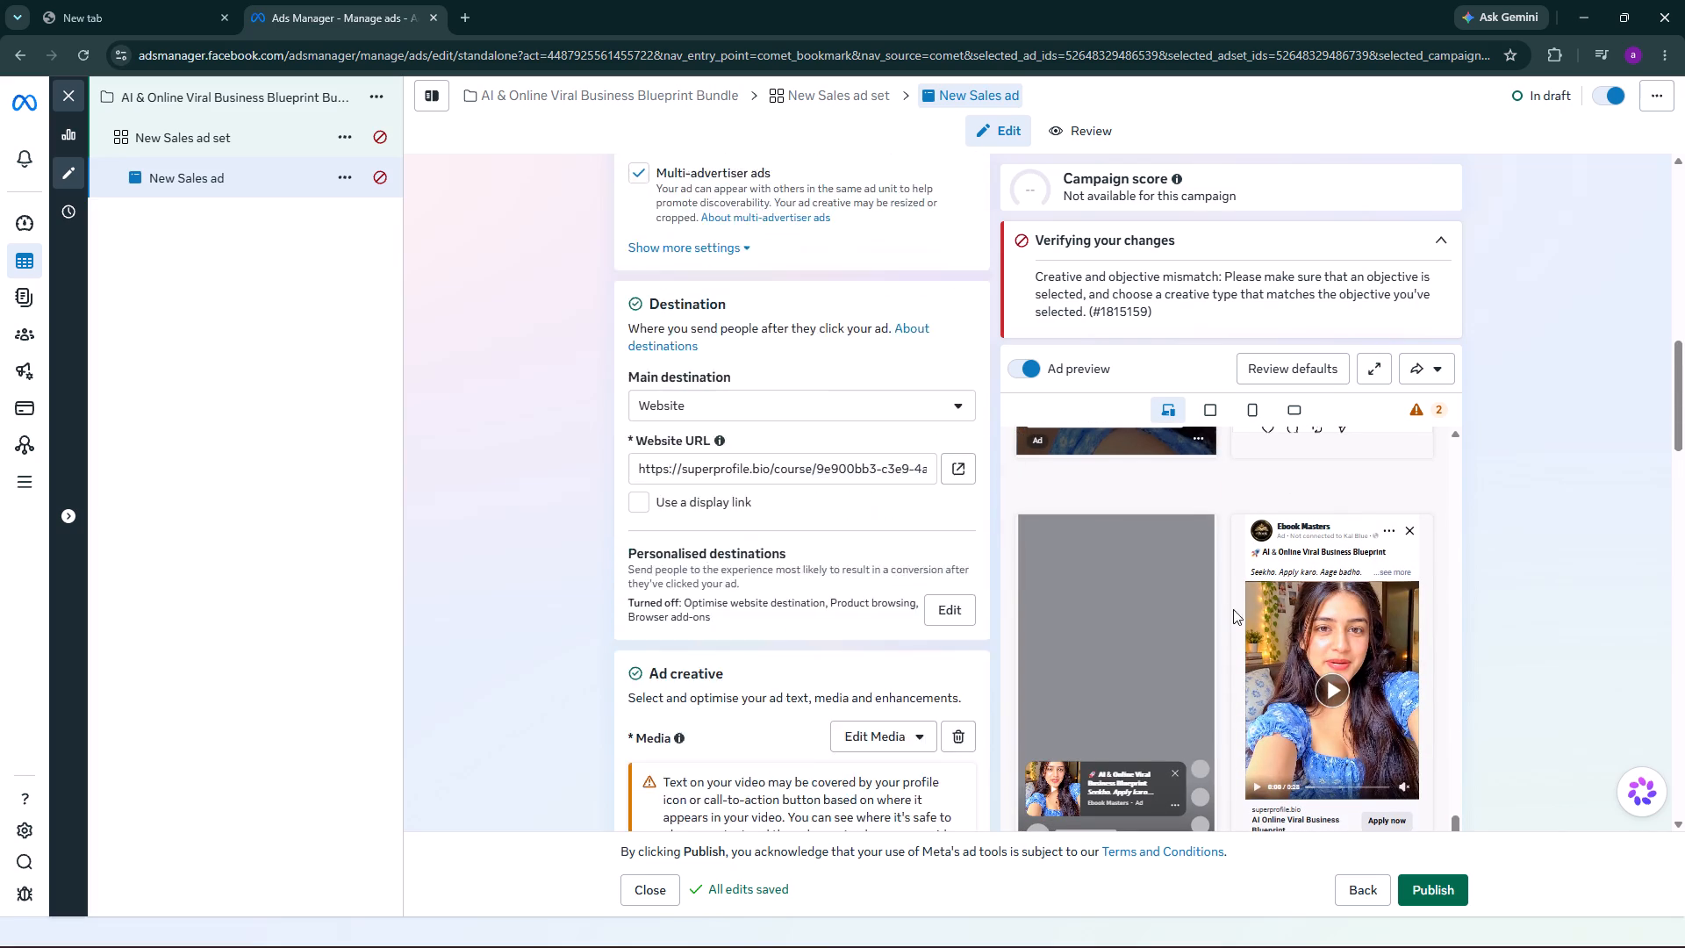
pyautogui.scroll(-5, 1250, 607)
pyautogui.scroll(-11, 974, 619)
pyautogui.scroll(-1, 1109, 683)
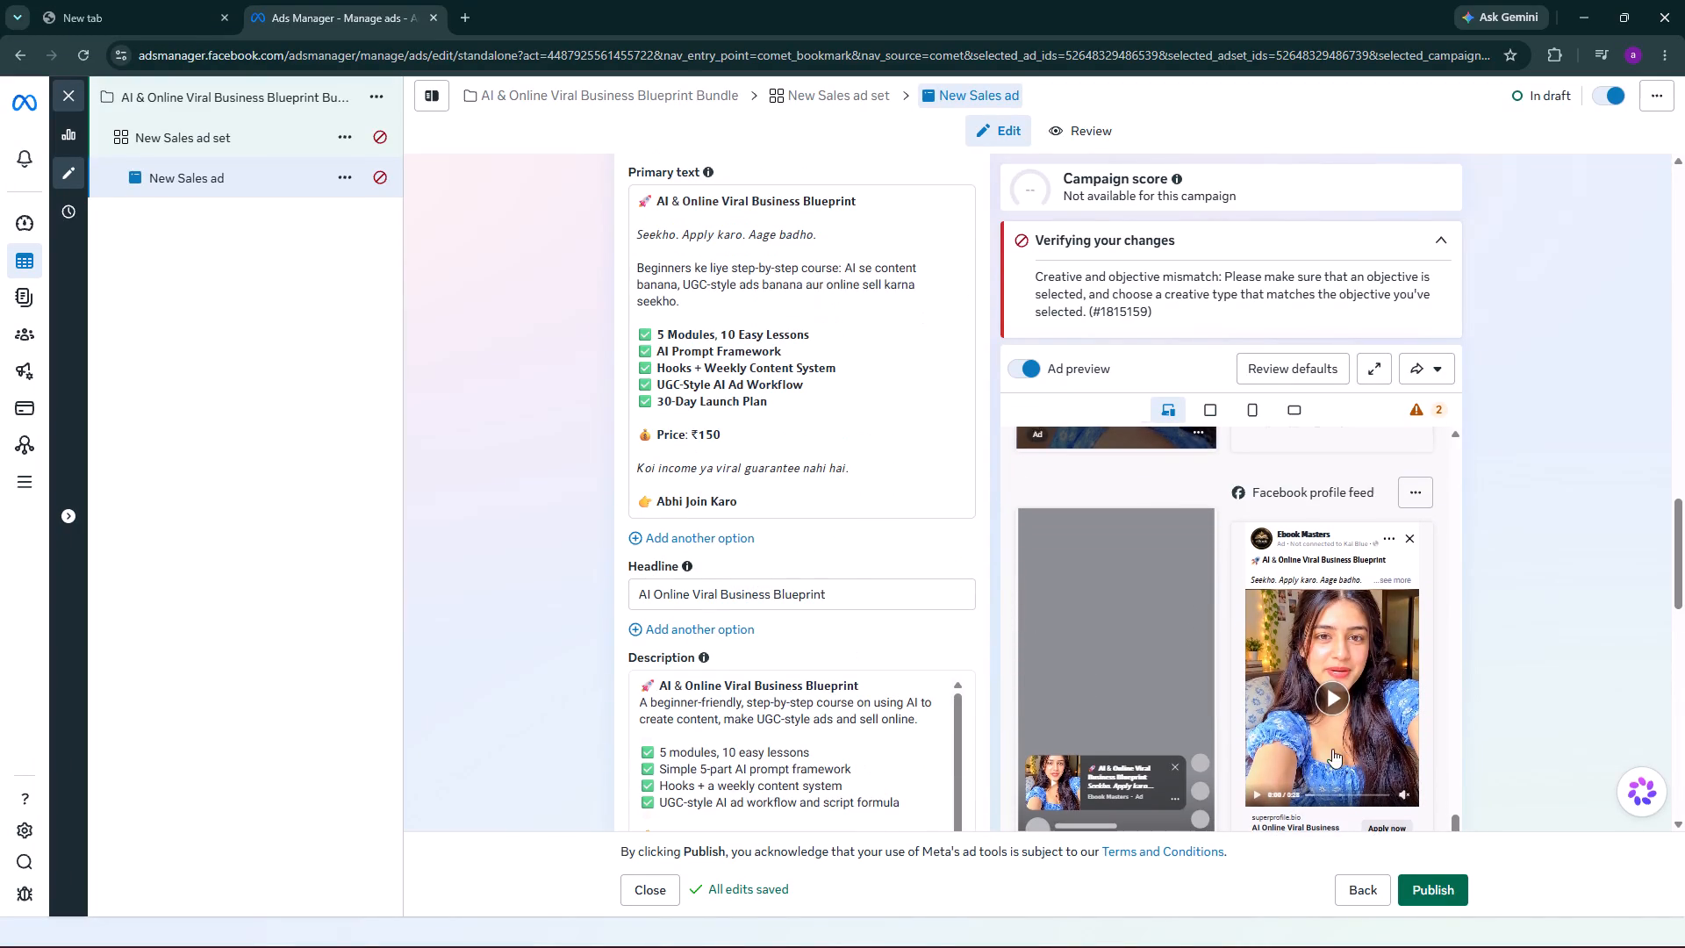
# Start publishing the ad, accept India, Indian Rupee and the Kolkata time zone for payments, and choose UPI as the payment method.
pyautogui.click(1436, 894)
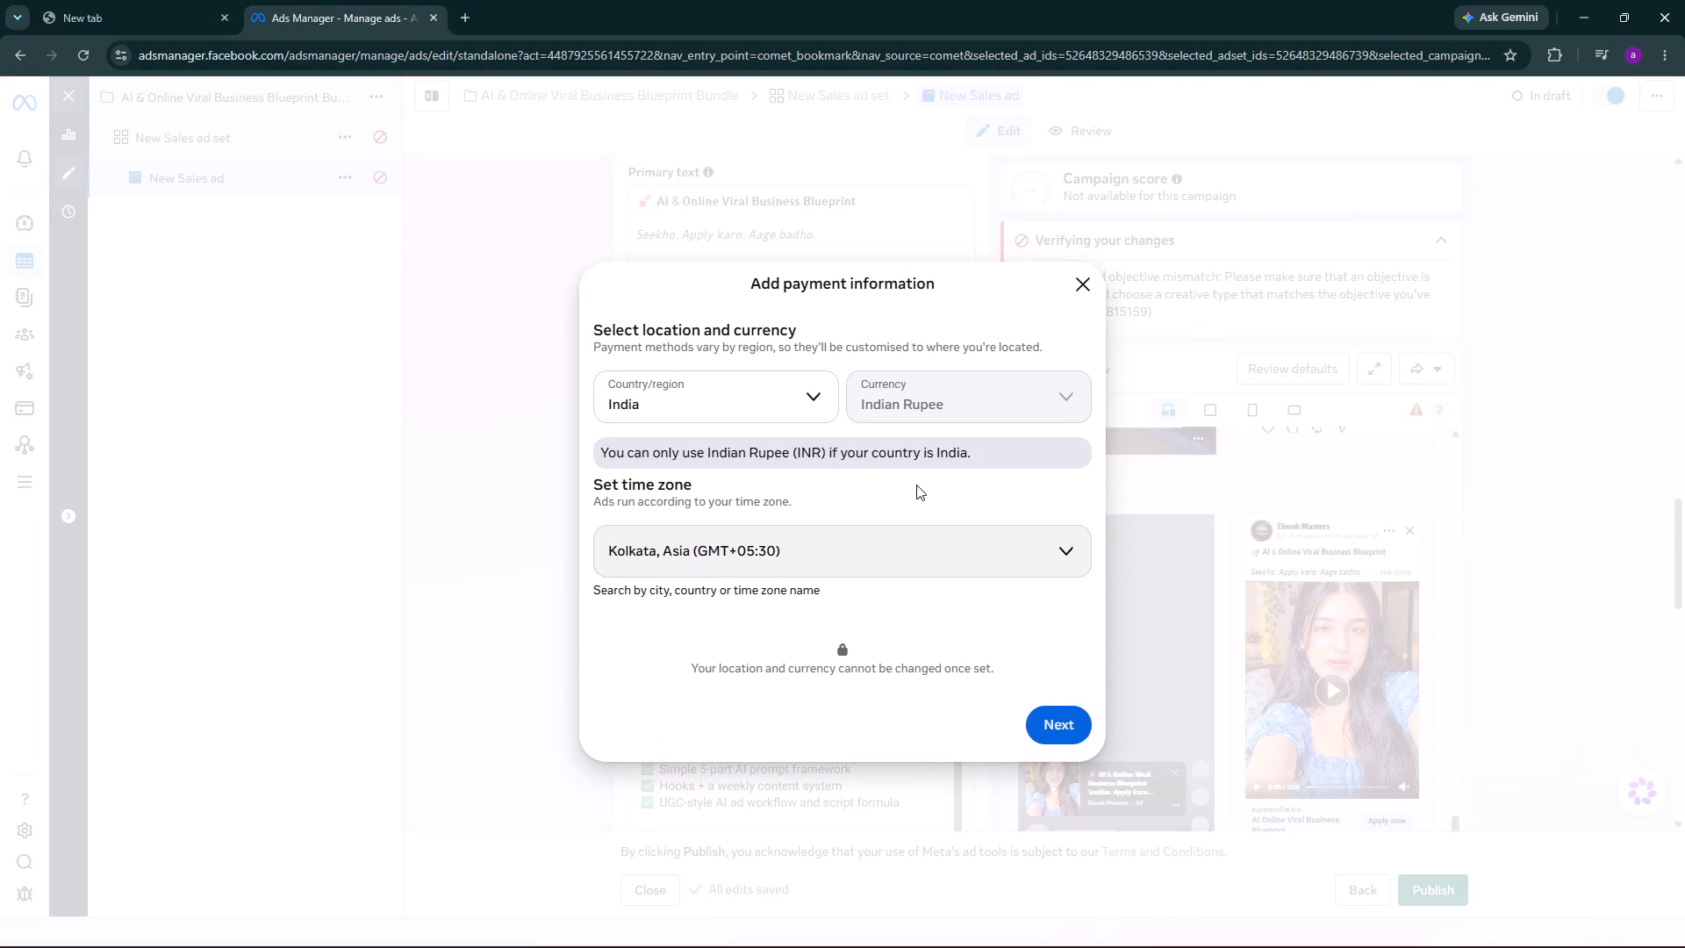
pyautogui.click(881, 542)
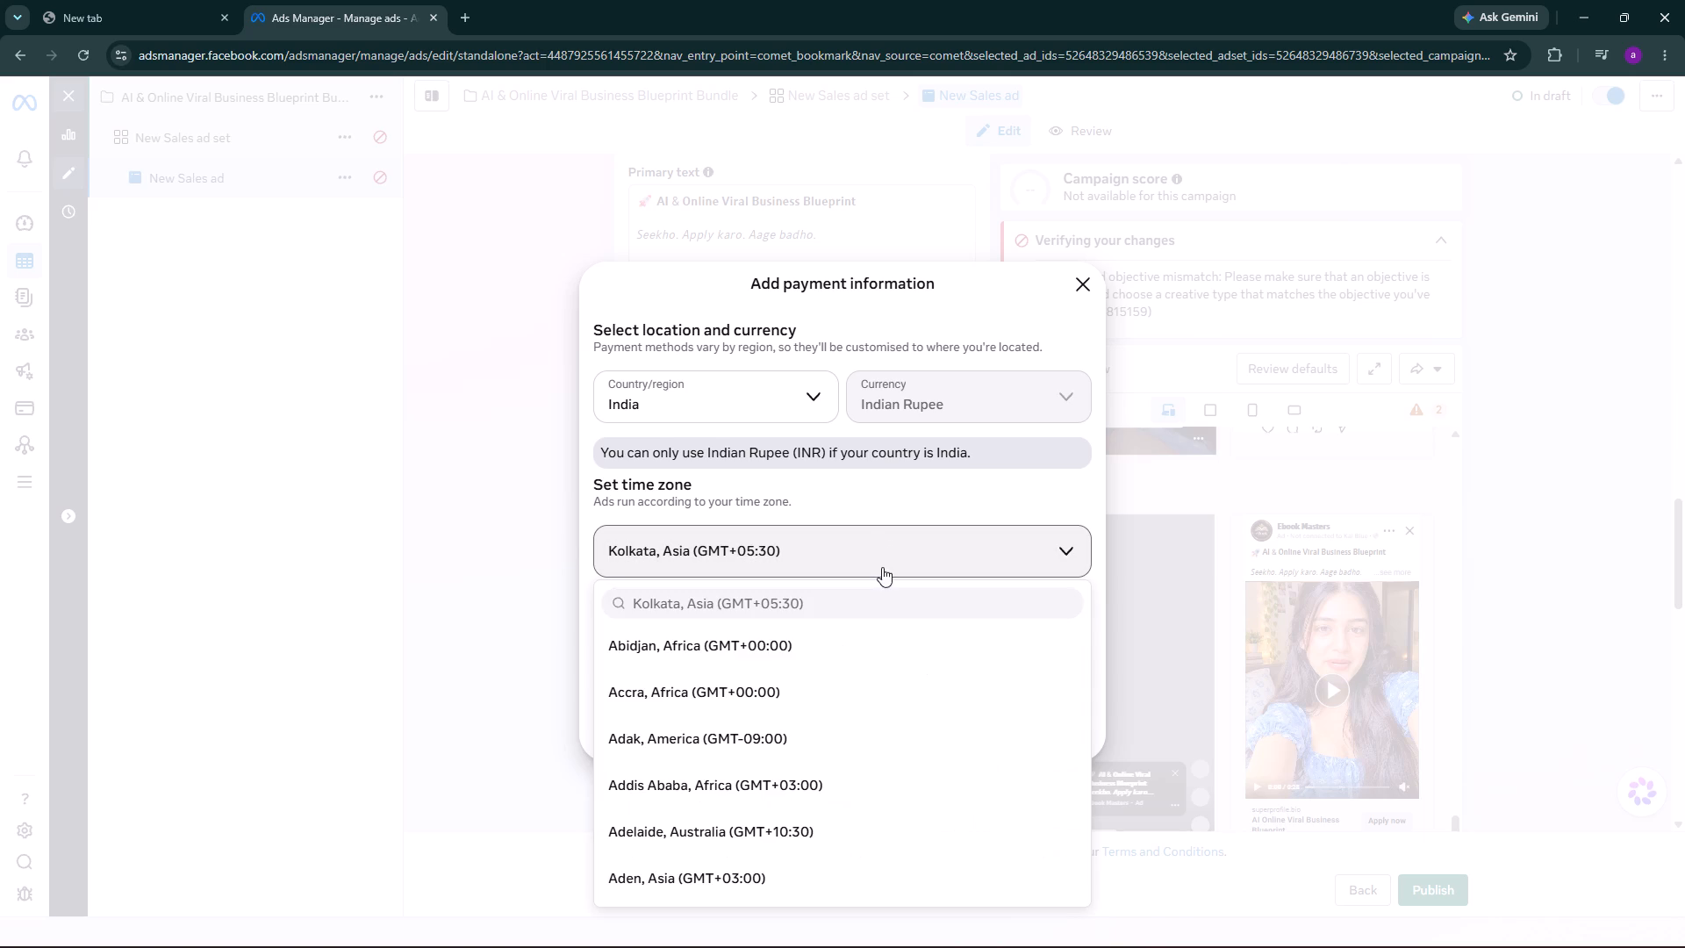
pyautogui.click(875, 557)
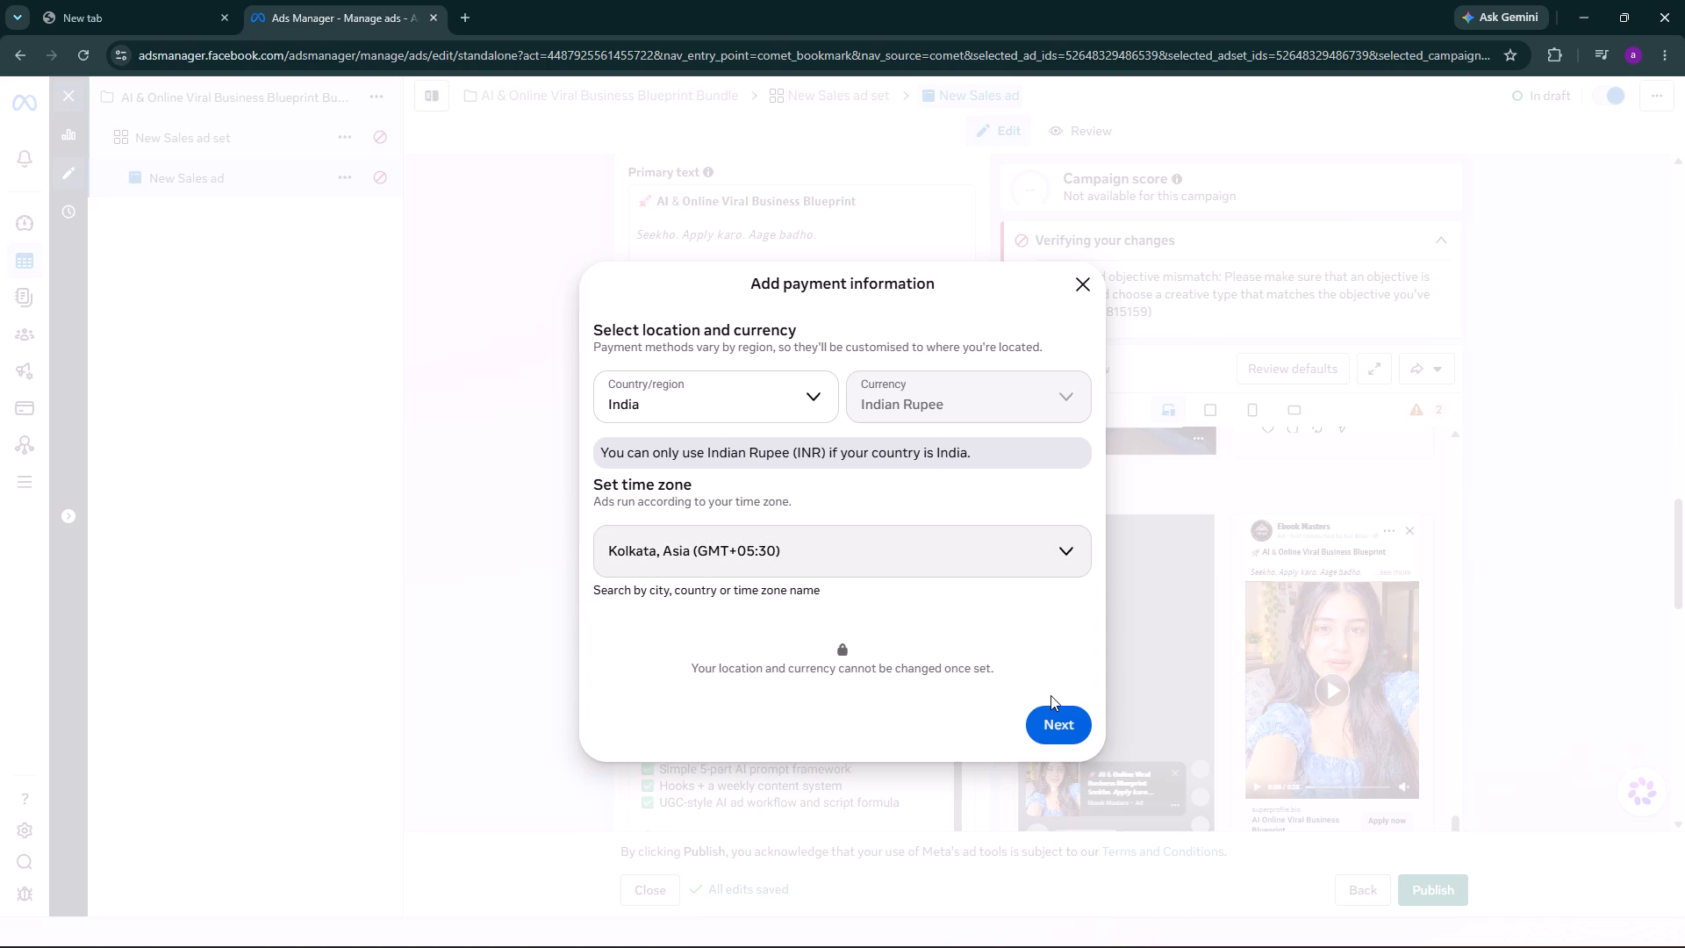
pyautogui.click(1061, 720)
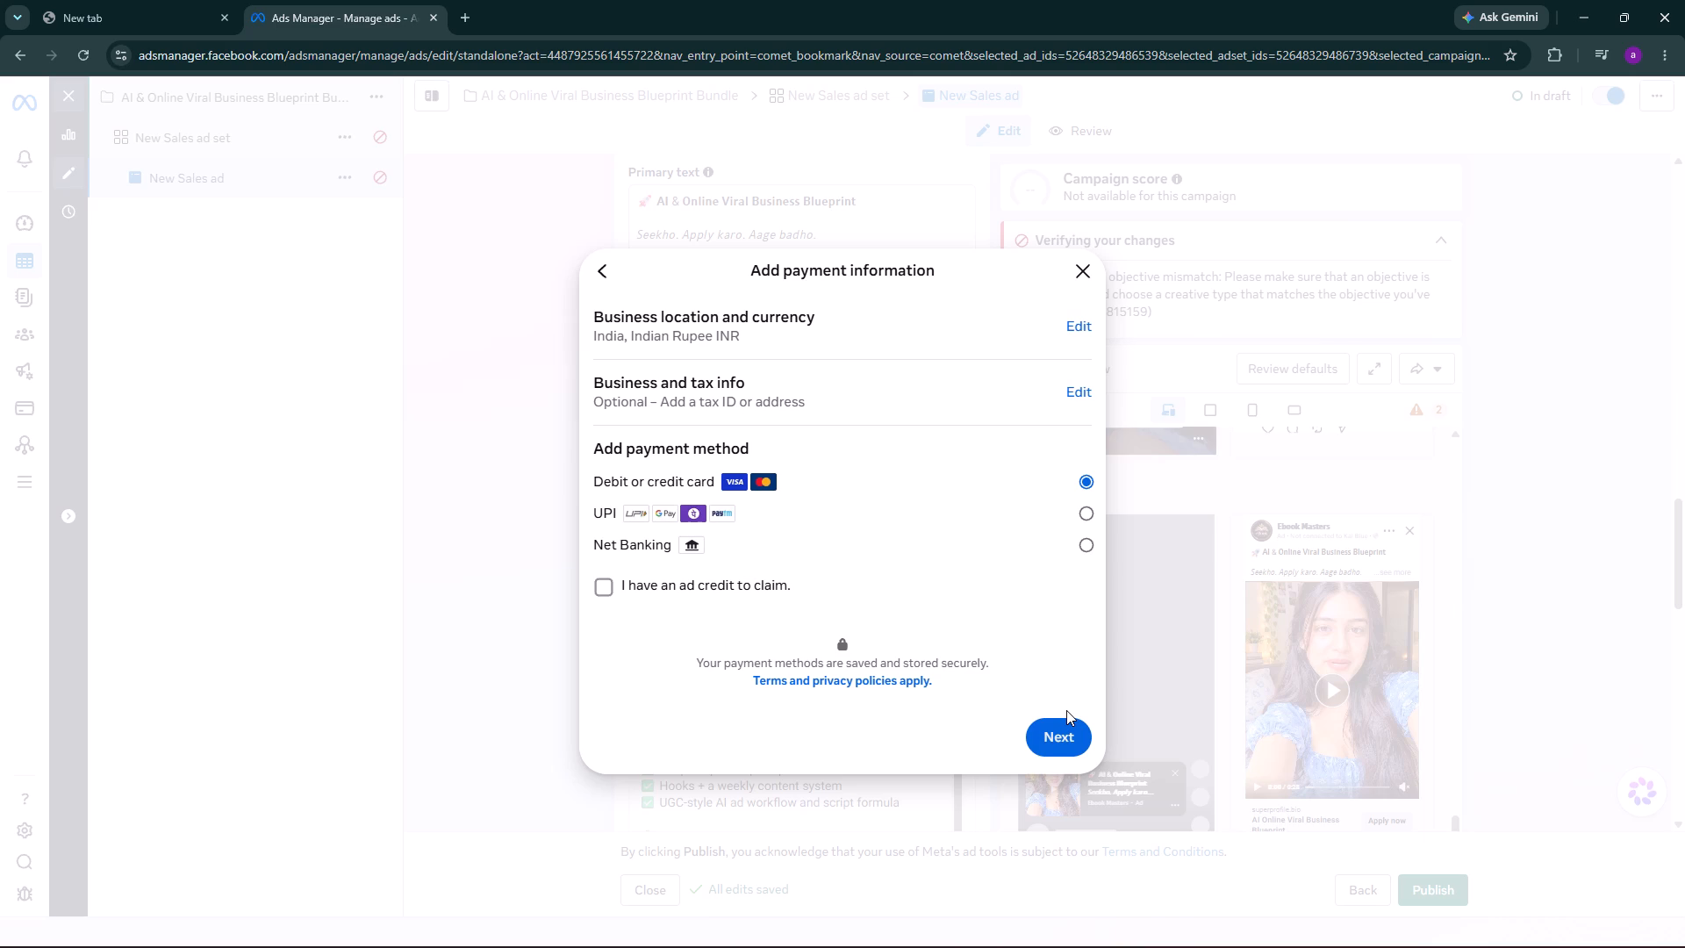
pyautogui.click(1087, 515)
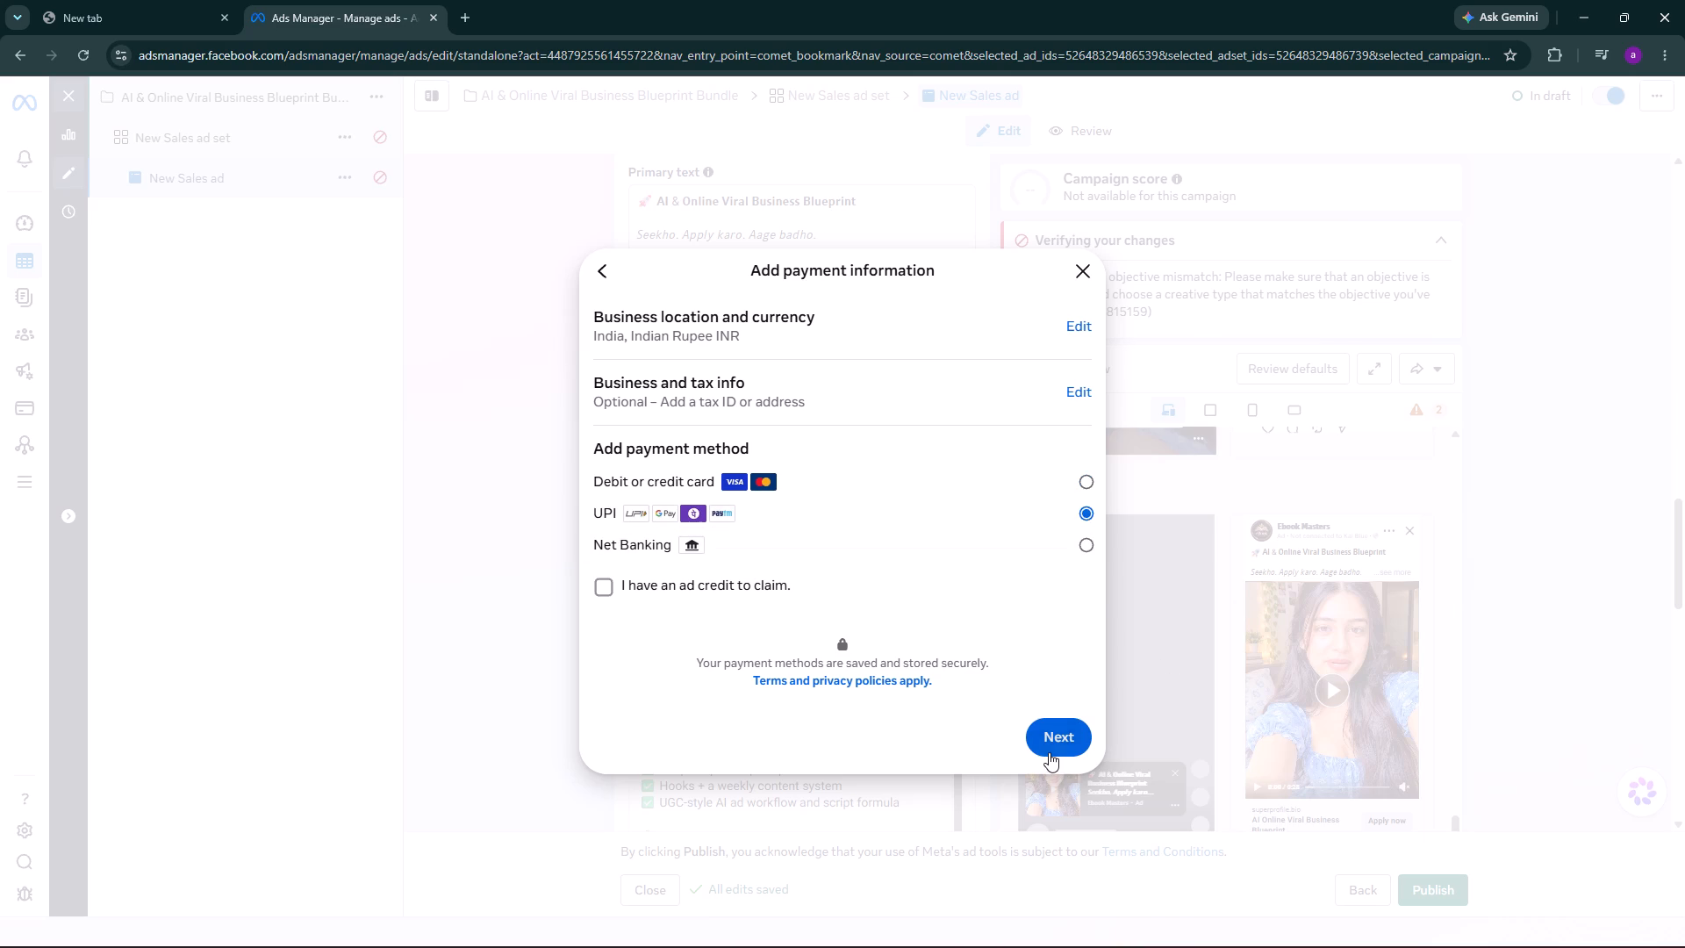
pyautogui.click(1049, 750)
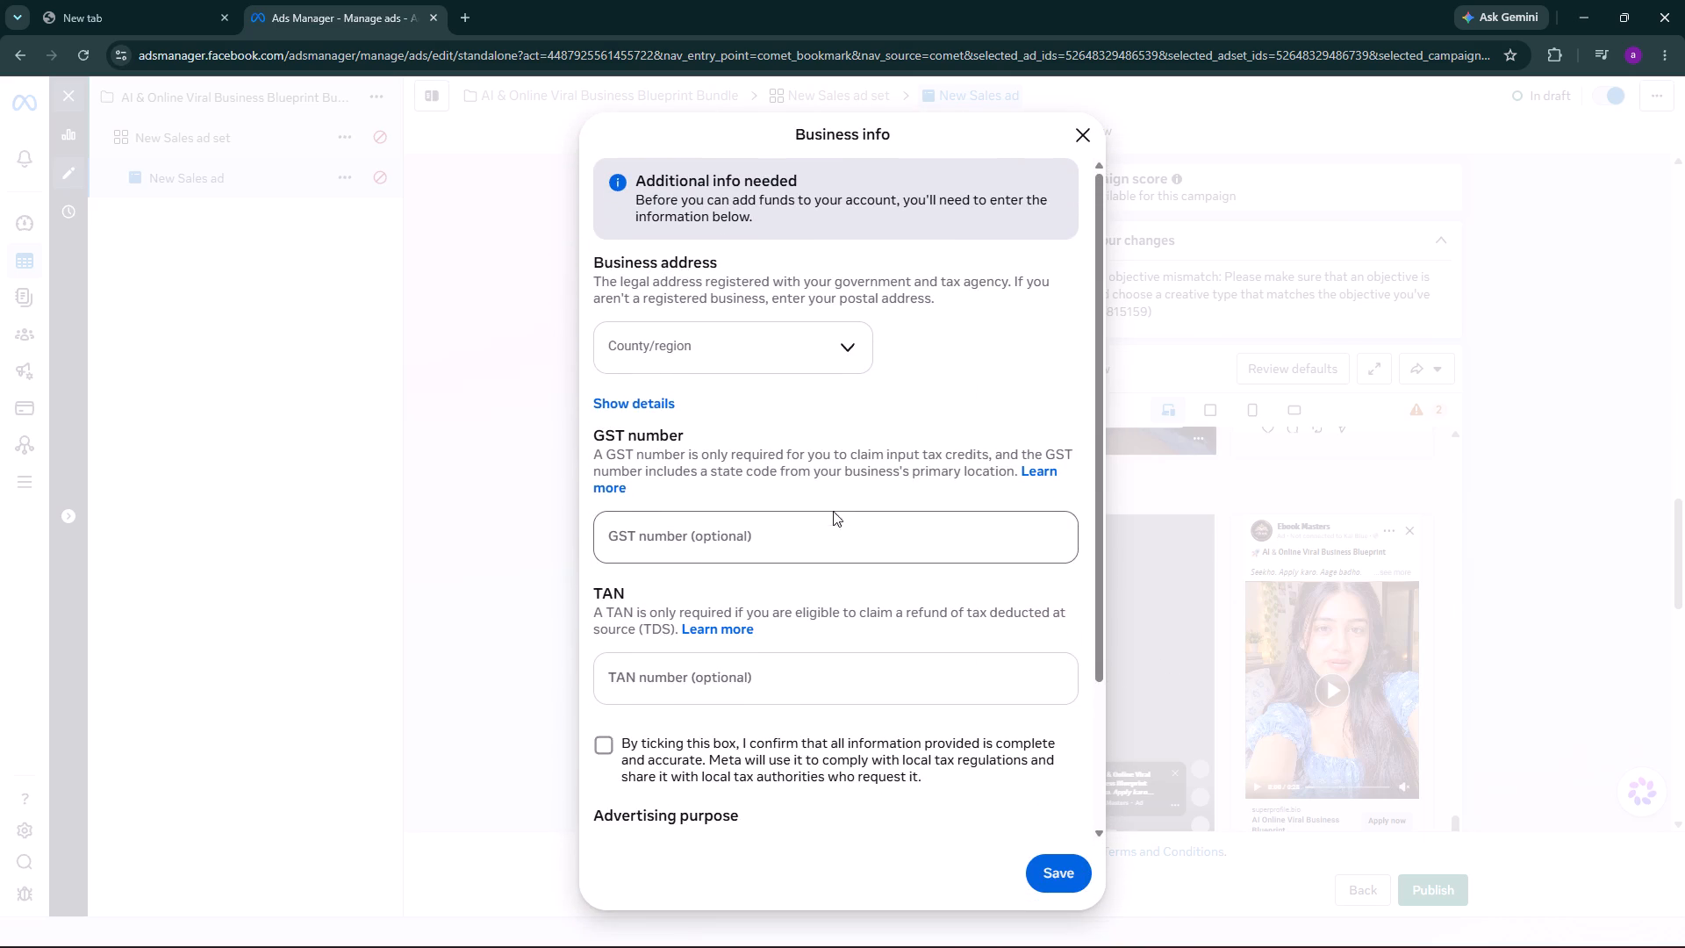
# Confirm the business information as accurate, set the business address region to Punjab, and save it.
pyautogui.click(599, 749)
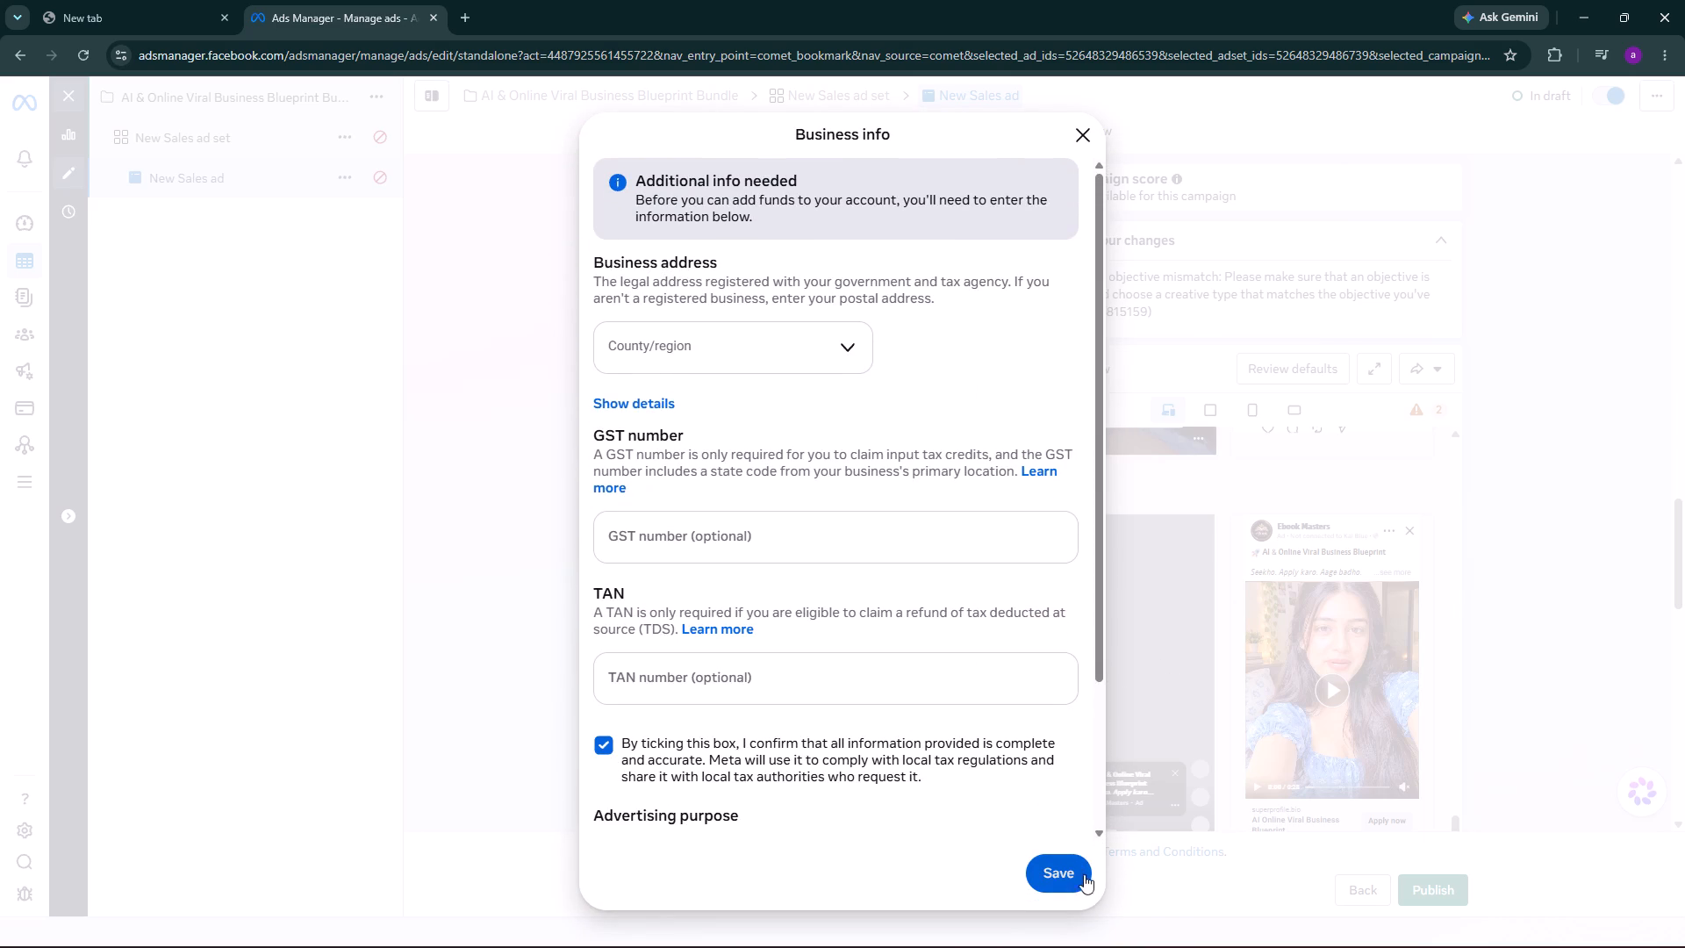
pyautogui.click(1069, 868)
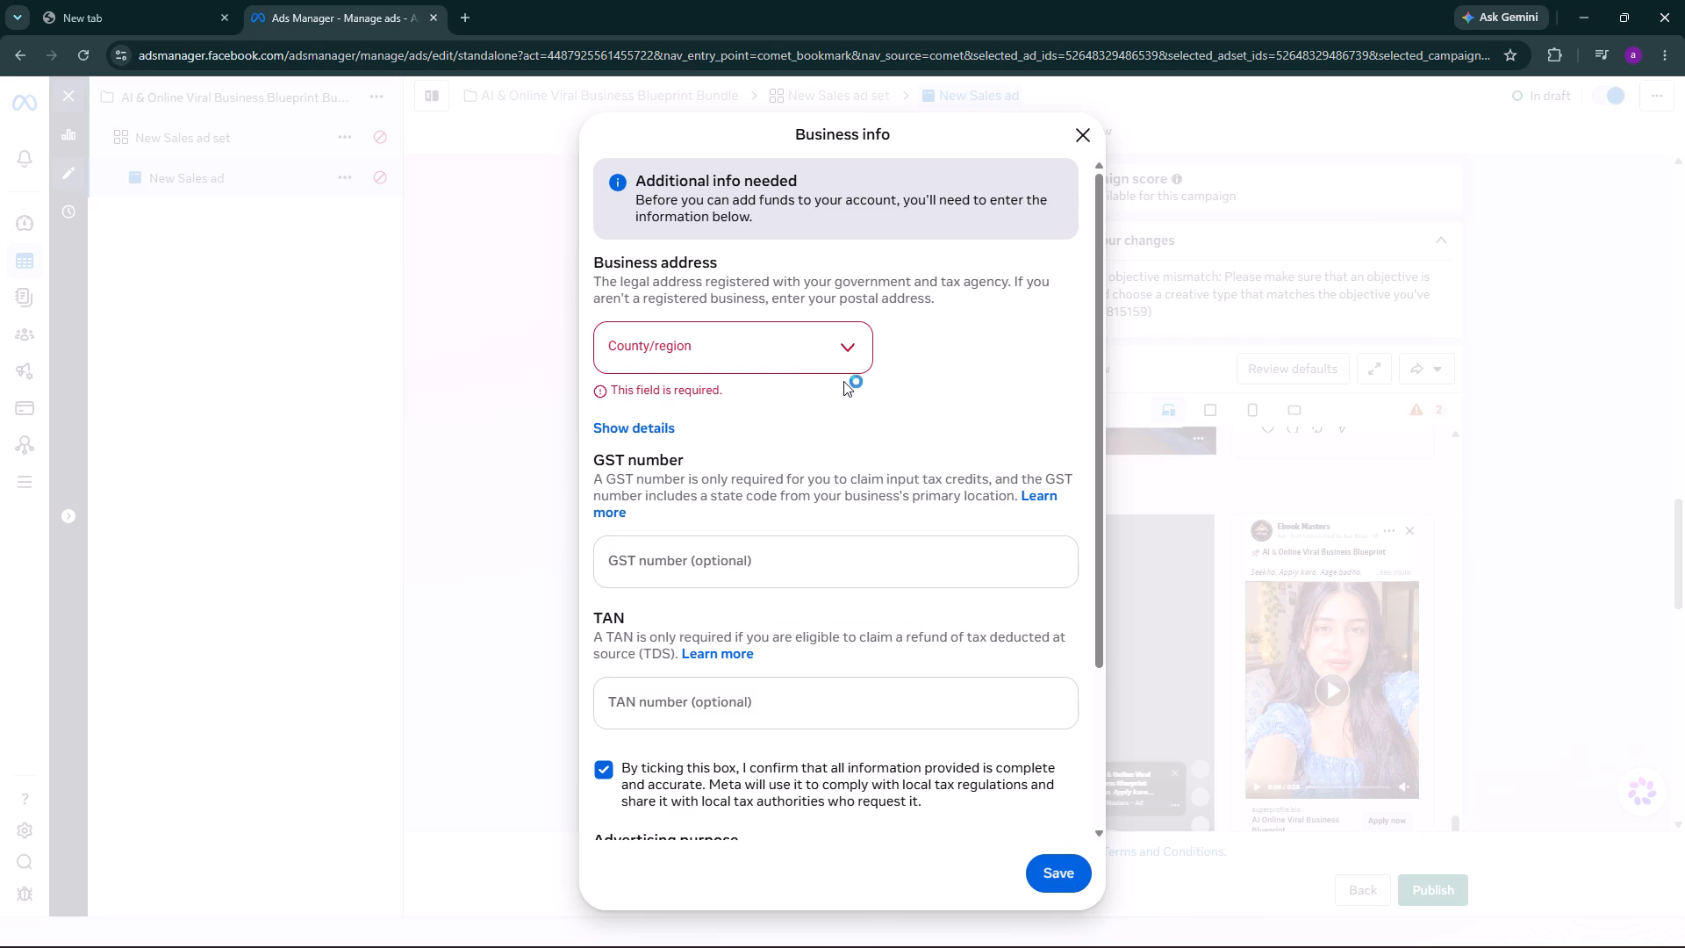
pyautogui.click(801, 353)
pyautogui.scroll(-5, 749, 485)
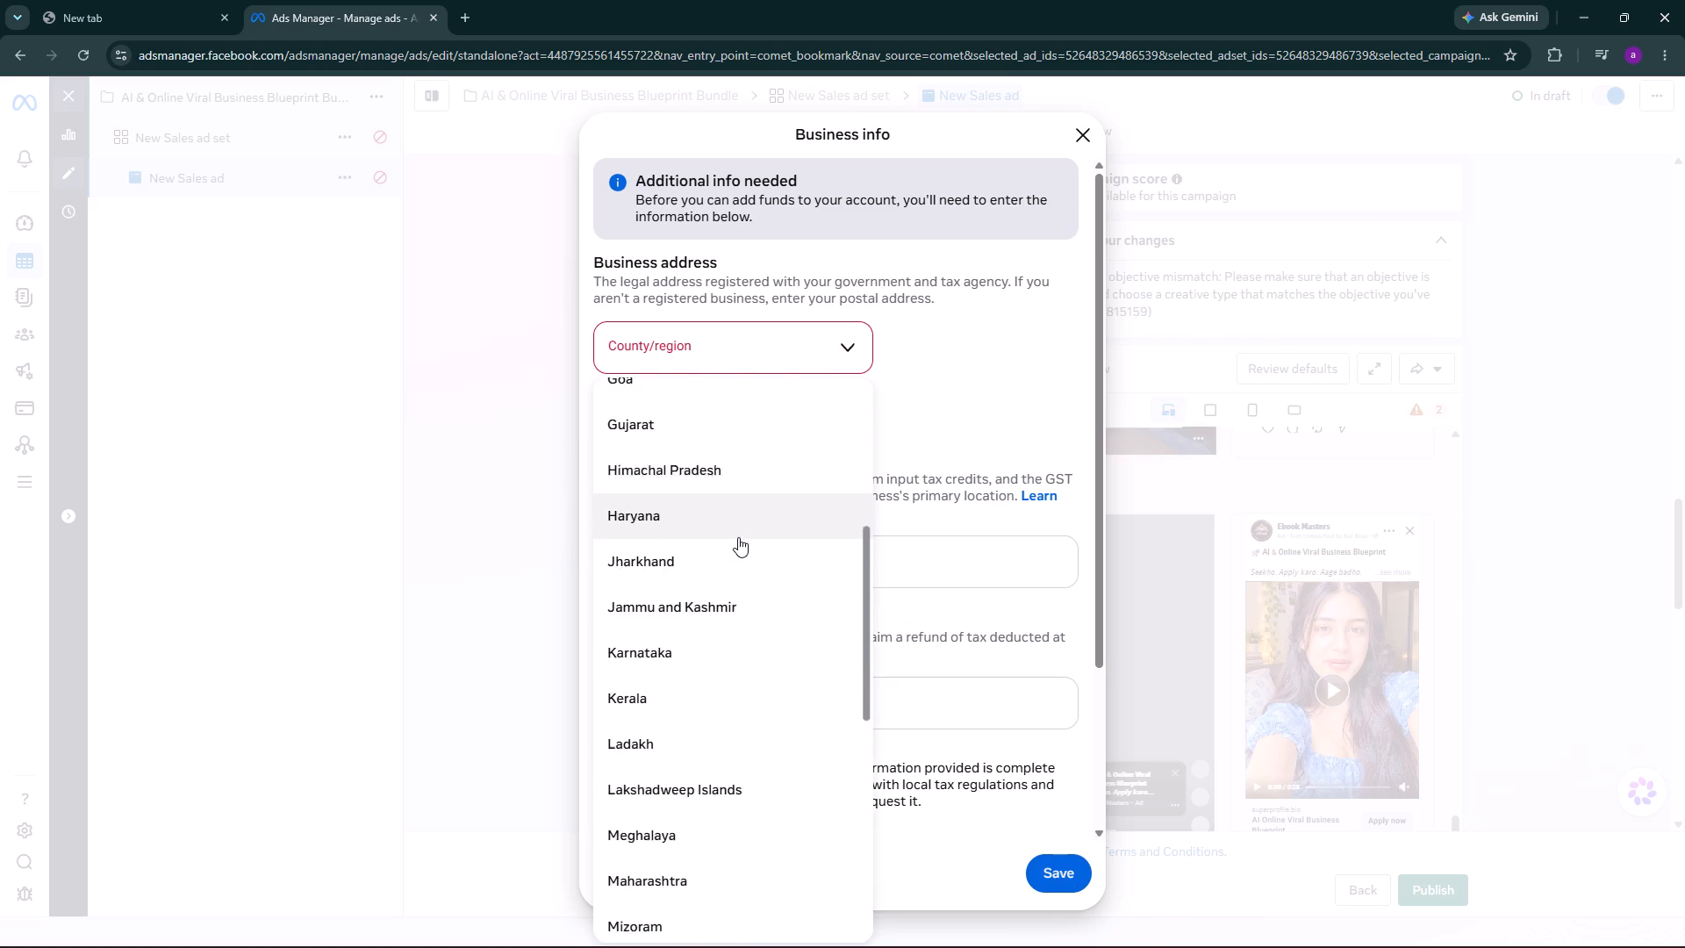
pyautogui.scroll(-7, 737, 547)
pyautogui.click(701, 542)
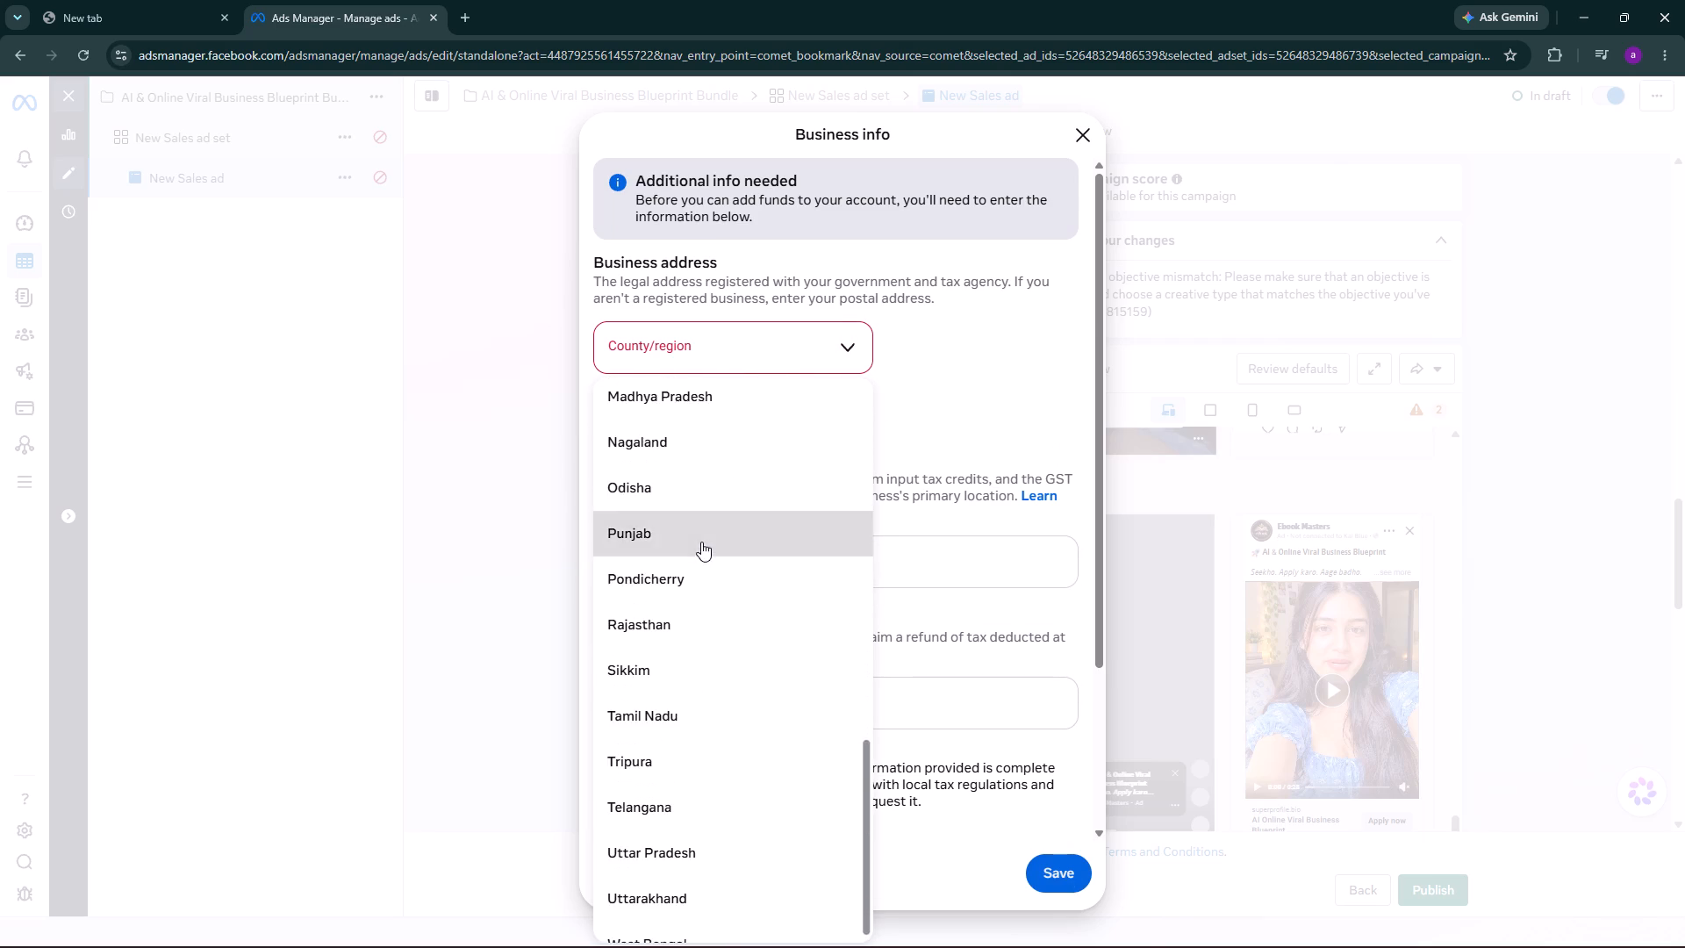
pyautogui.click(1049, 863)
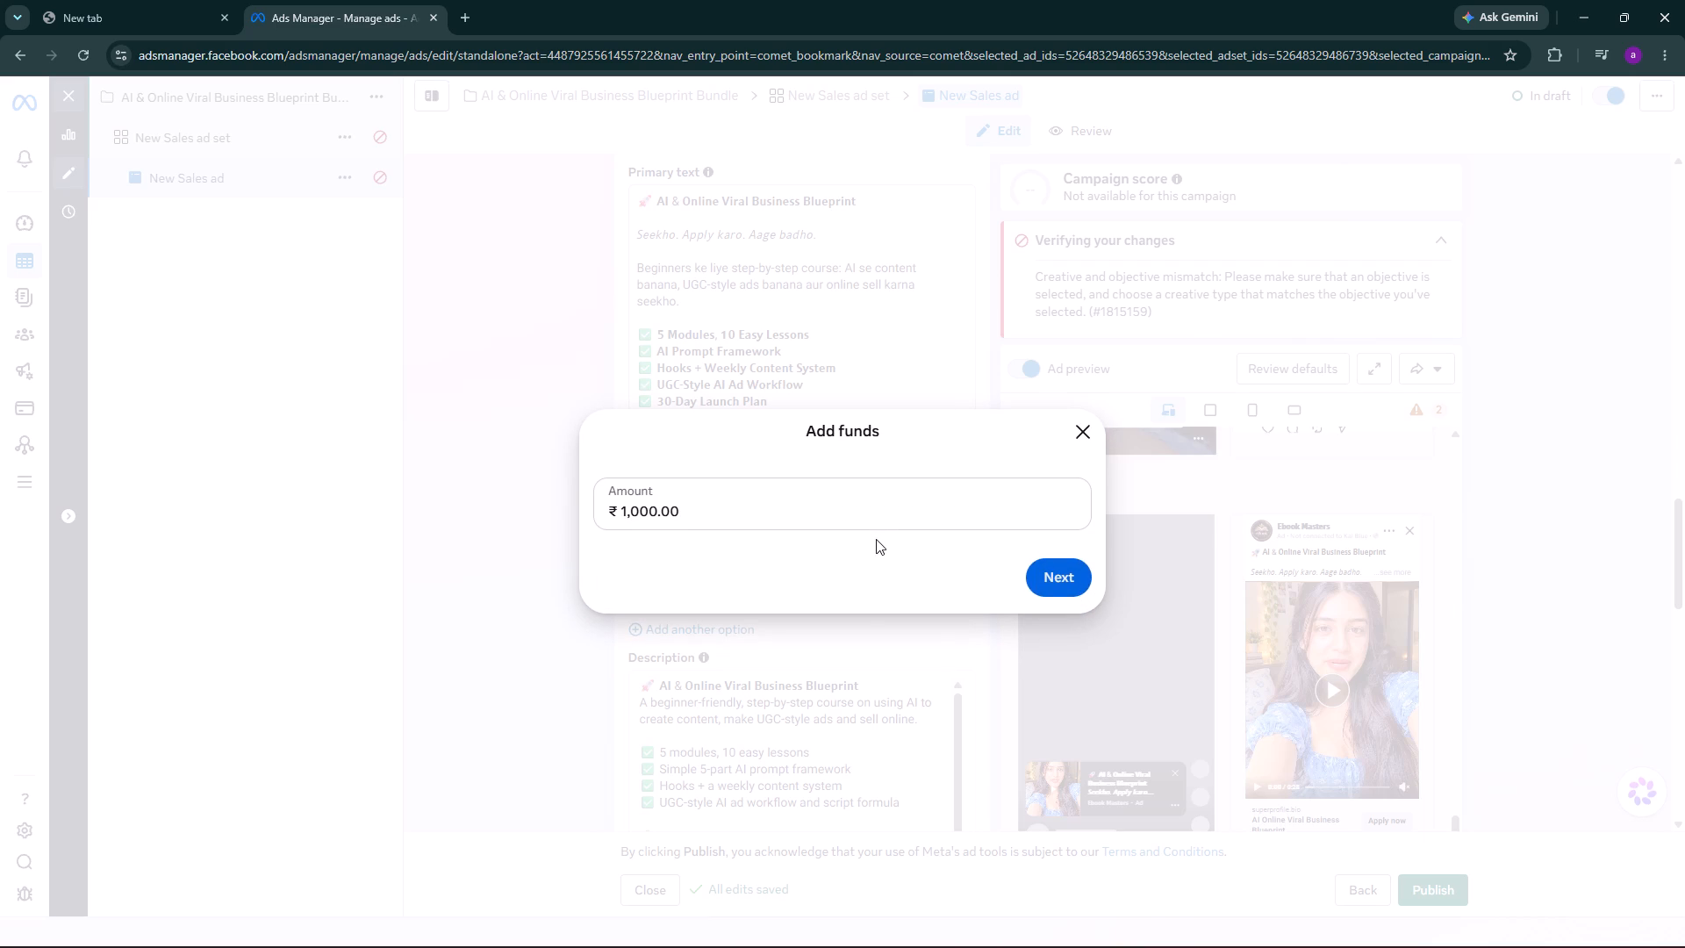
# Set the amount of funds to add to ₹300 and complete the payment.
pyautogui.click(752, 517)
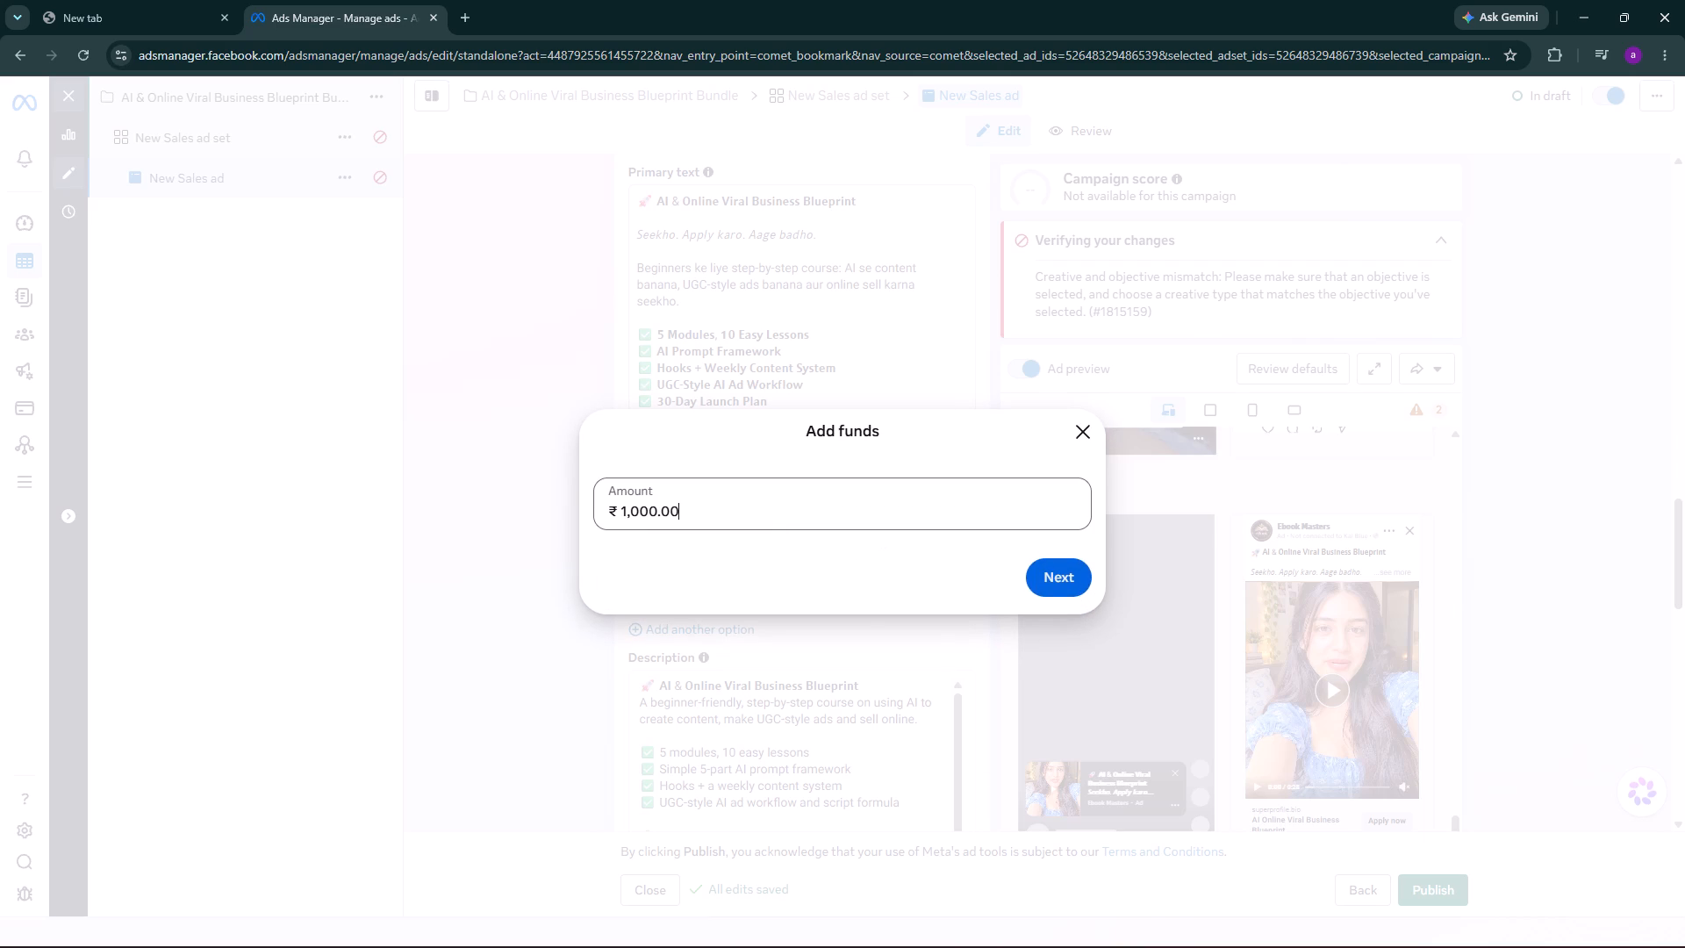
pyautogui.press('BackSpace')
pyautogui.press('BackSpace')
pyautogui.press('BackSpace')
pyautogui.press('BackSpace')
pyautogui.press('BackSpace')
pyautogui.press('BackSpace')
pyautogui.press('BackSpace')
pyautogui.press('BackSpace')
pyautogui.write('300')
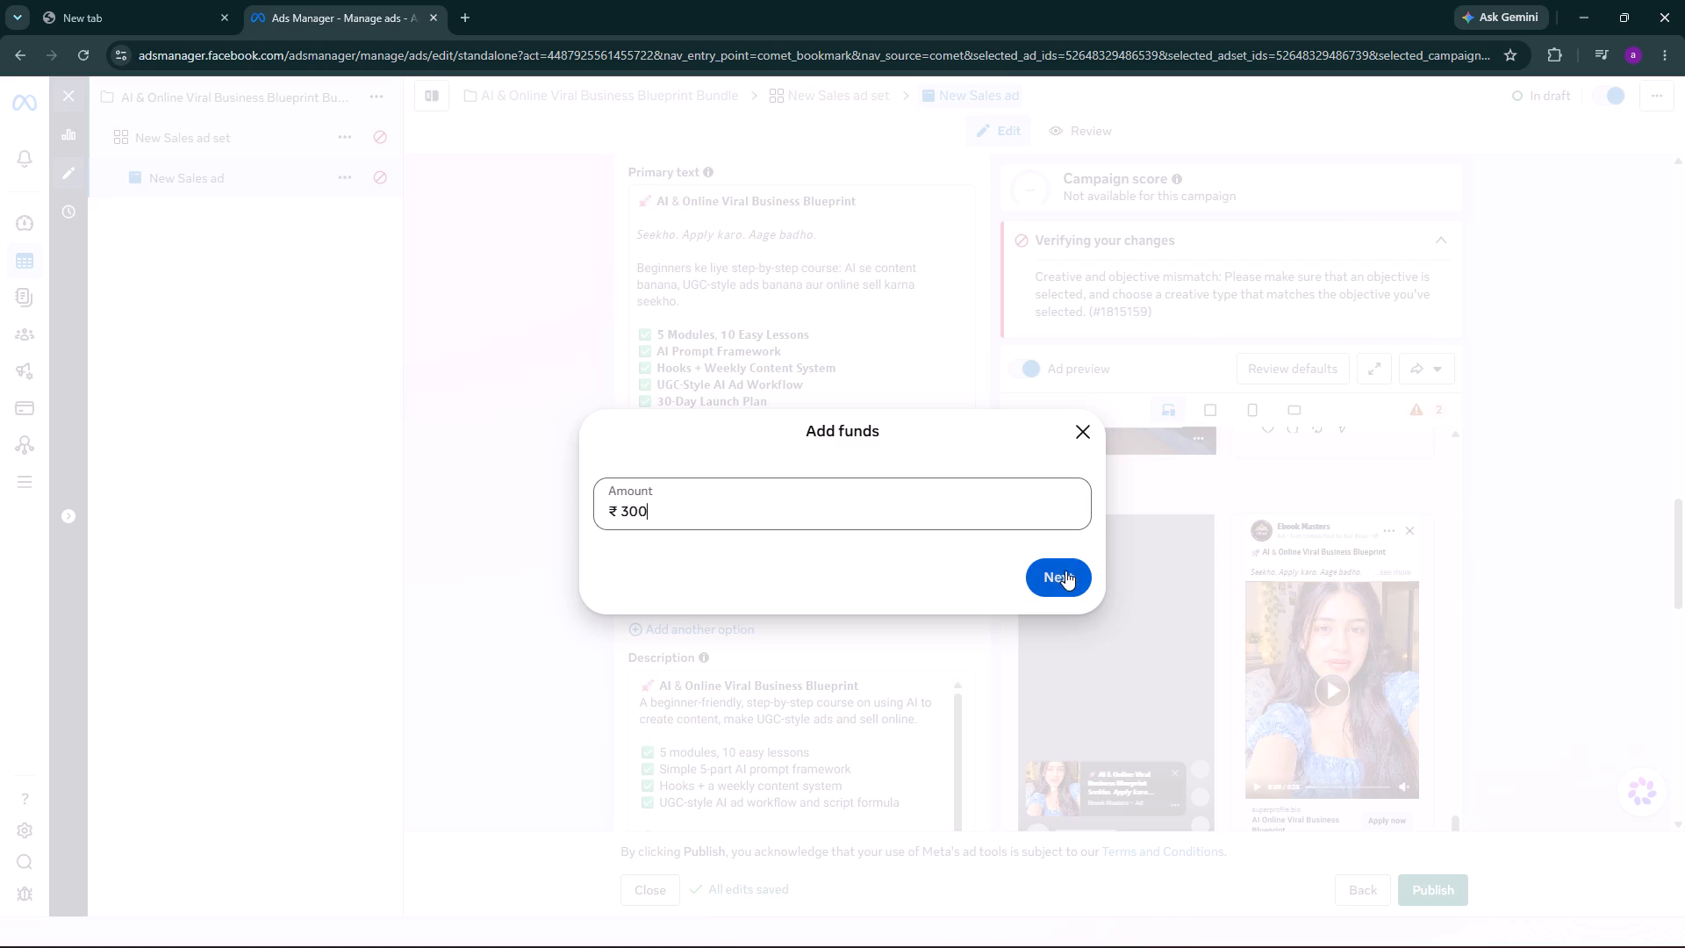
pyautogui.click(1058, 571)
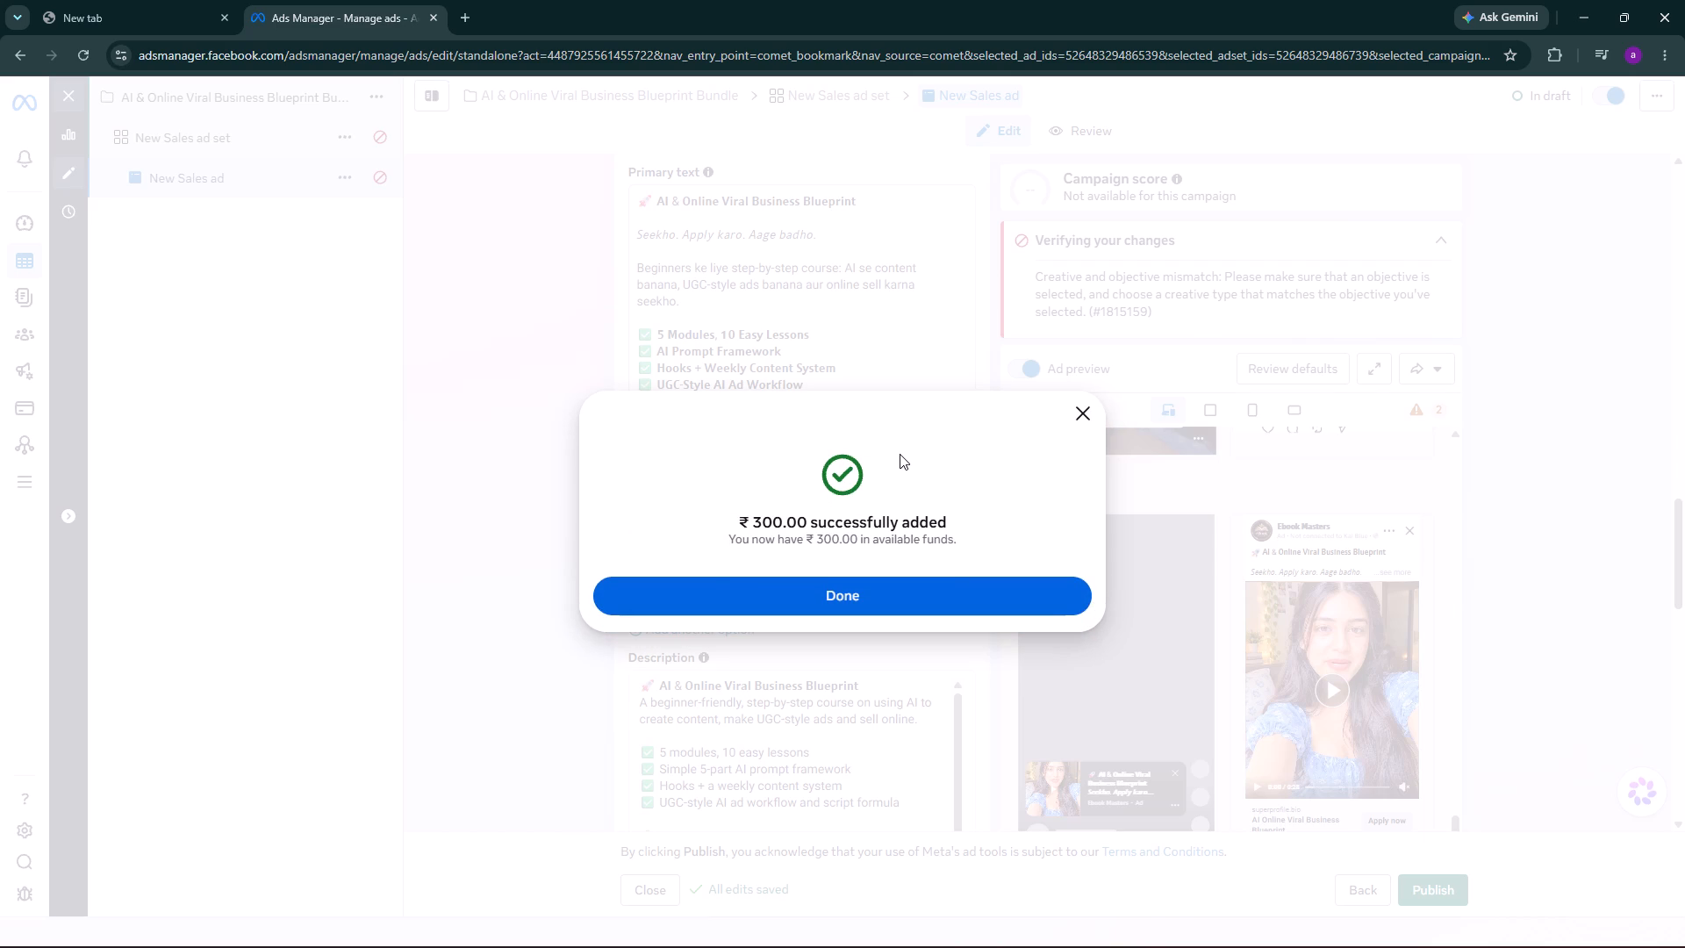
pyautogui.click(910, 606)
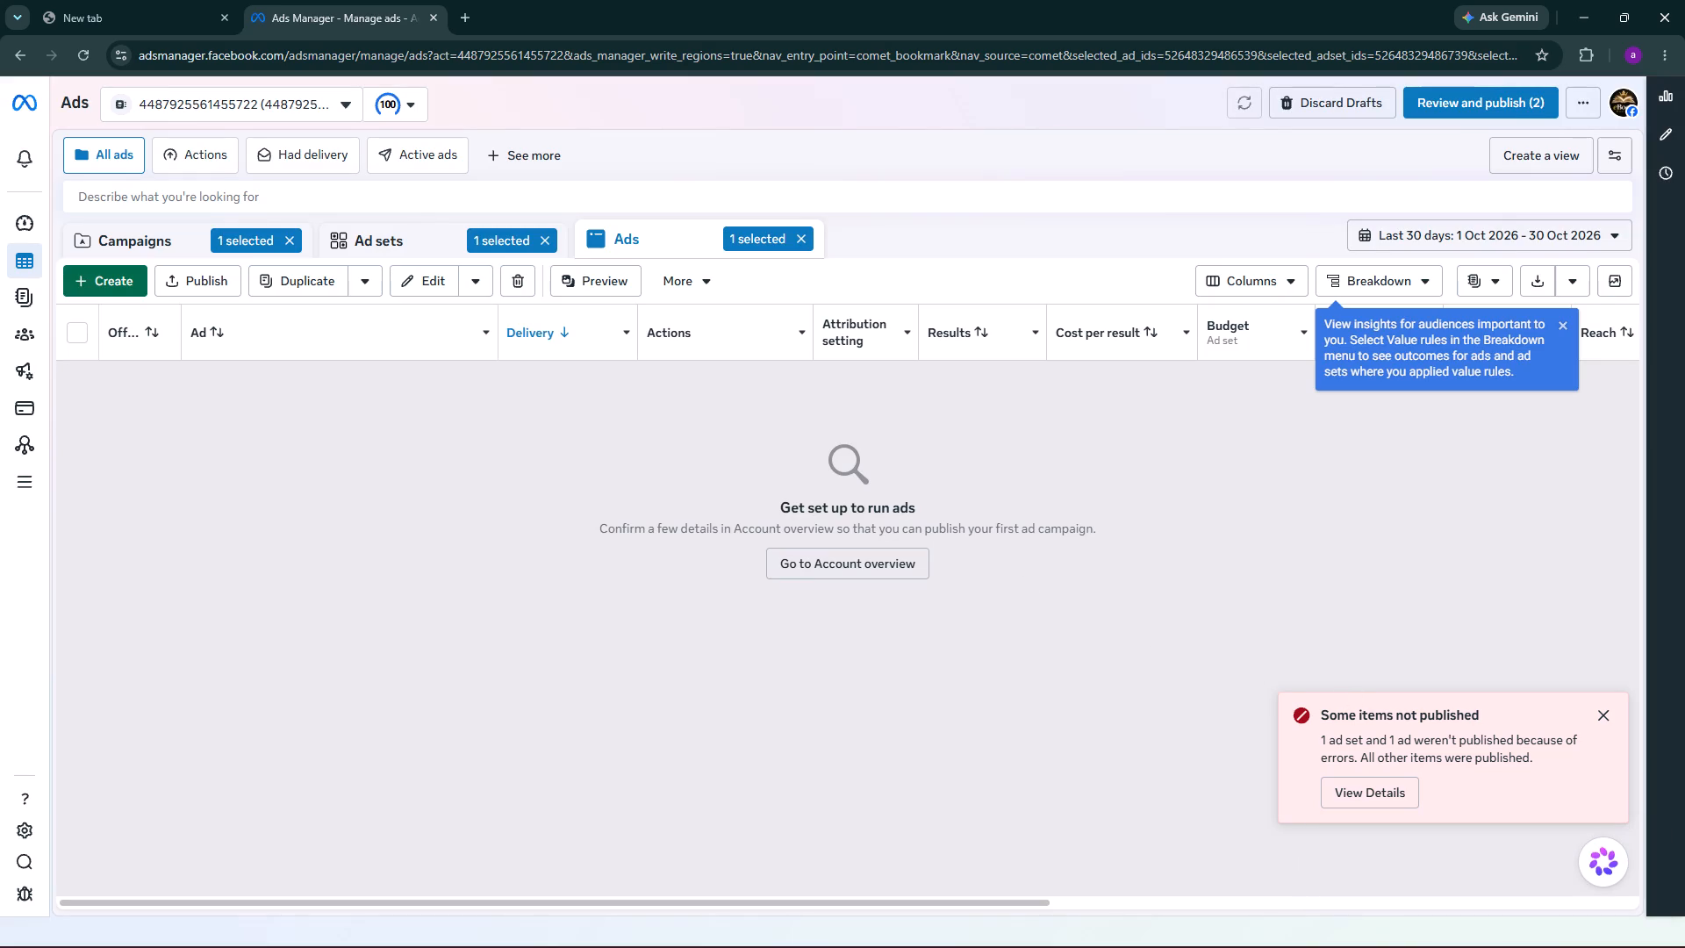
# Review the unpublished items and change the New Sales ad set's performance goal to Maximise number of landing page views.
pyautogui.click(1391, 791)
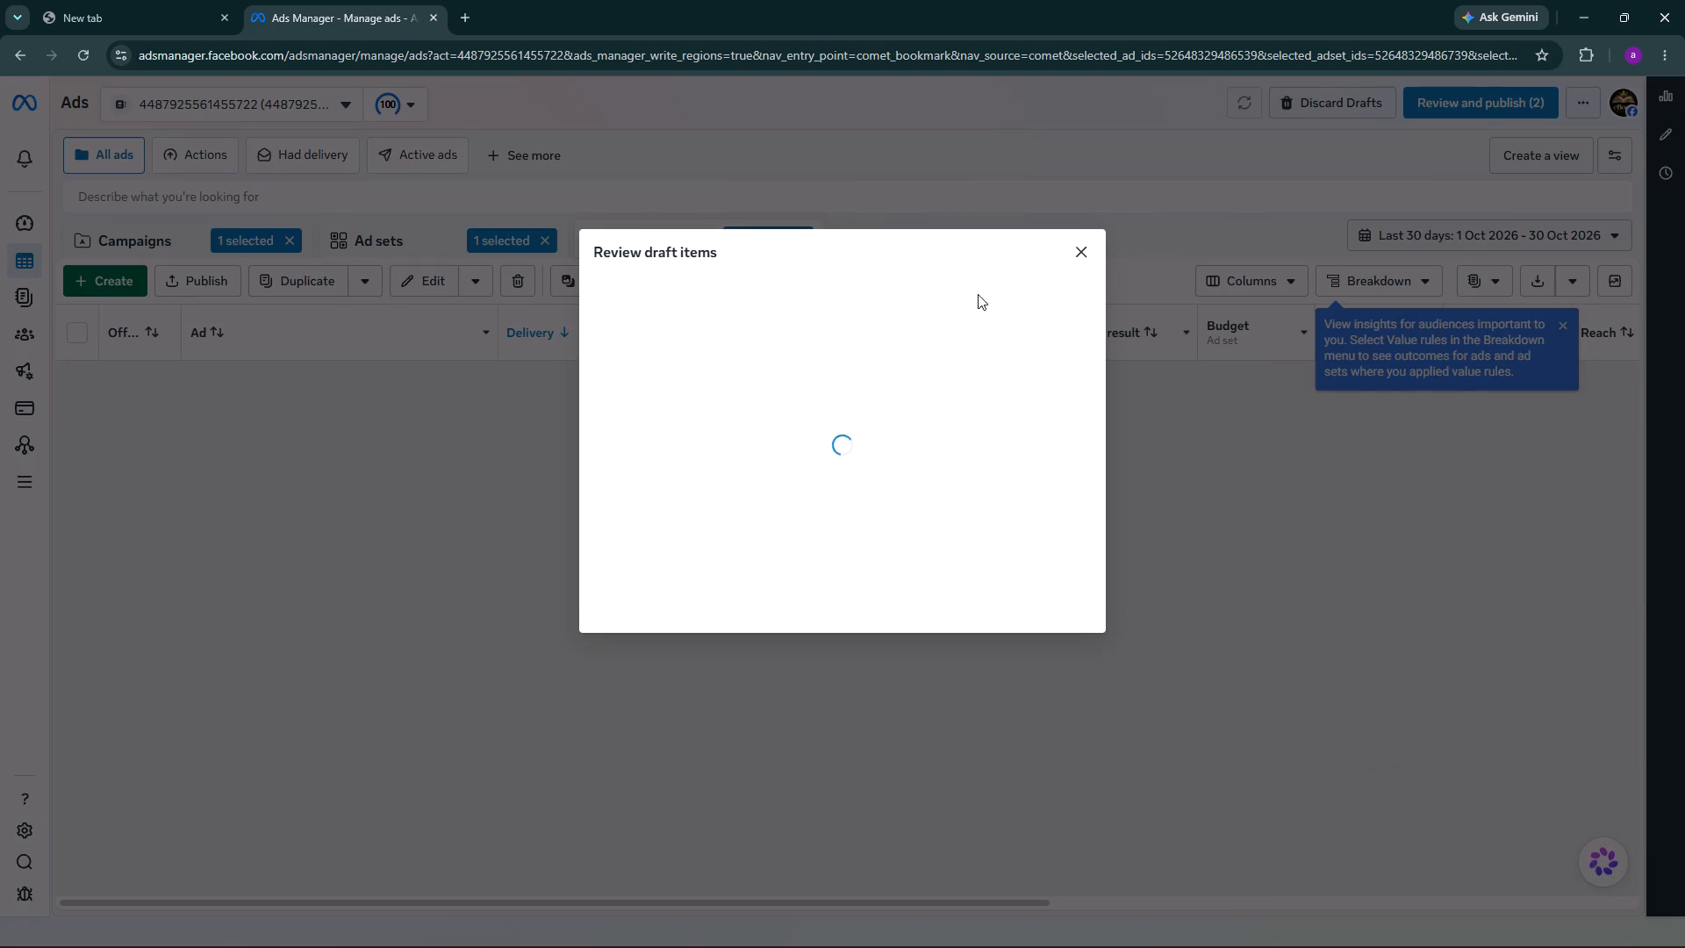
pyautogui.click(1081, 271)
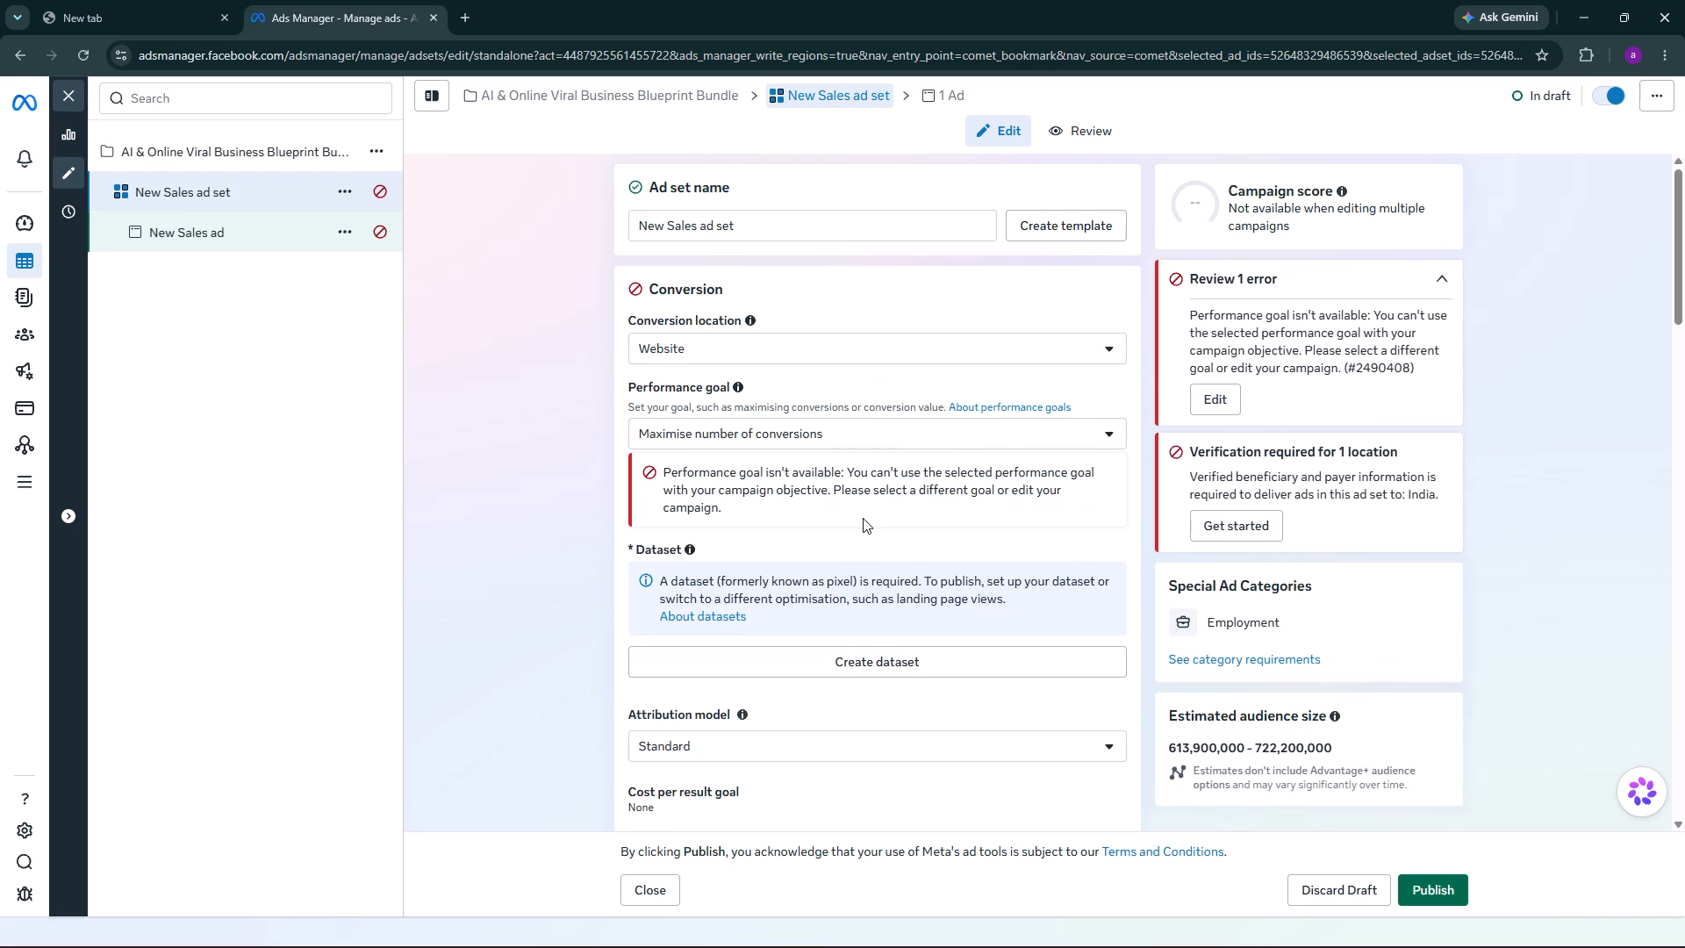
pyautogui.click(870, 435)
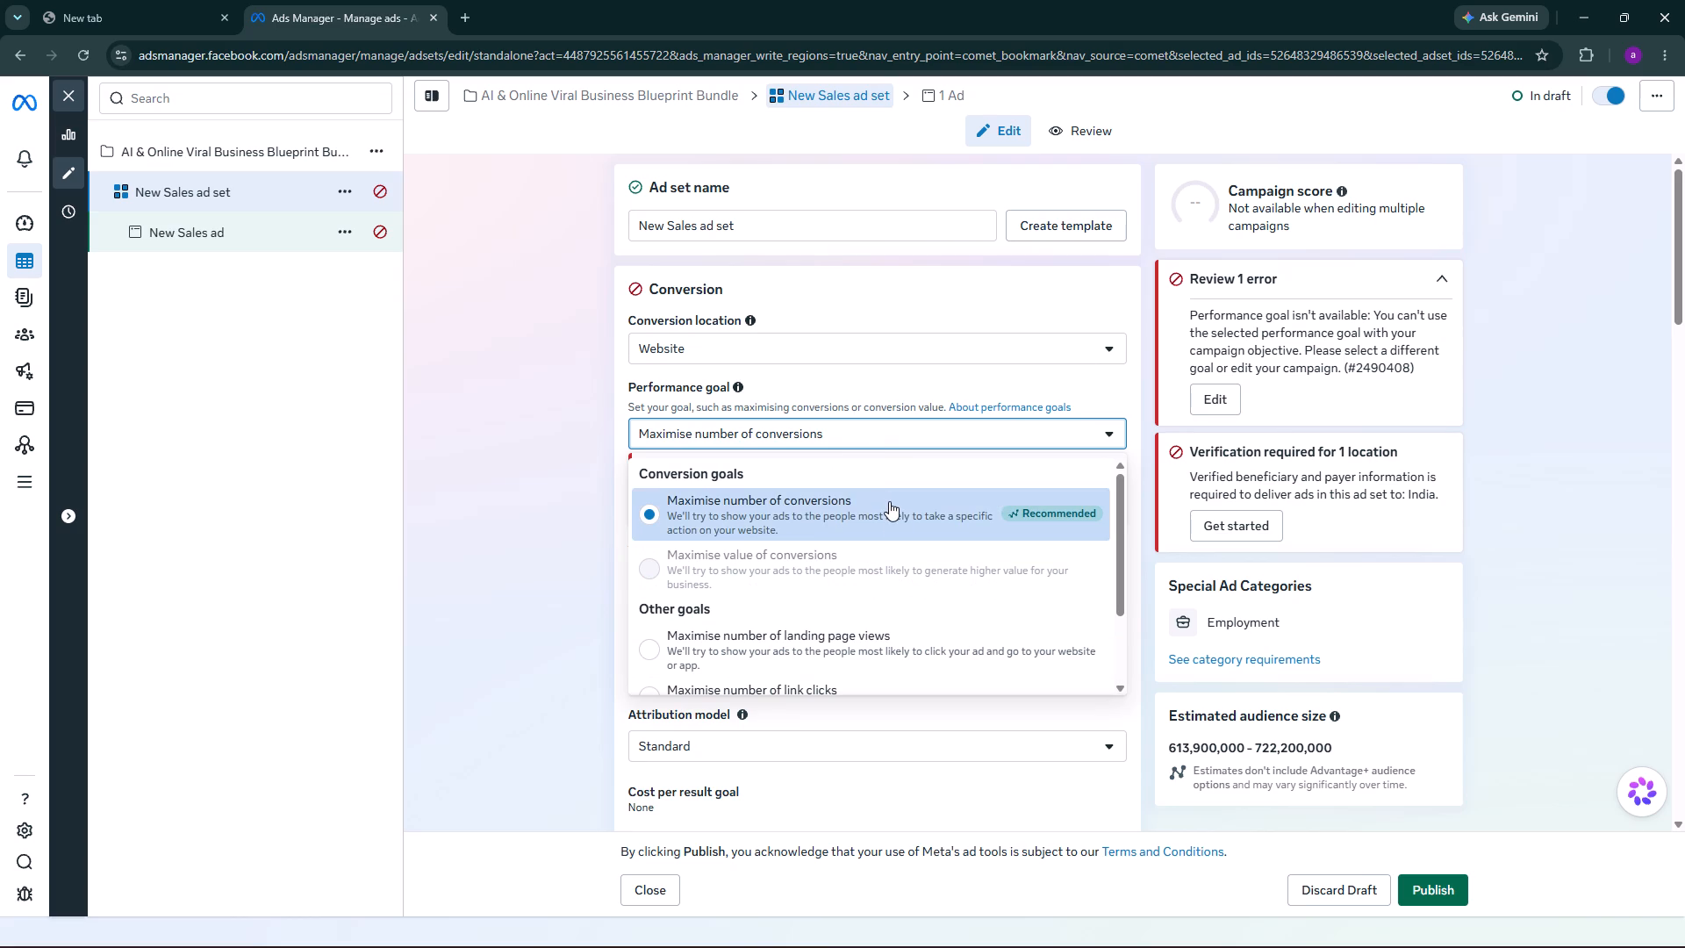
pyautogui.scroll(-1, 893, 554)
pyautogui.click(812, 559)
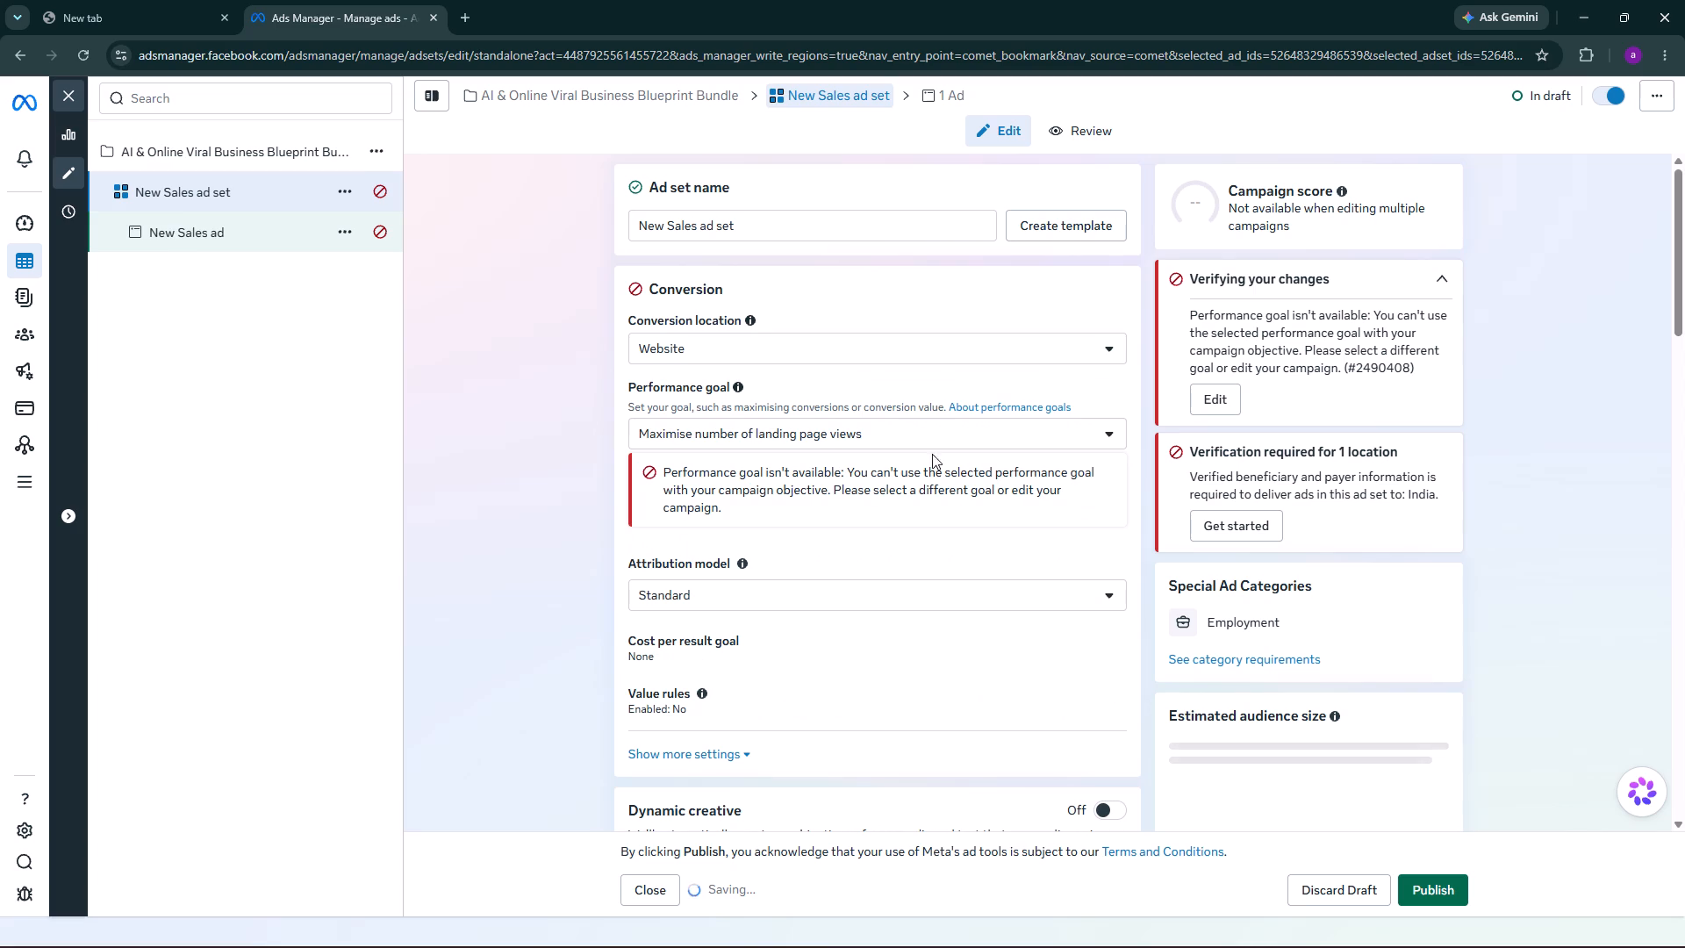
pyautogui.click(1215, 405)
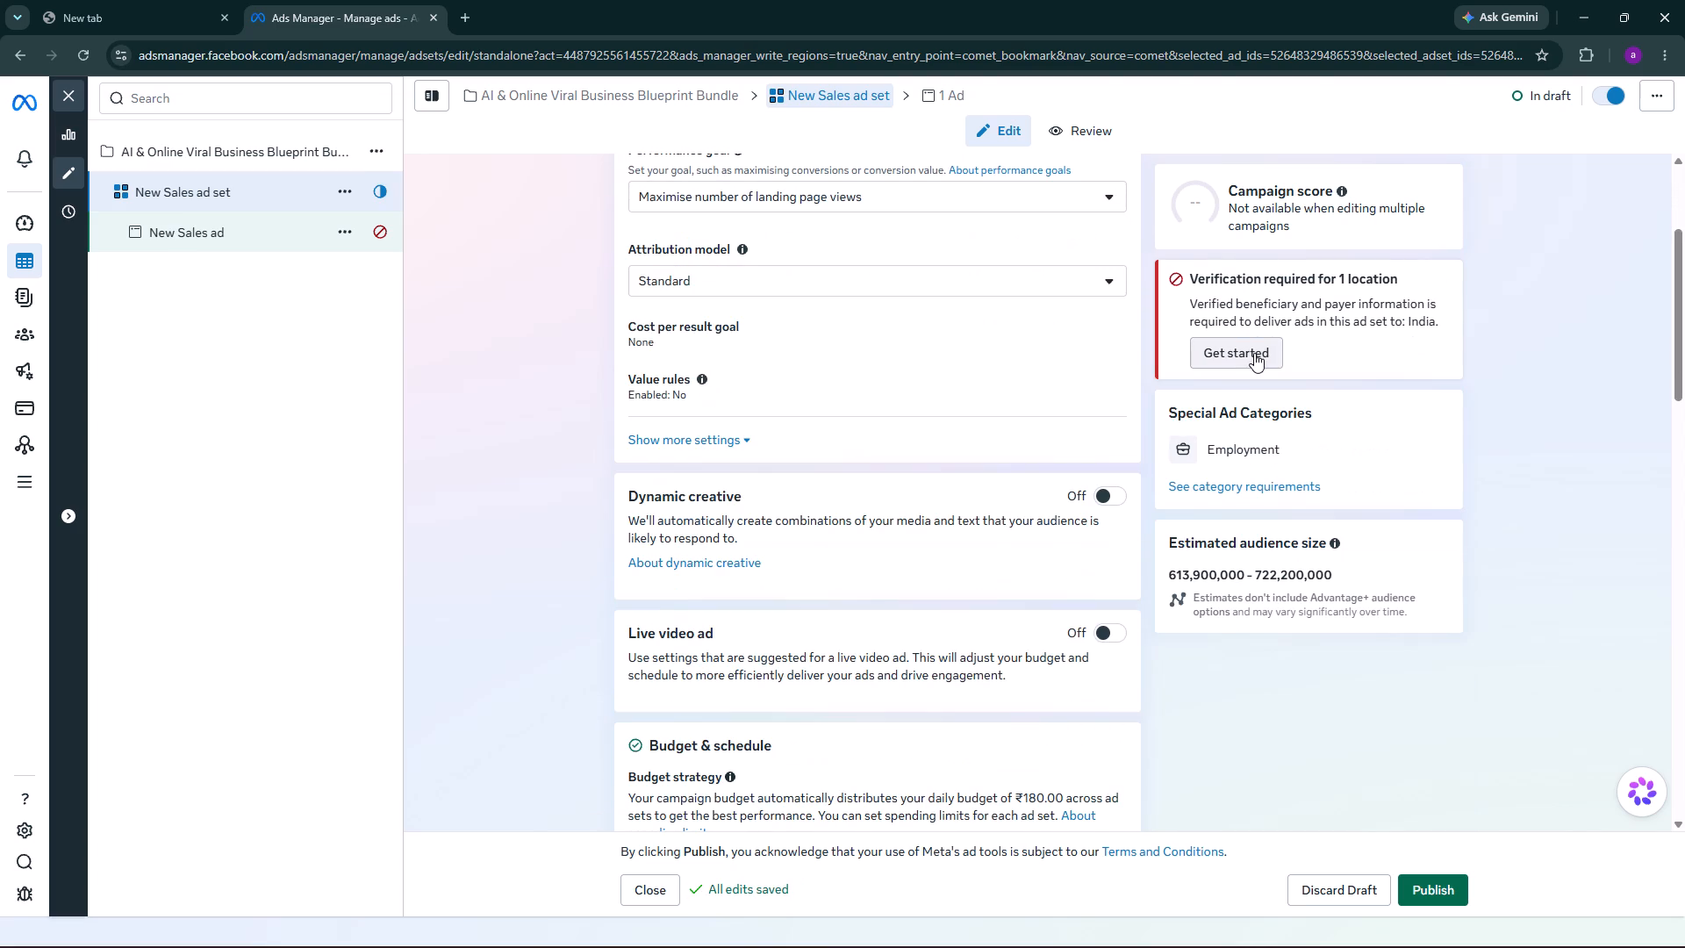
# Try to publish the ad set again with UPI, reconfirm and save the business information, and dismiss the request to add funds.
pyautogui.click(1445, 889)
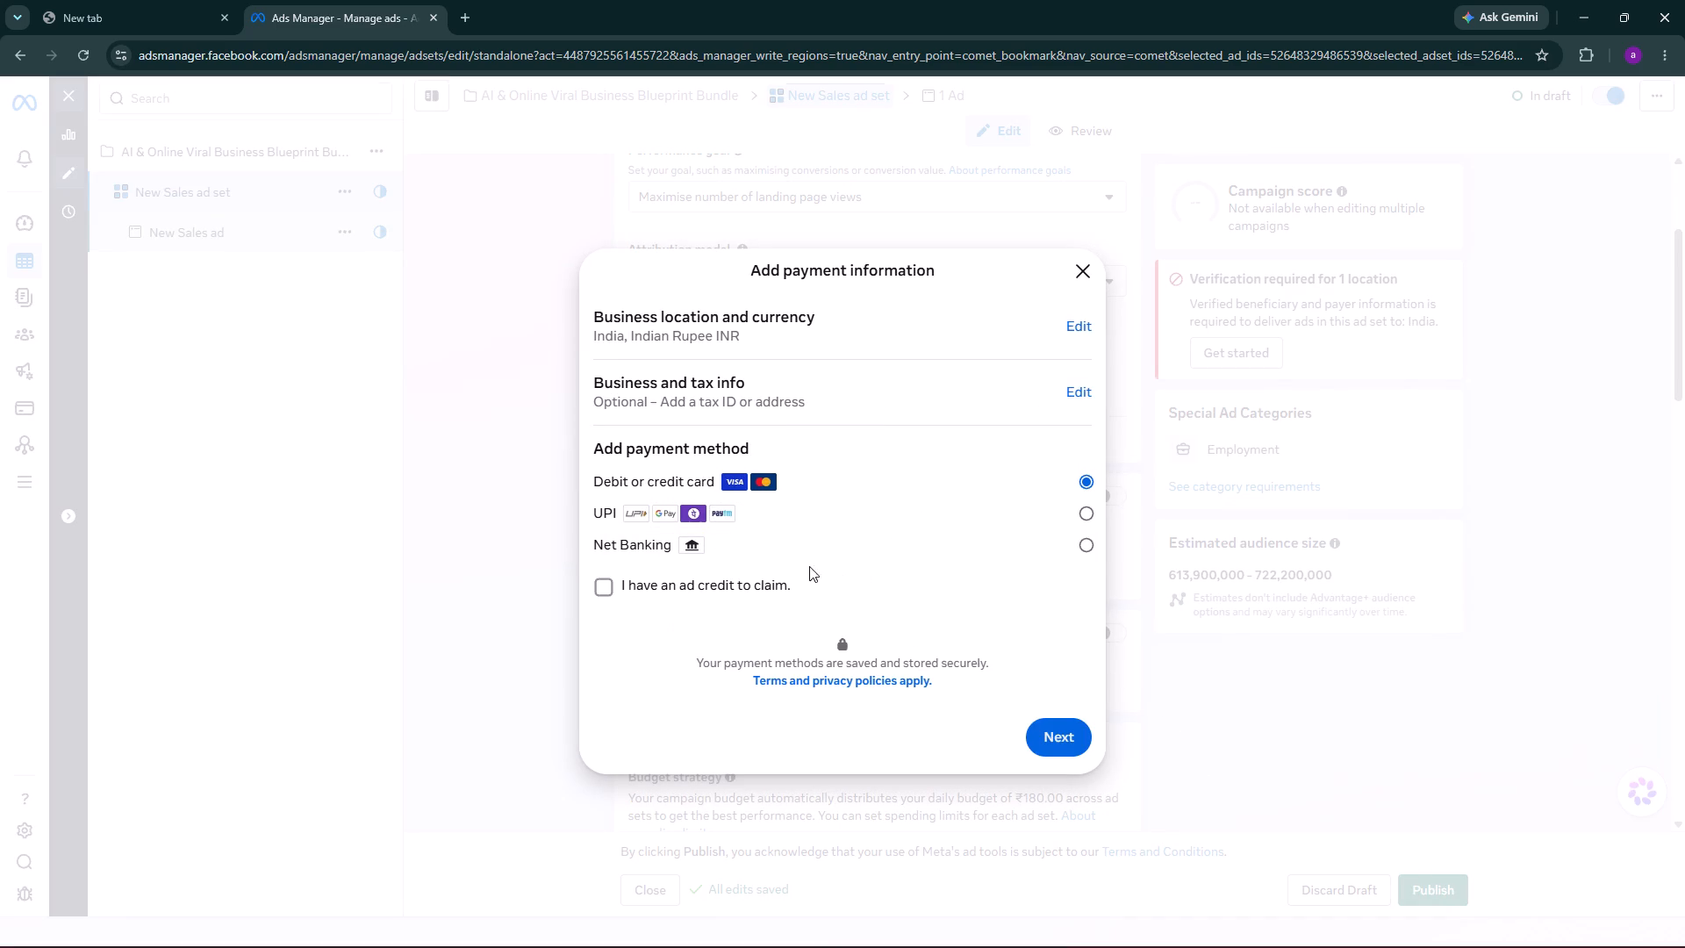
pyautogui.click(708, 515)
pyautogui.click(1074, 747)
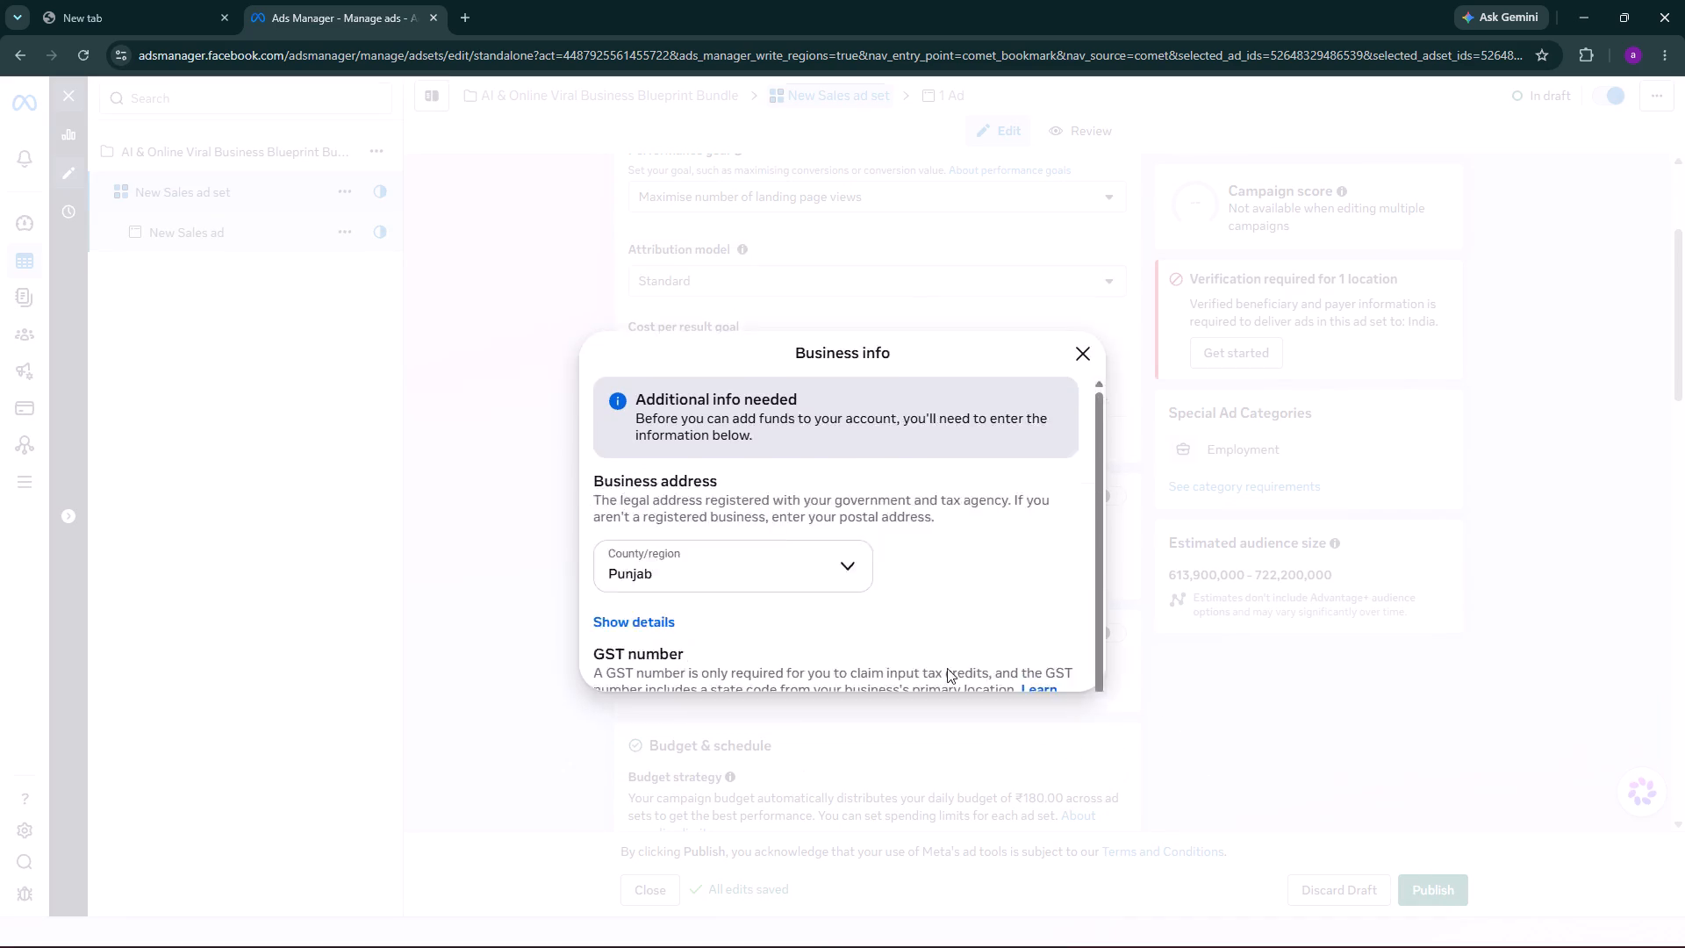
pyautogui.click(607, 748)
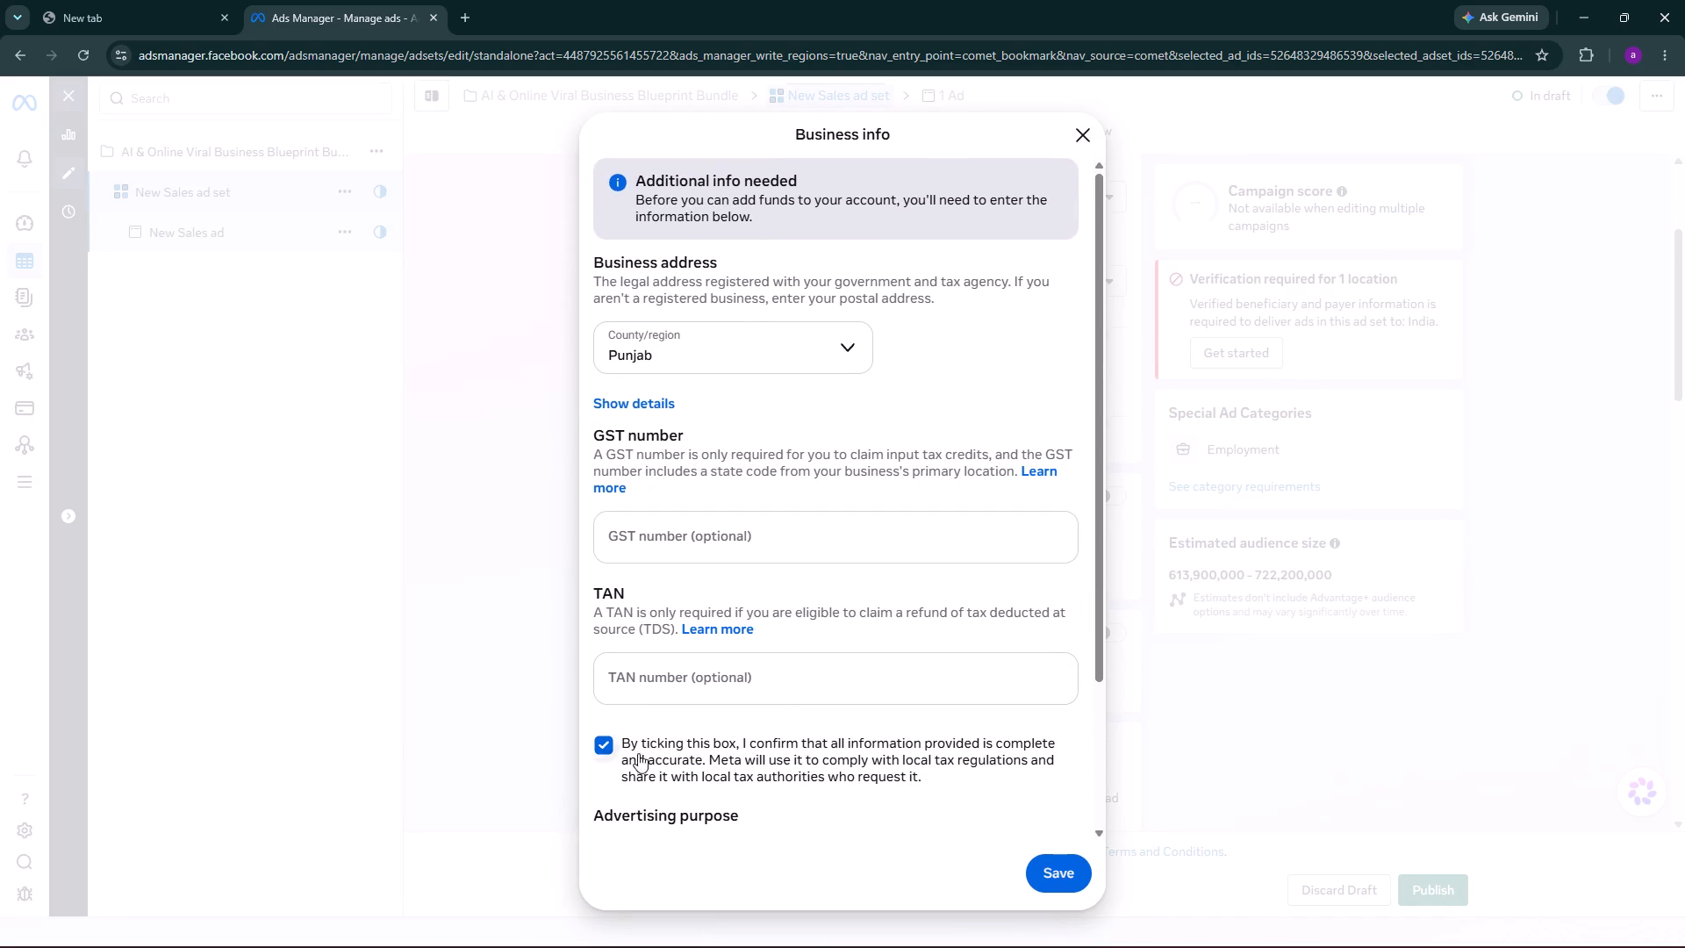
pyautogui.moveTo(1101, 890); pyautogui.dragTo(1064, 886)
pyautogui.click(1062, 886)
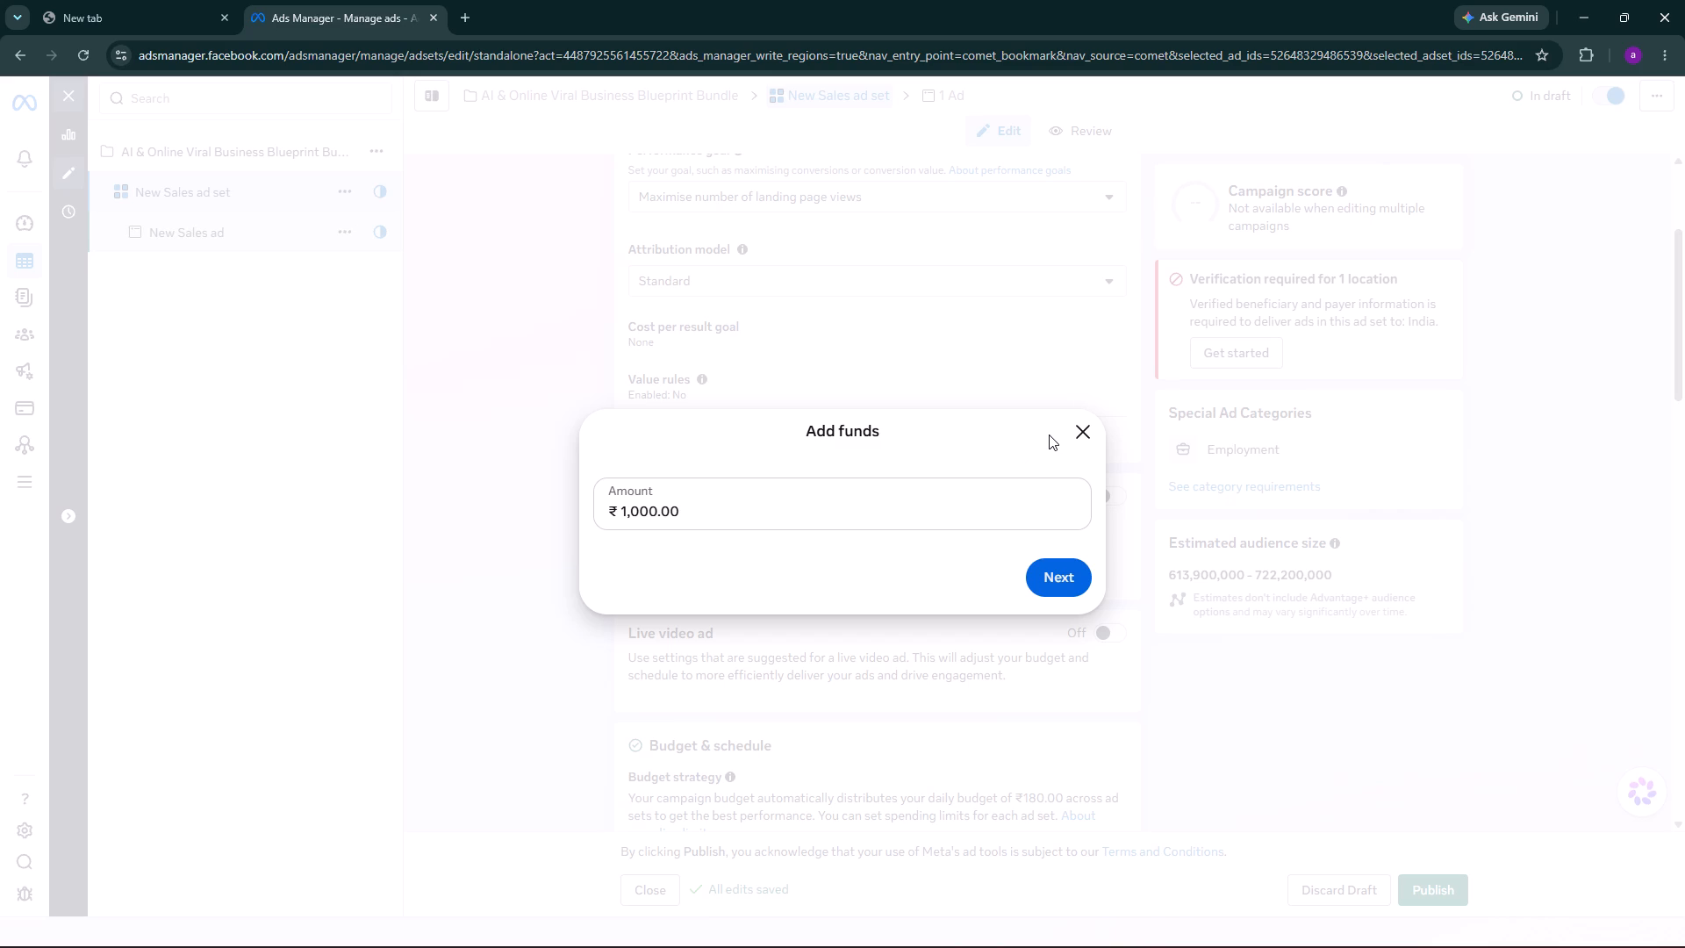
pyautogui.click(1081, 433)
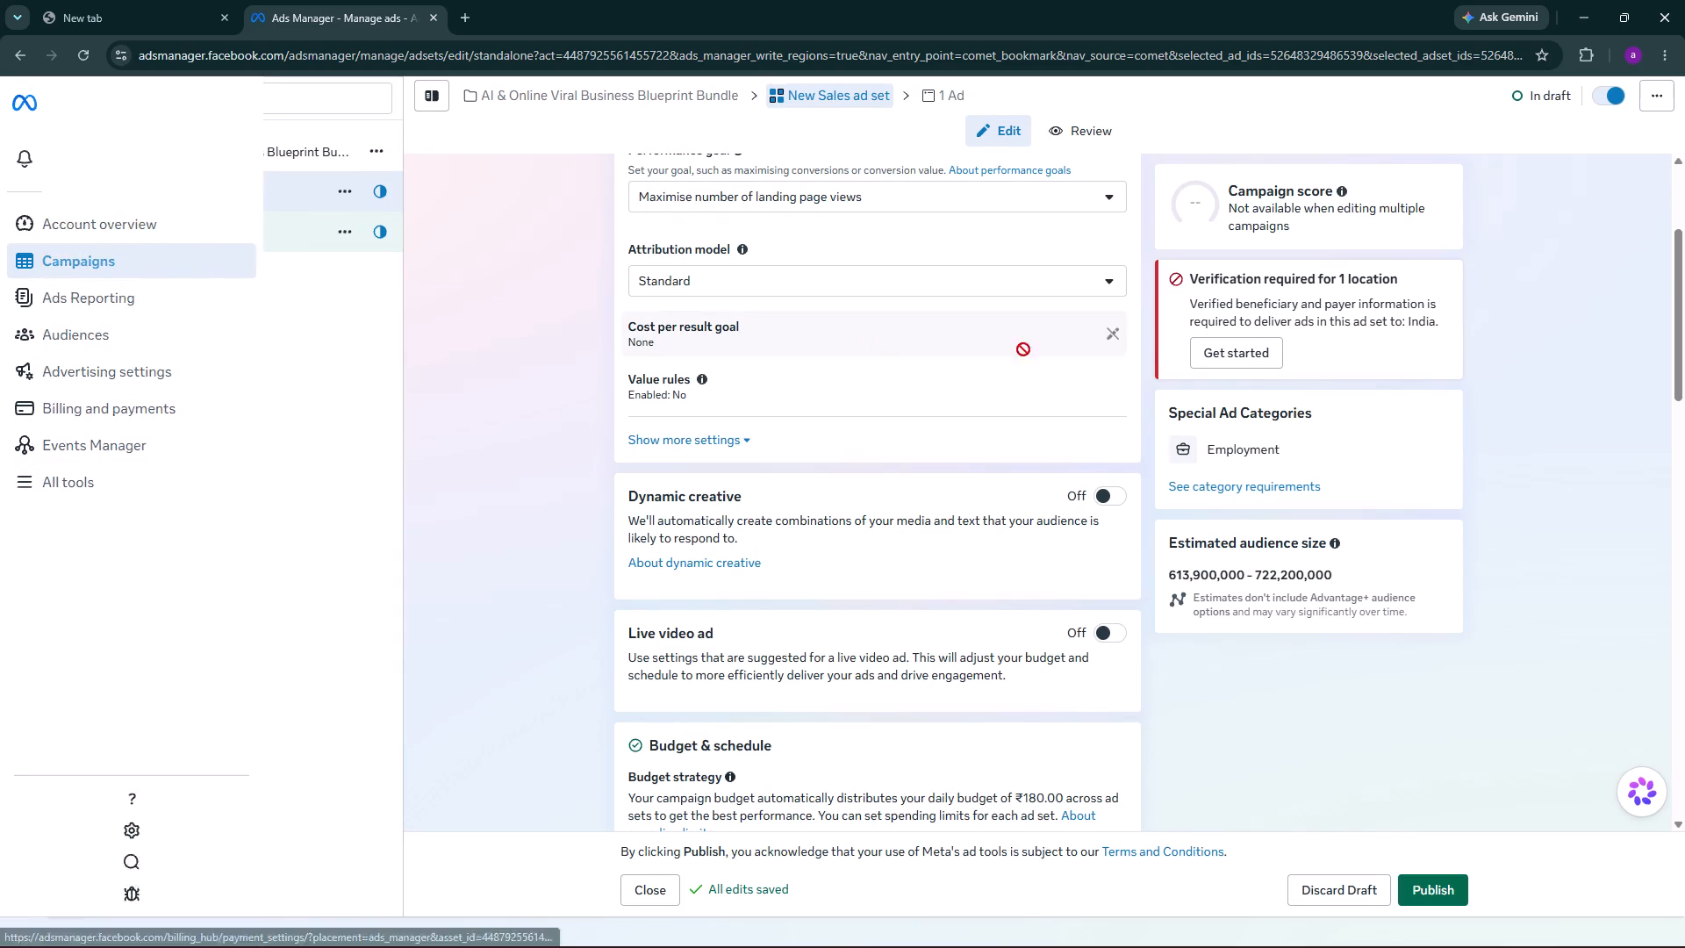
# Check the ad set's schedule and audience settings, close the editor, and publish the draft items with the reminder turned off for future.
pyautogui.scroll(-4, 1333, 657)
pyautogui.scroll(-5, 1280, 796)
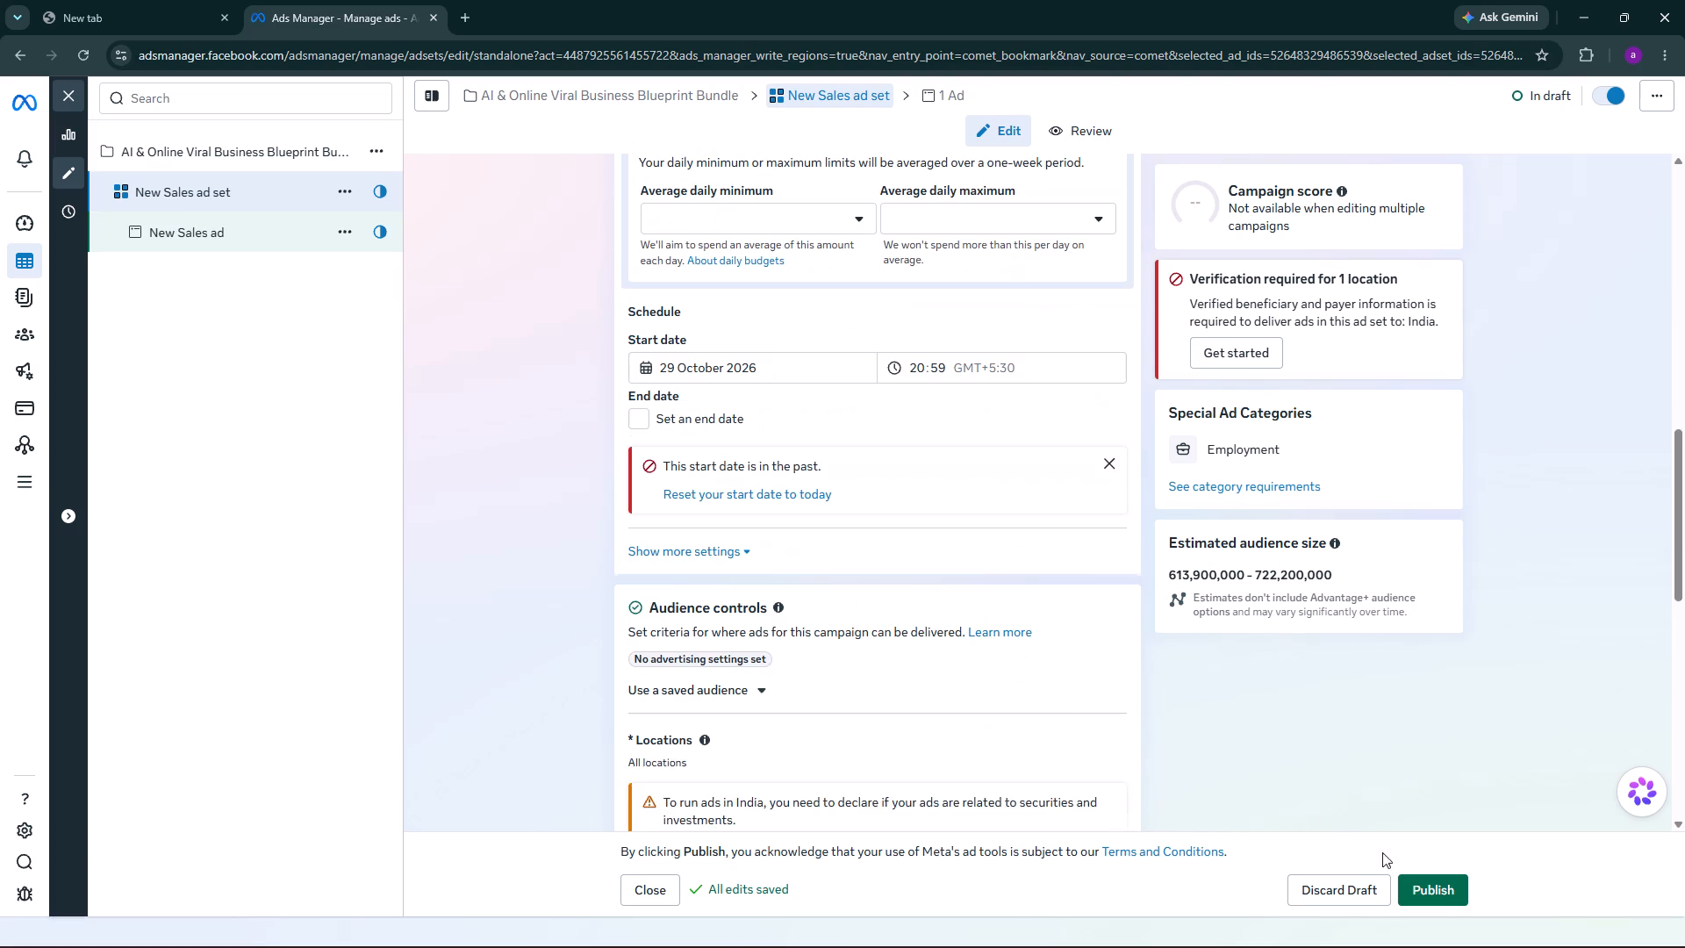
pyautogui.scroll(-6, 1438, 889)
pyautogui.scroll(-4, 1081, 695)
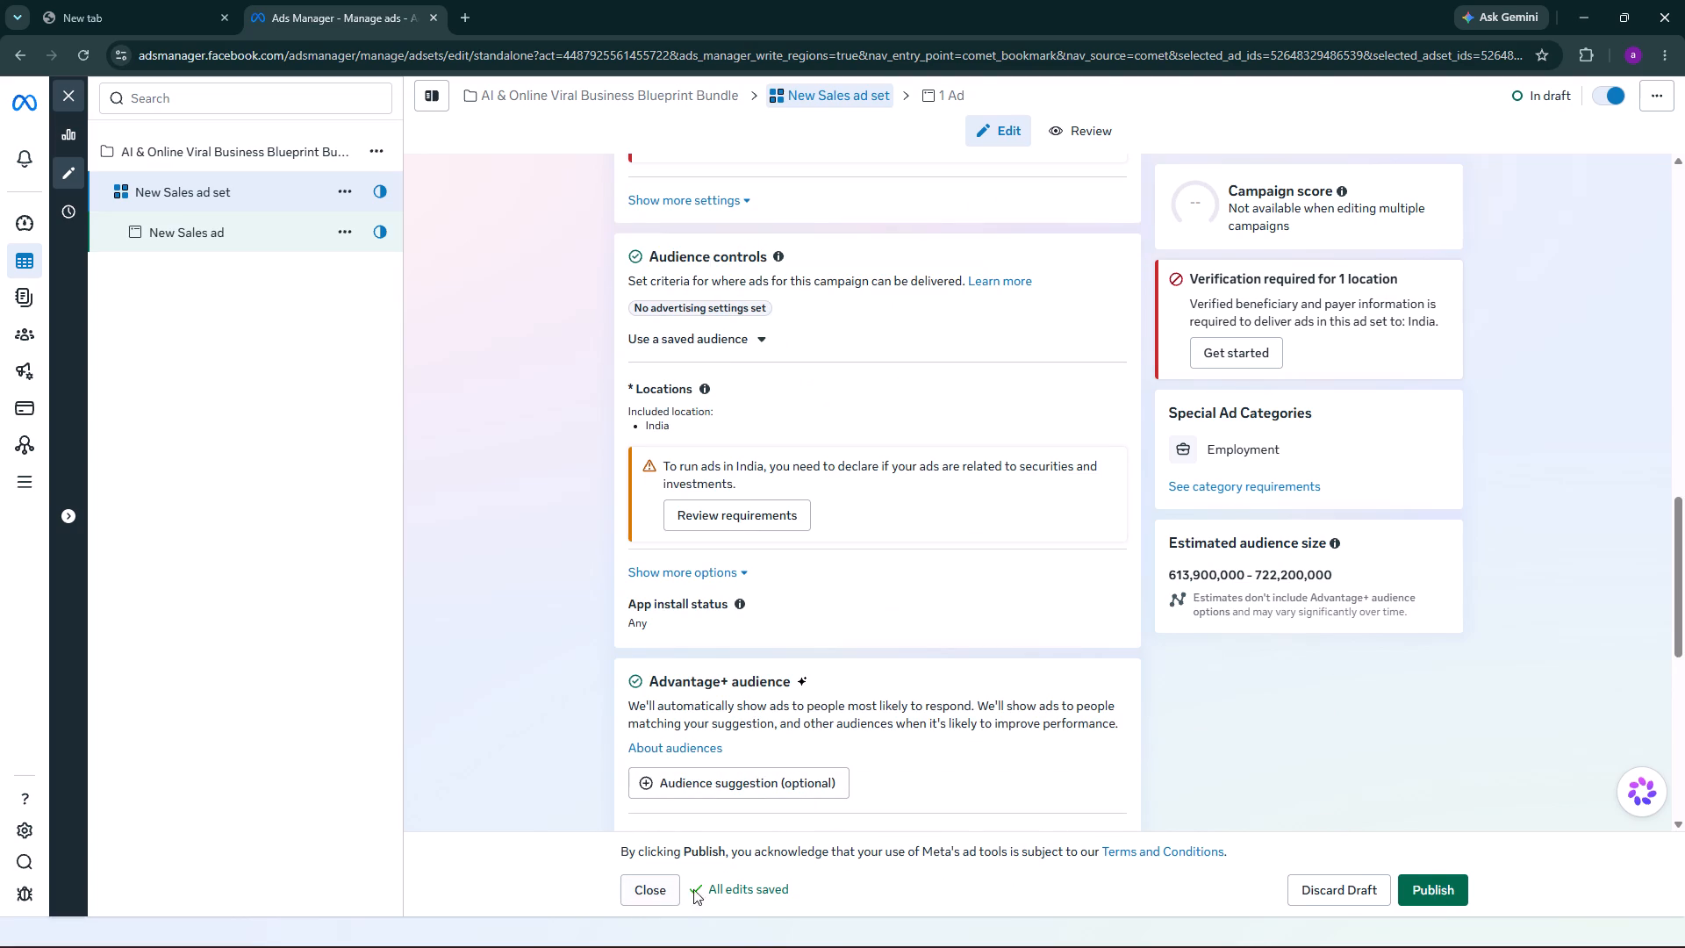
pyautogui.click(665, 896)
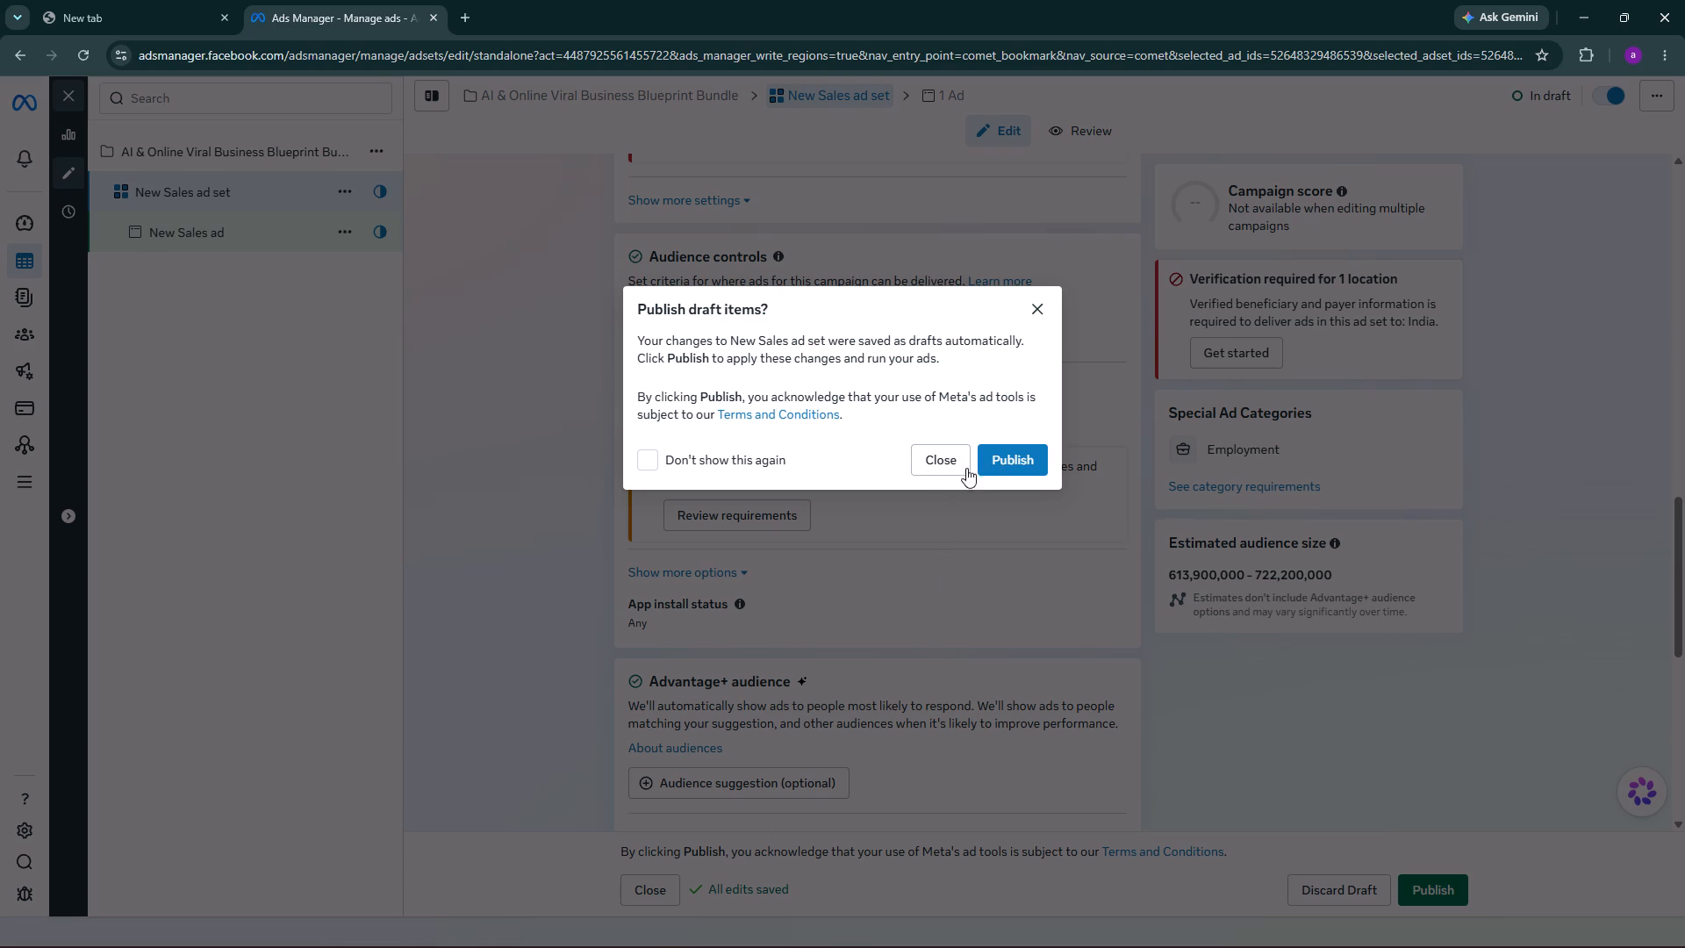
pyautogui.click(665, 466)
pyautogui.click(1027, 467)
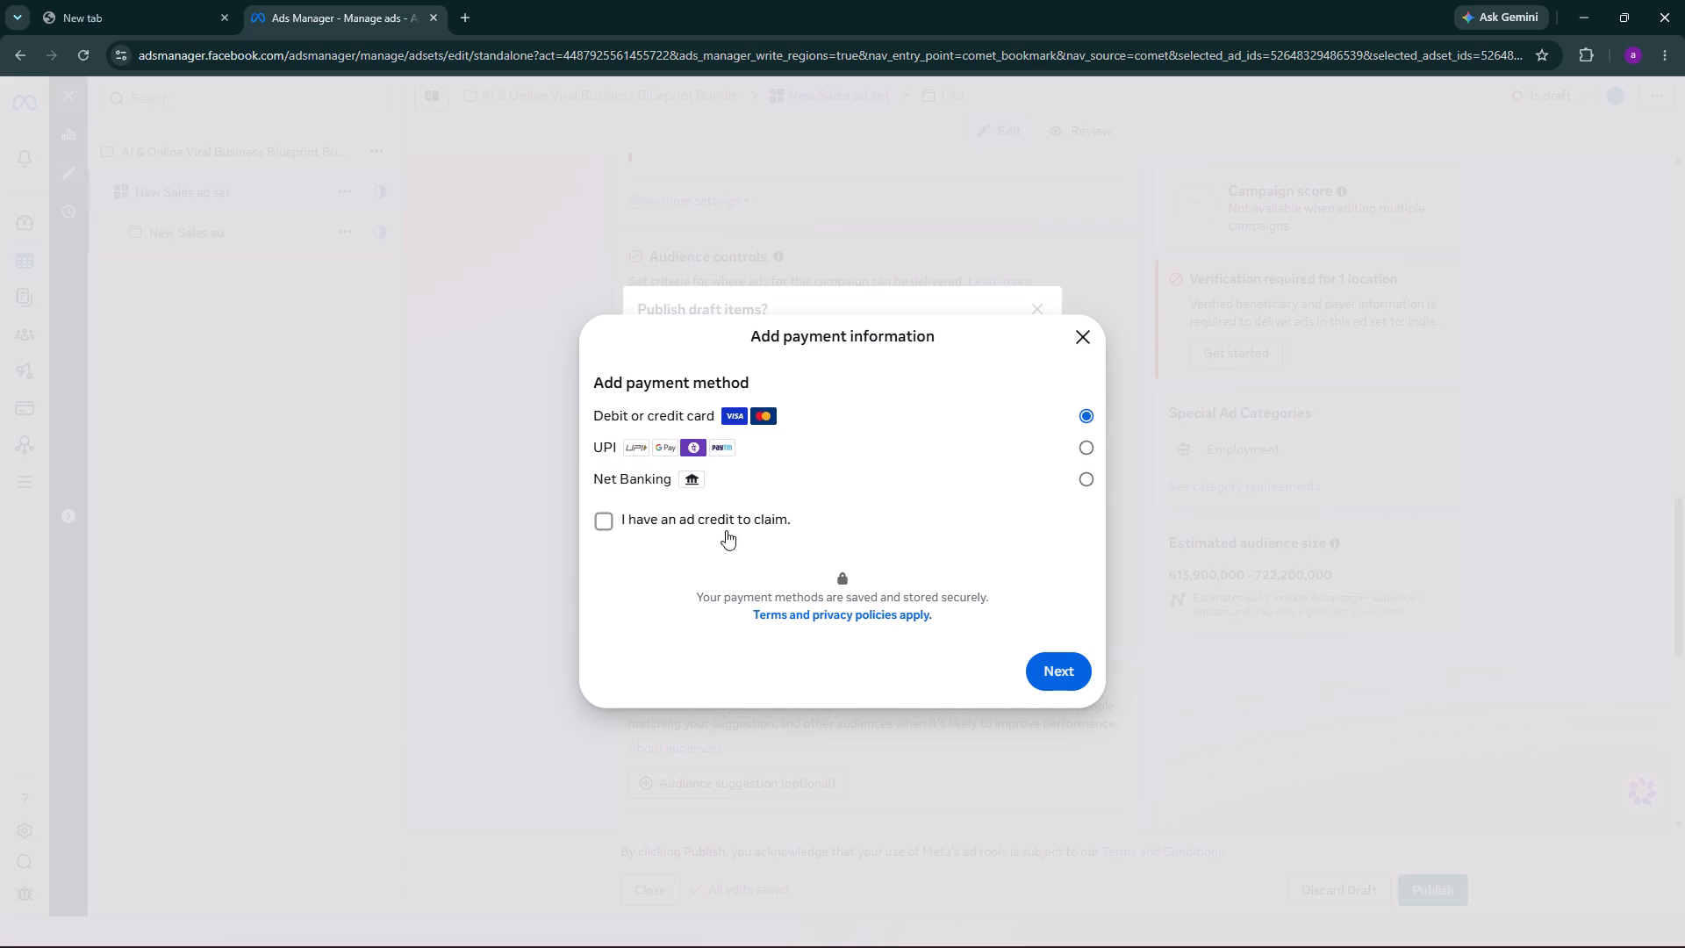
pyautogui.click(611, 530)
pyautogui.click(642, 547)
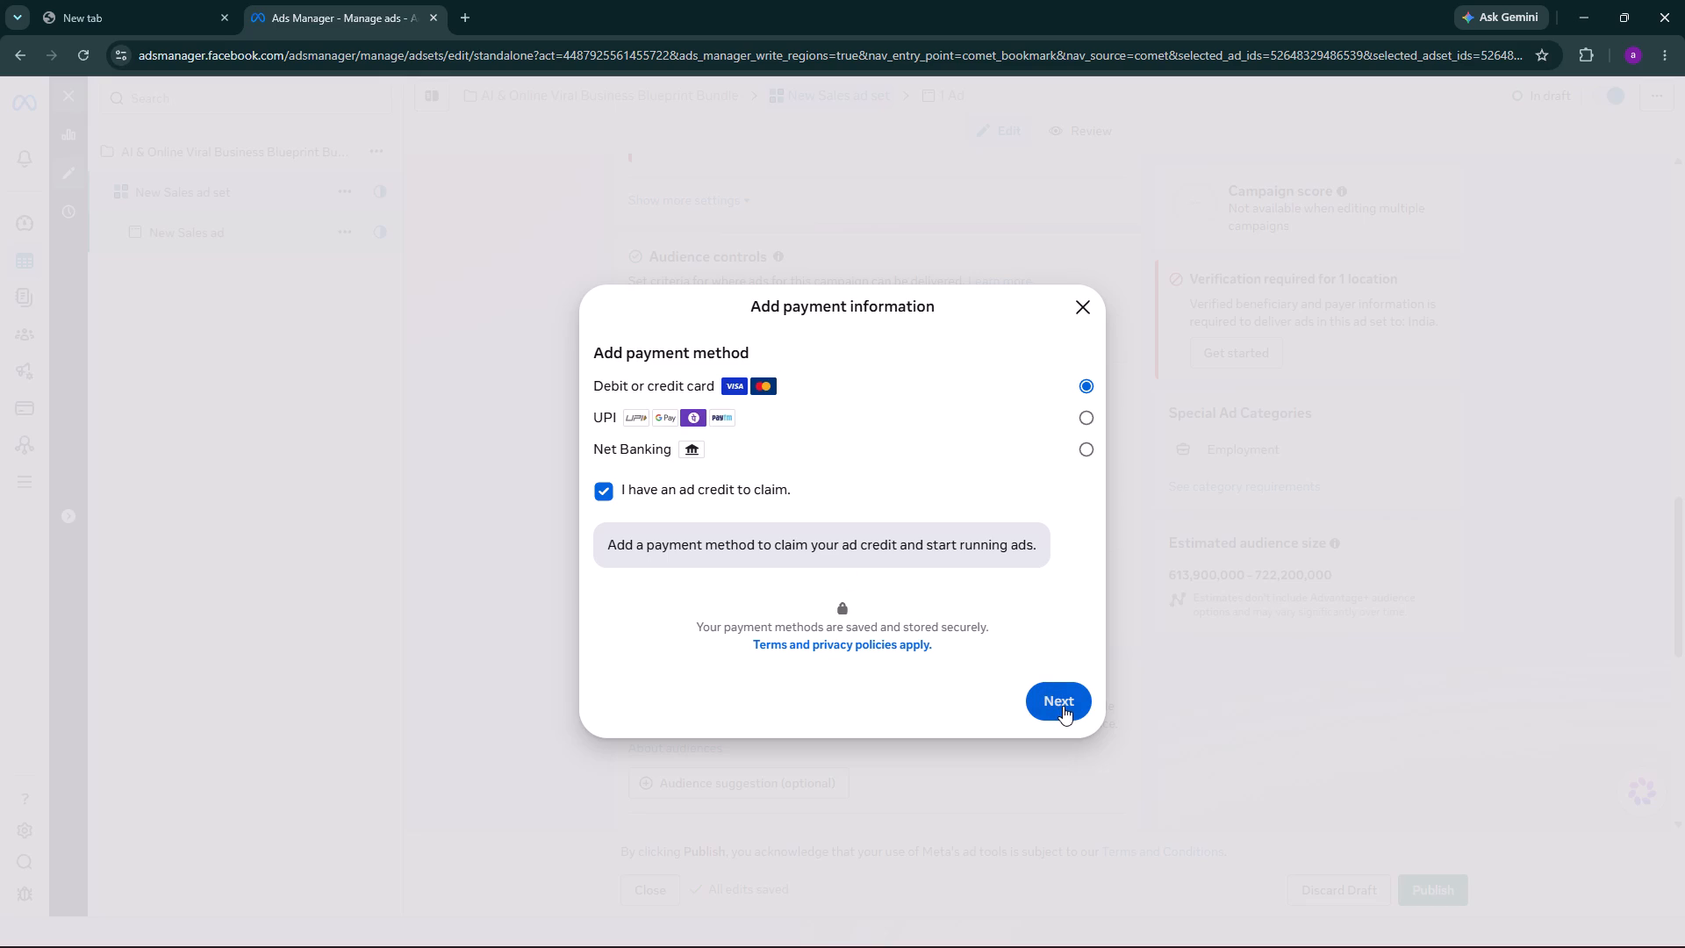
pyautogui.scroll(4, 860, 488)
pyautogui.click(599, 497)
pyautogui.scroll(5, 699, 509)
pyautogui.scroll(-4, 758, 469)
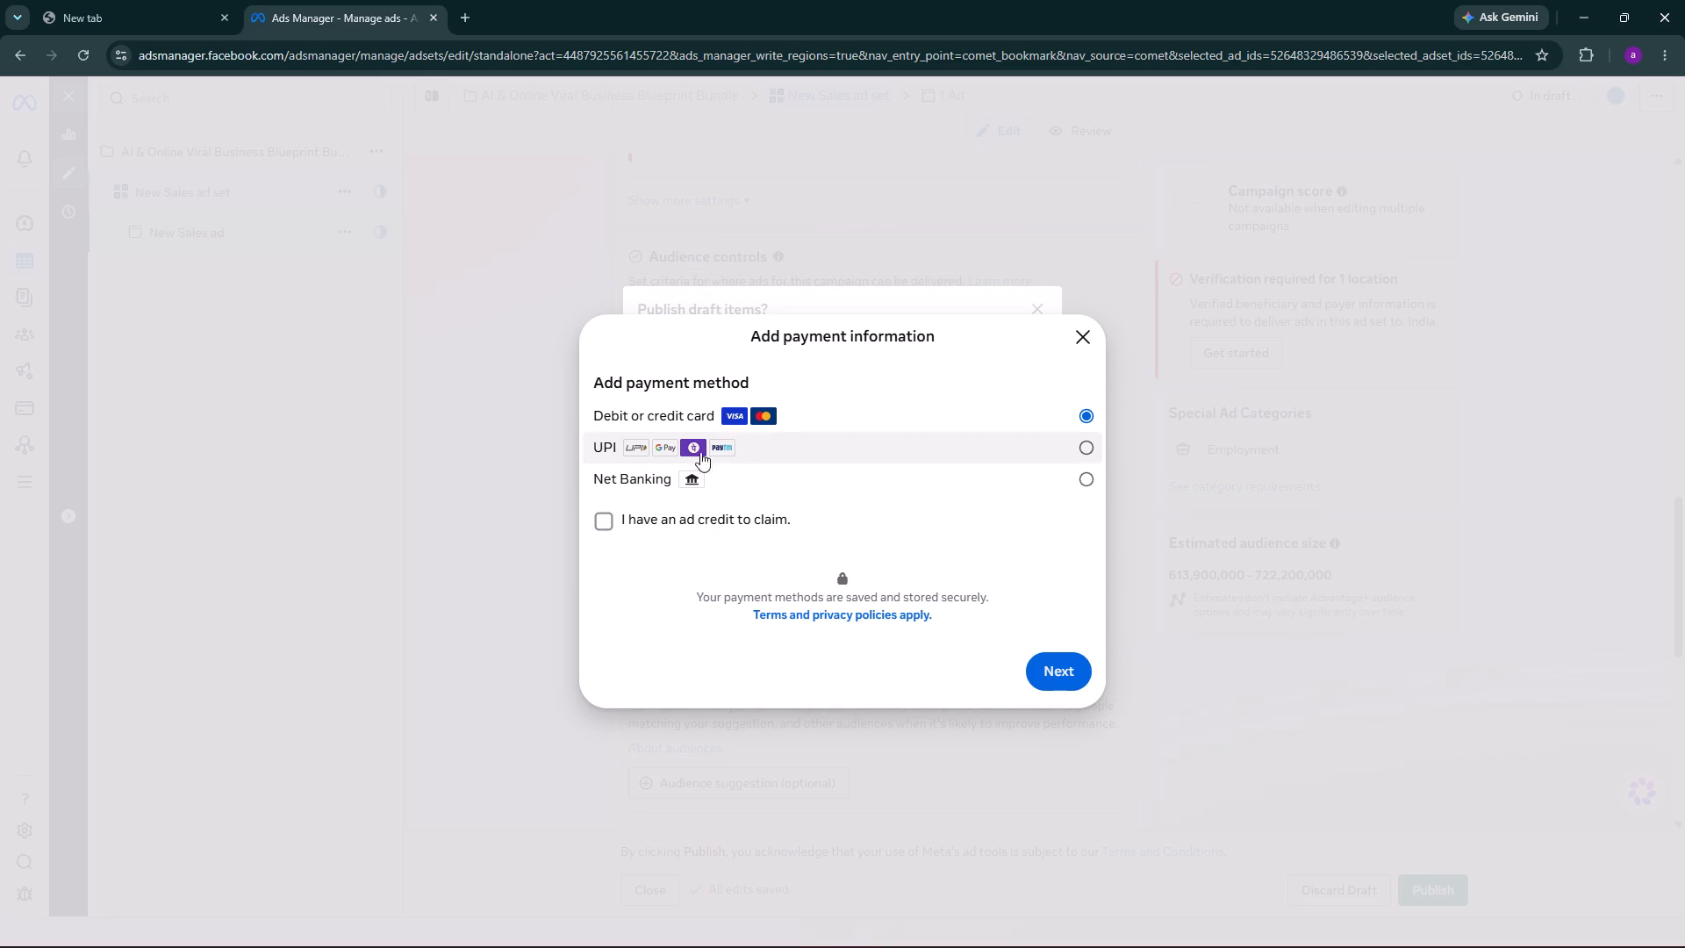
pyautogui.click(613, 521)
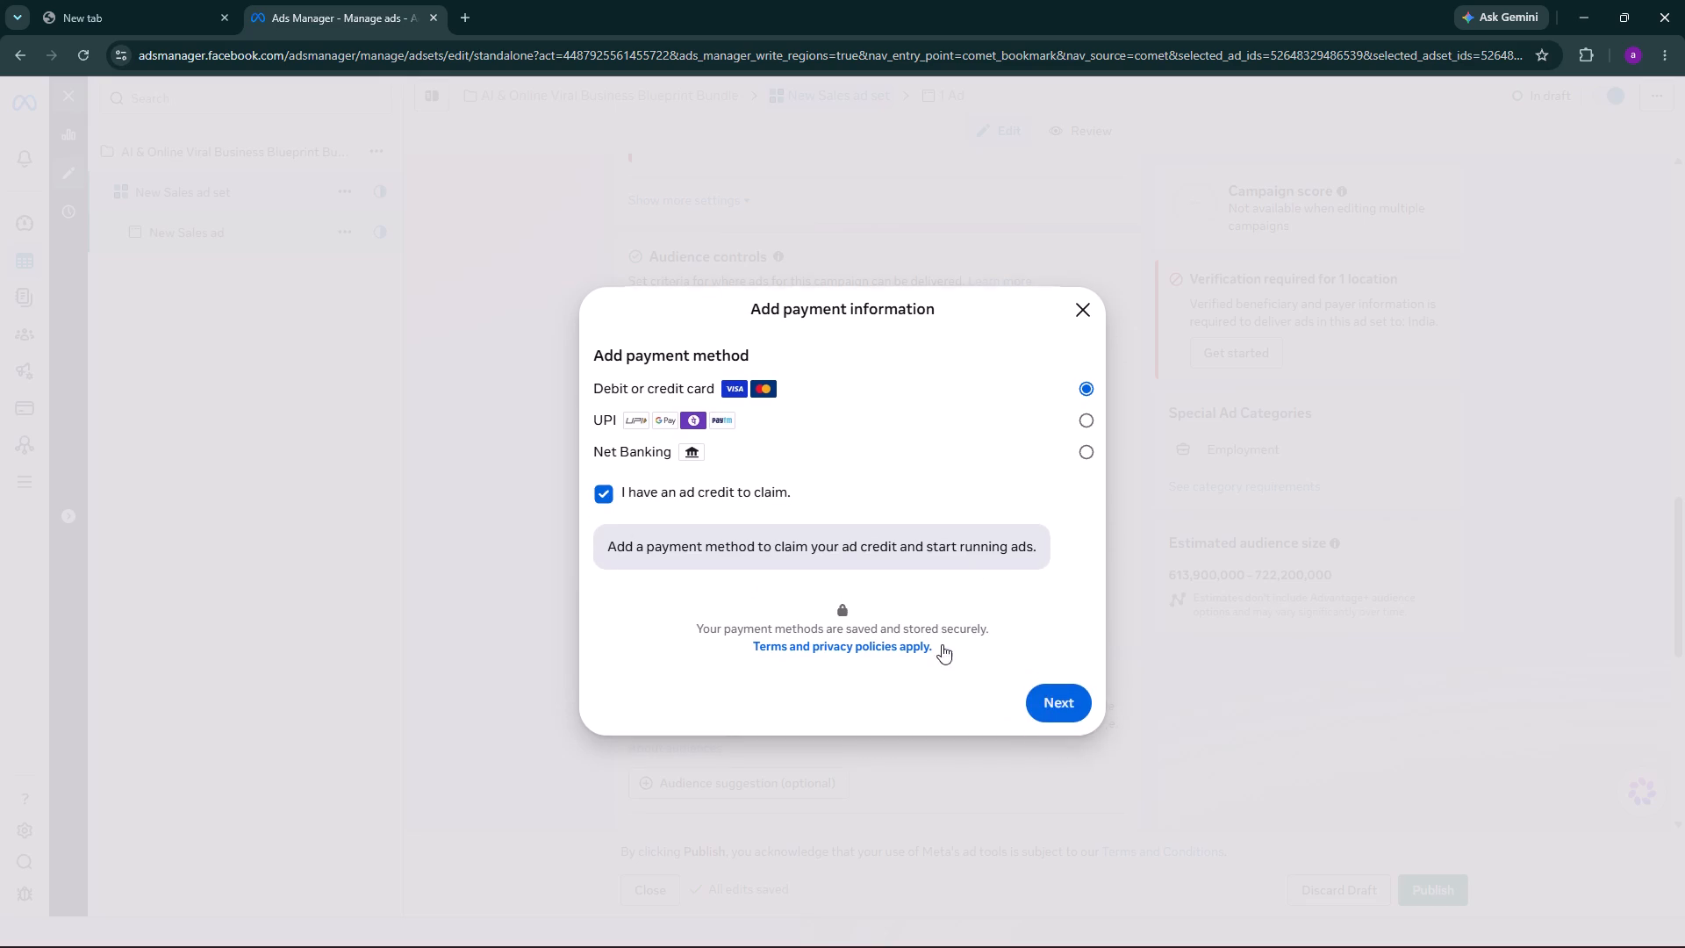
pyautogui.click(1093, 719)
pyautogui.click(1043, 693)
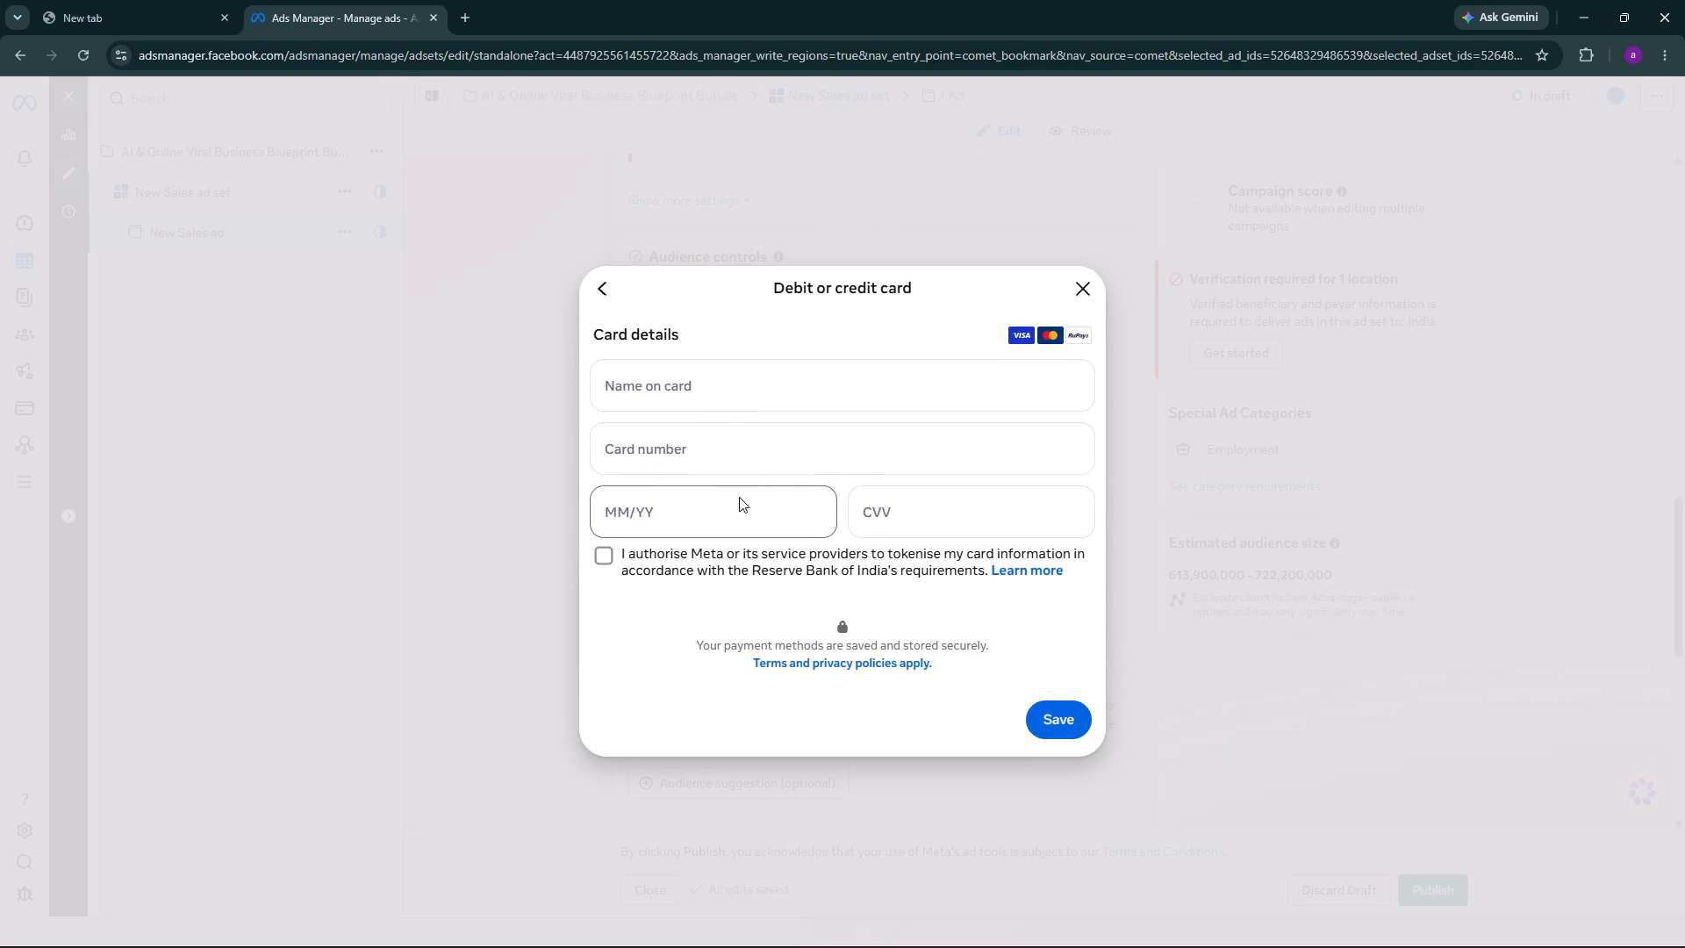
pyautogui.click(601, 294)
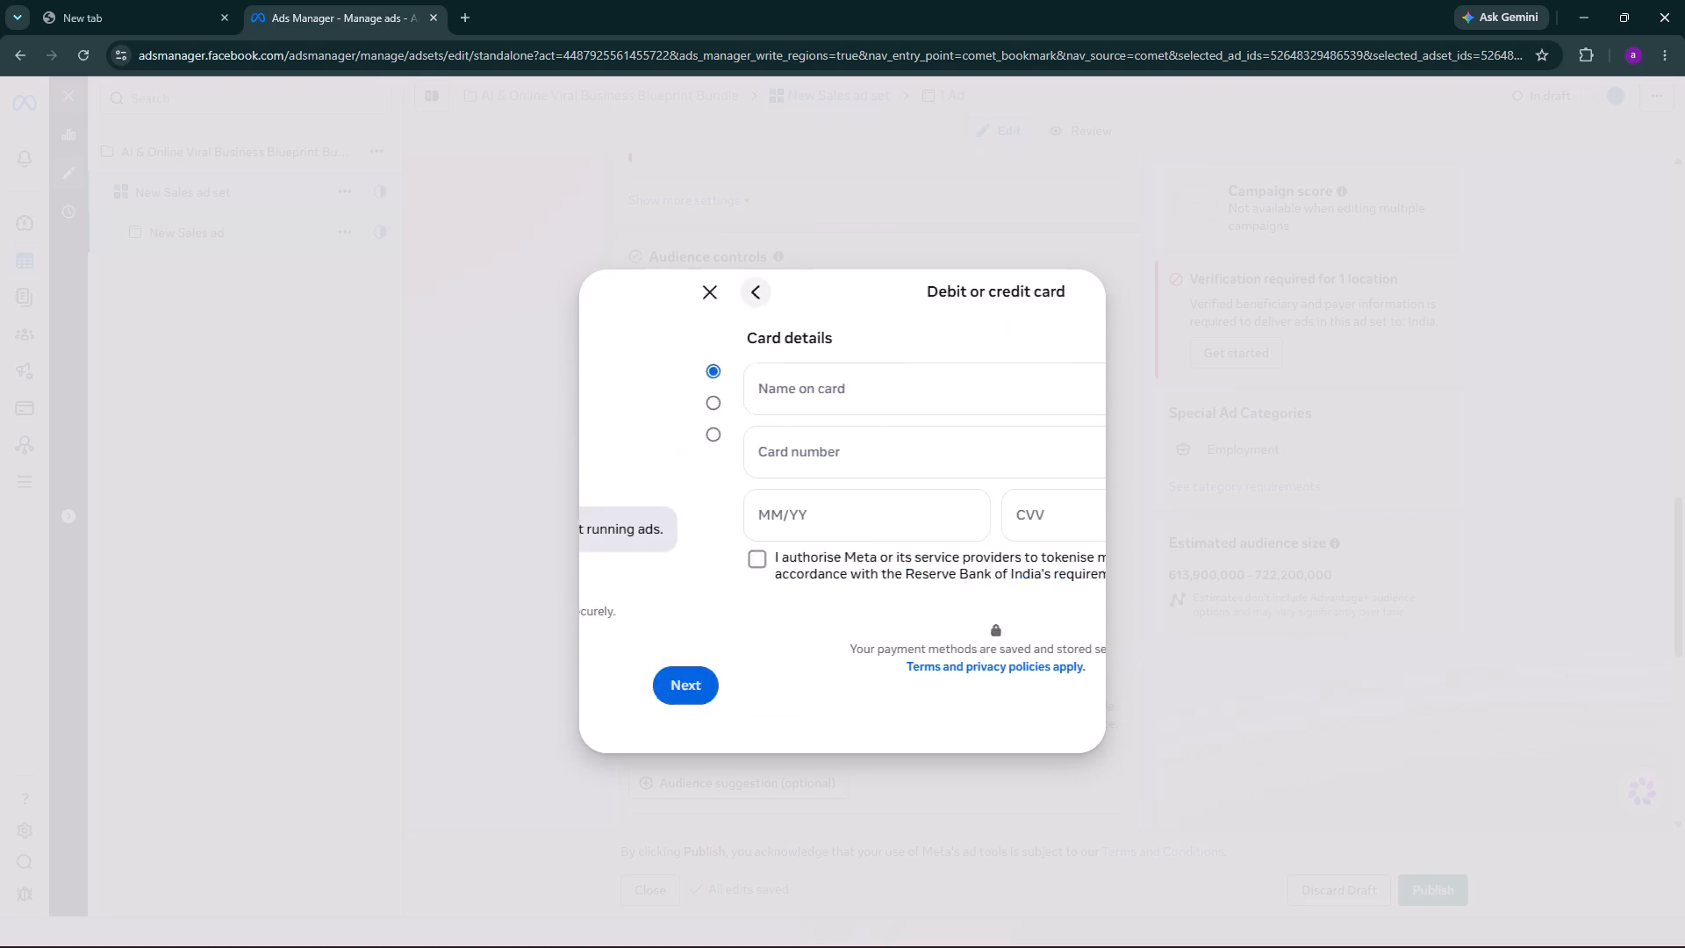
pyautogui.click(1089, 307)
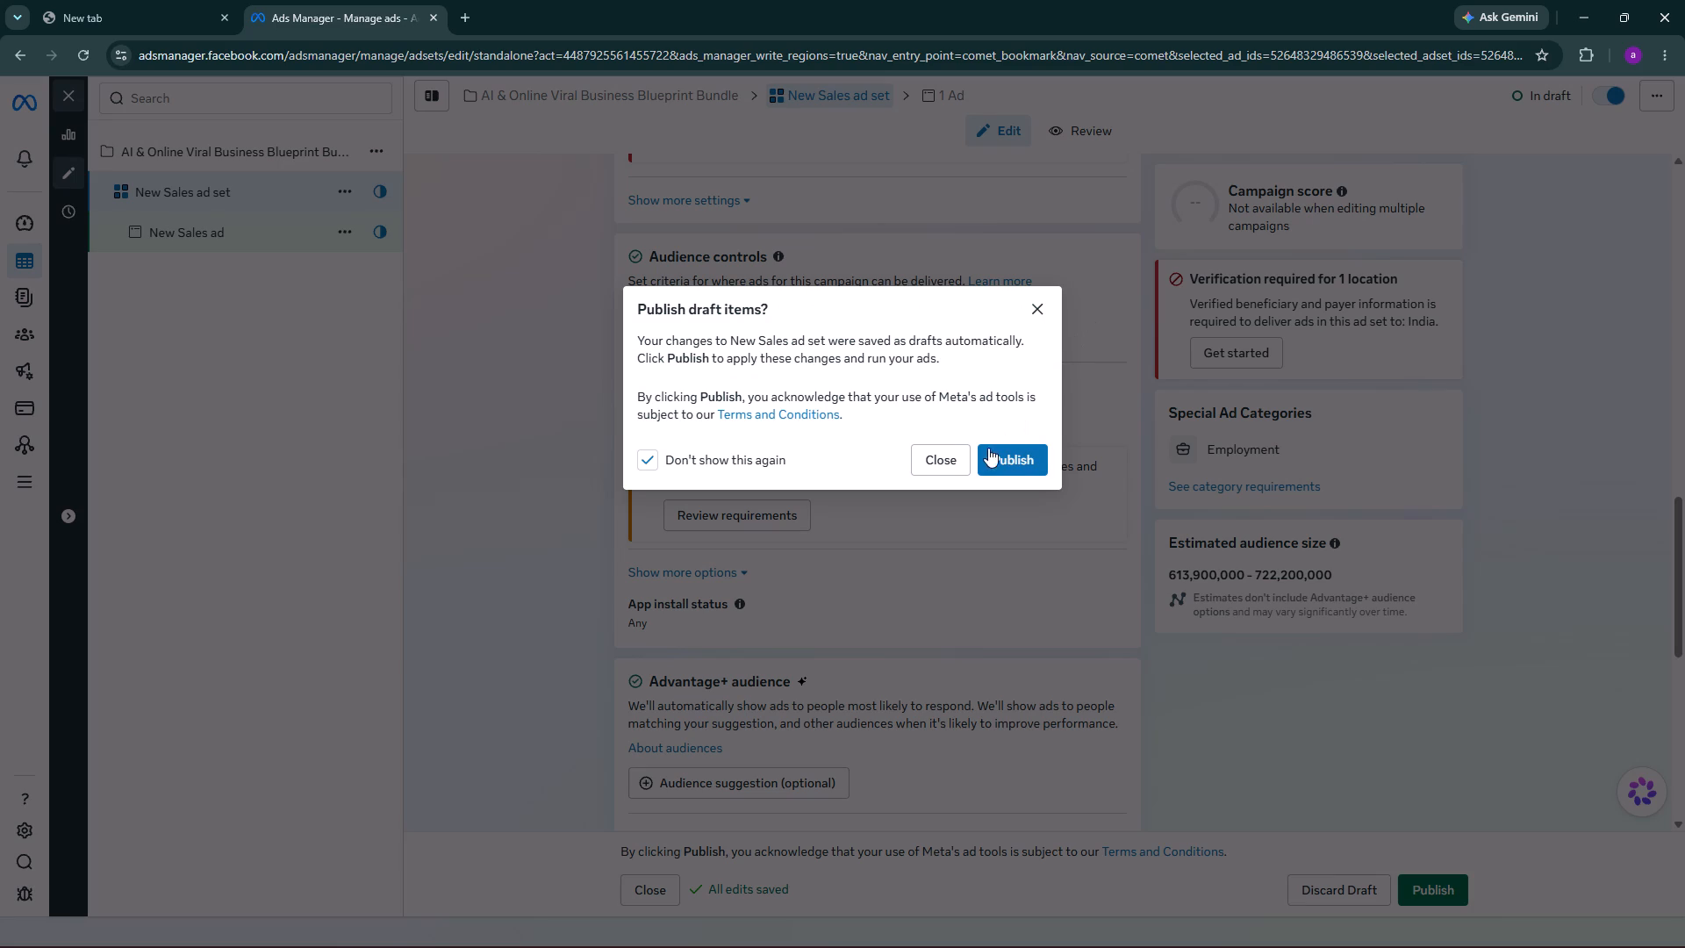
# Close the publish draft items prompt and the ad set editor without publishing, and open the account's Billing and payments page.
pyautogui.click(940, 464)
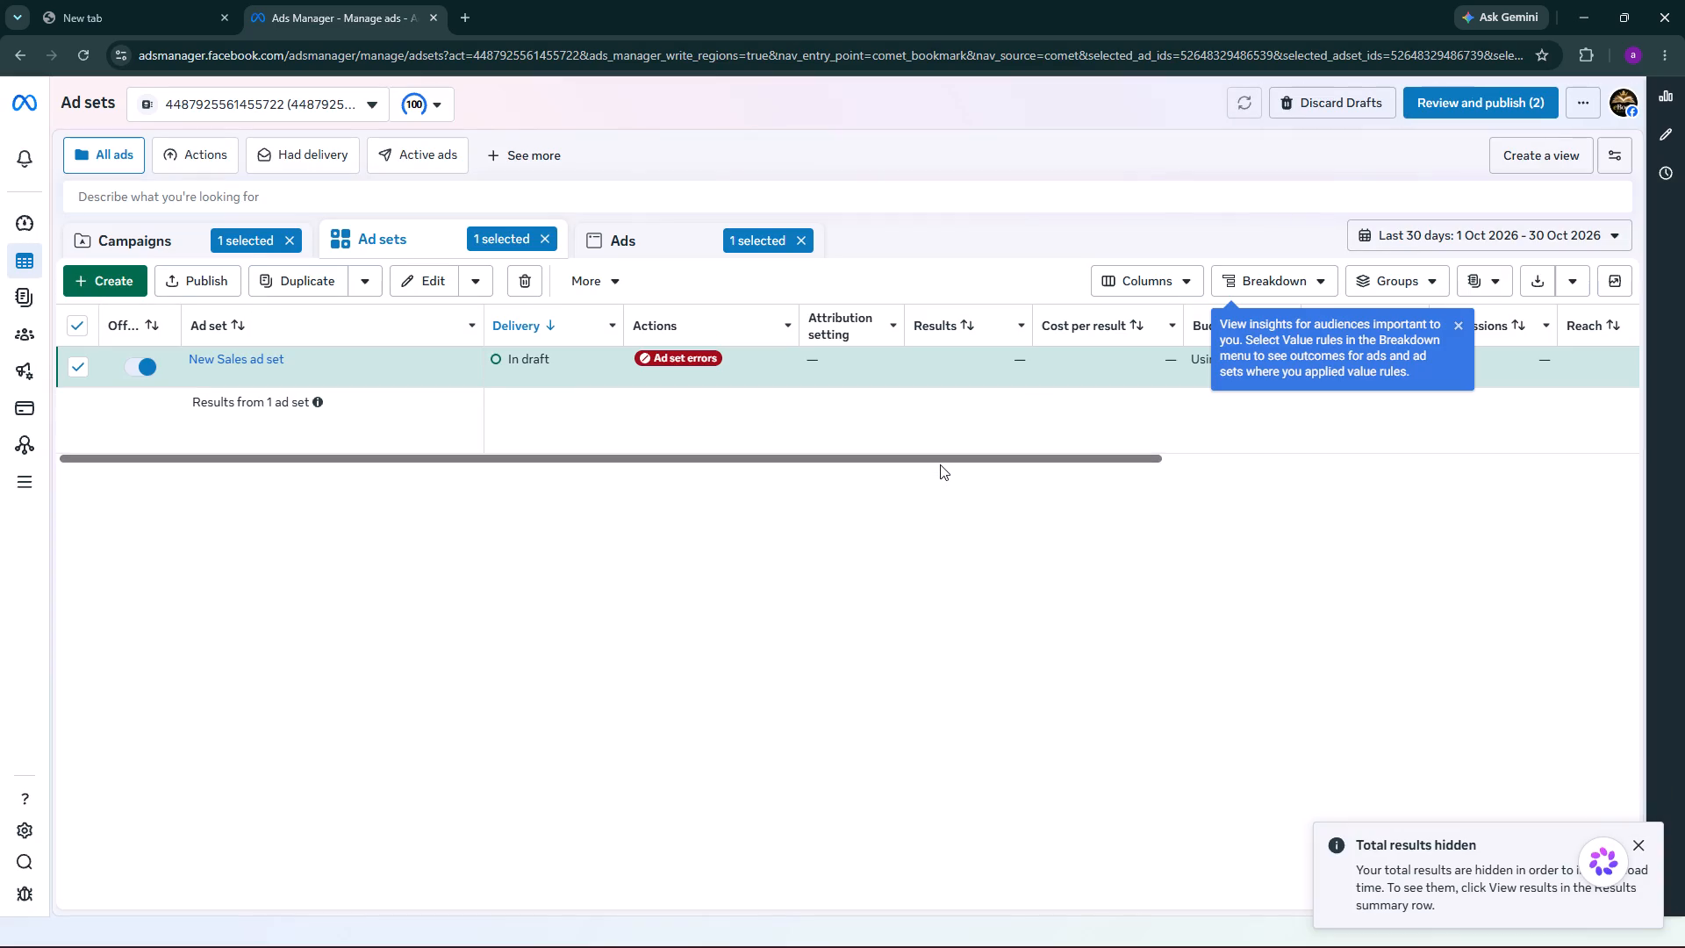
pyautogui.click(37, 412)
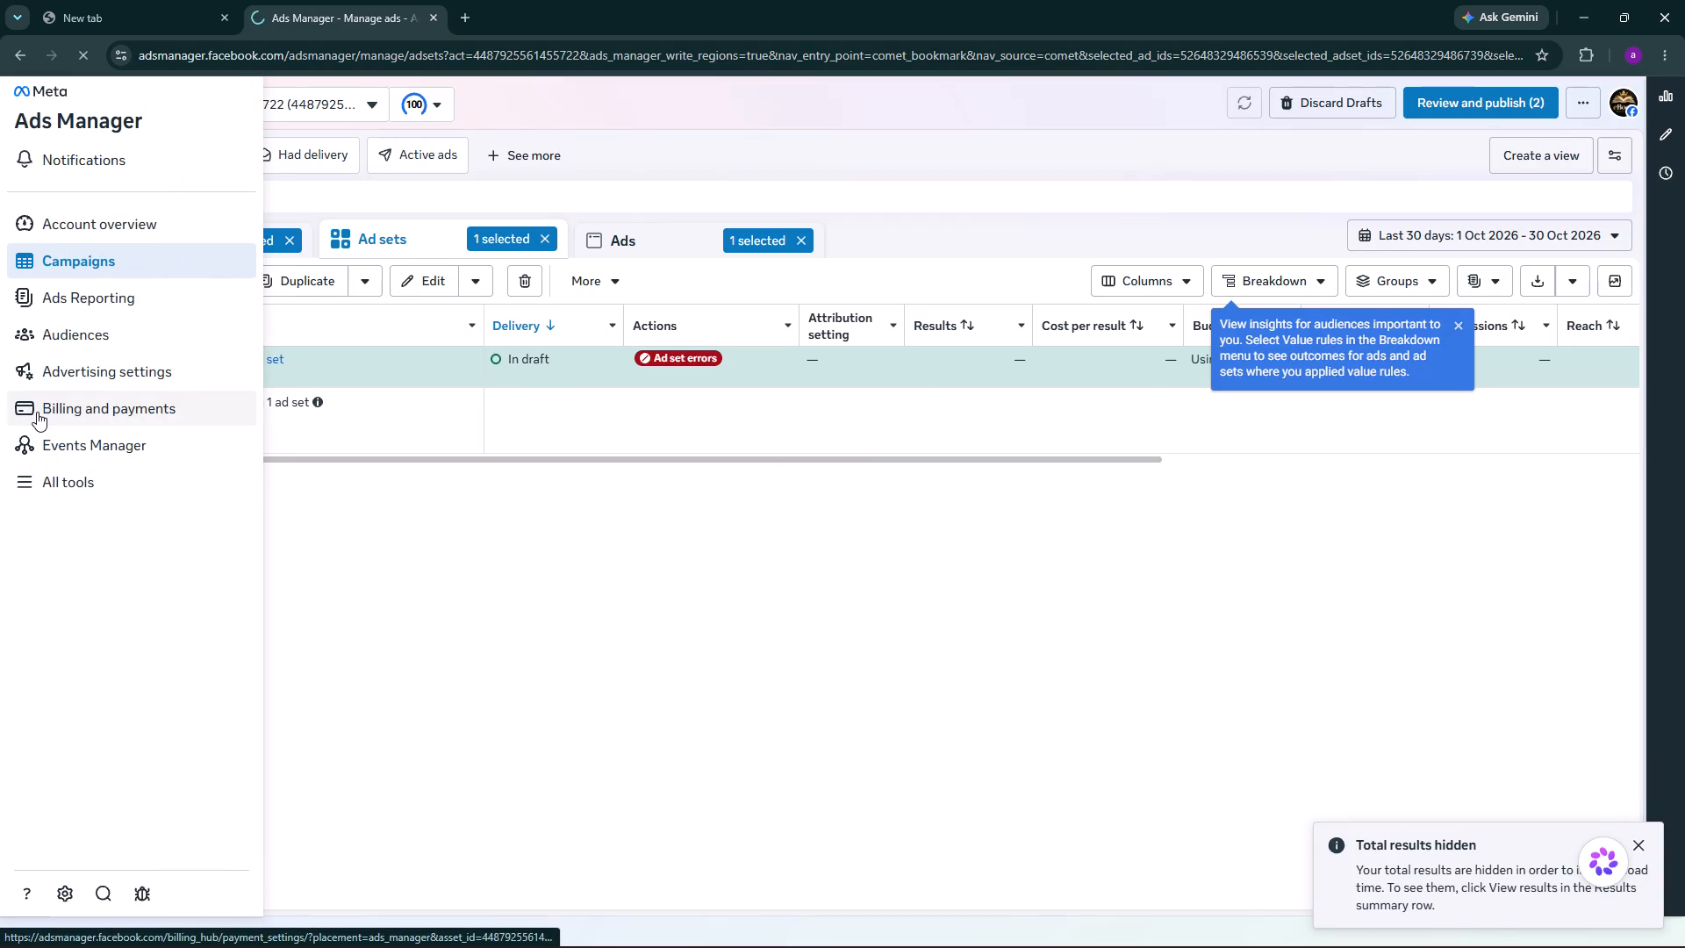
pyautogui.click(37, 412)
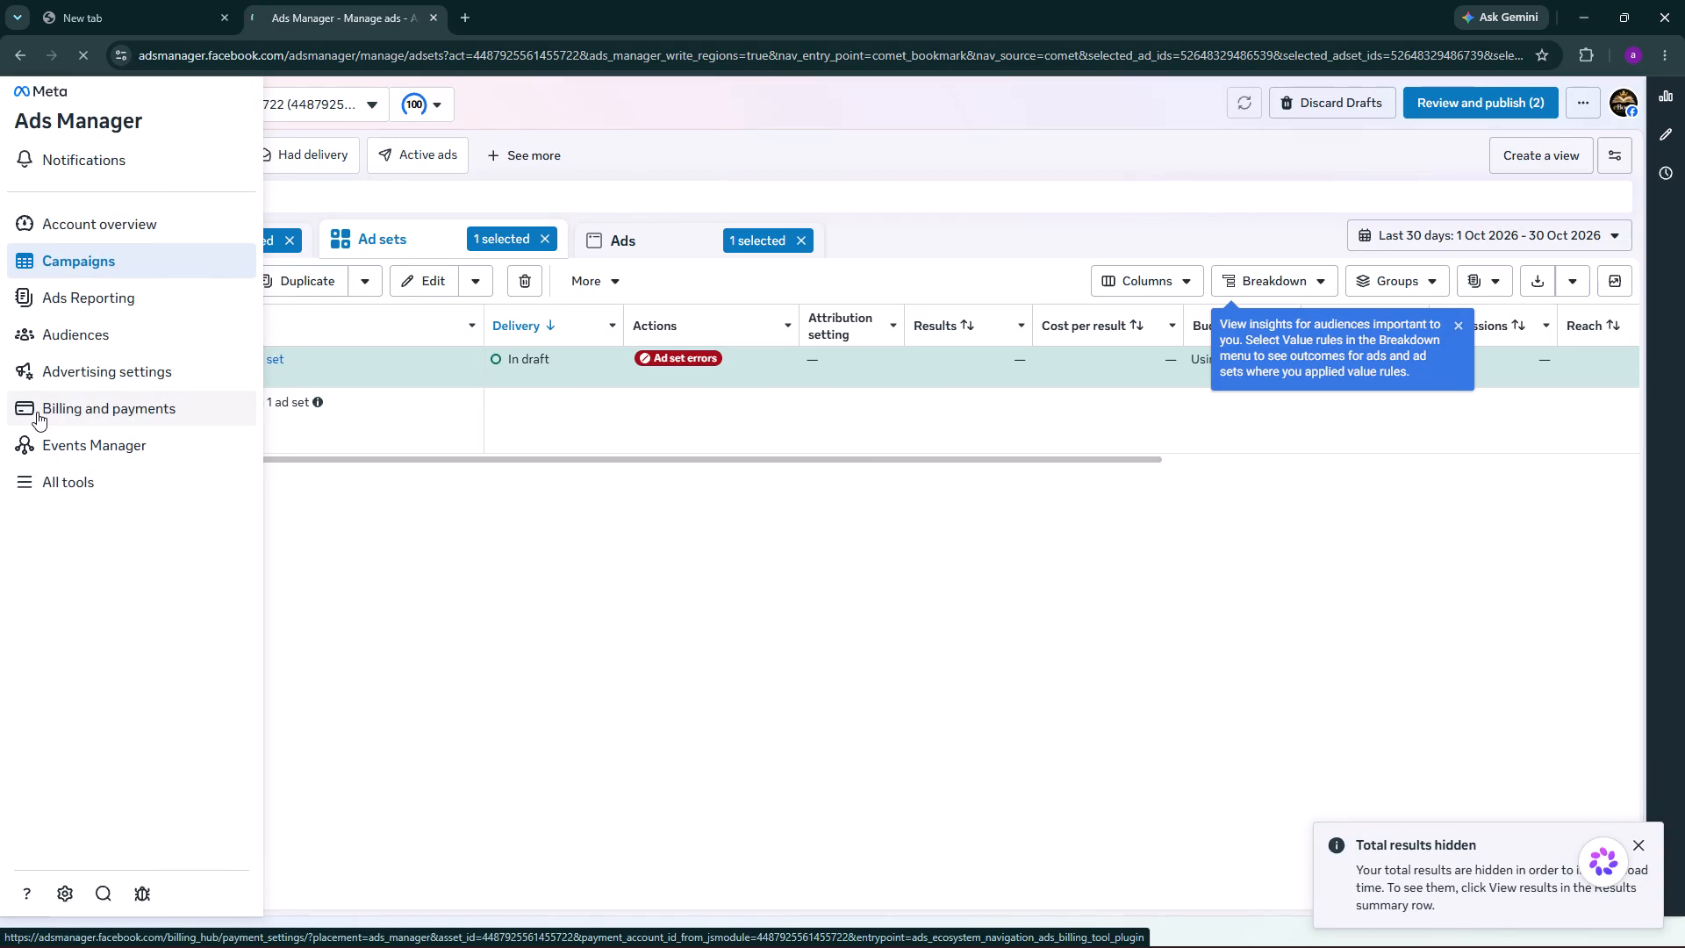
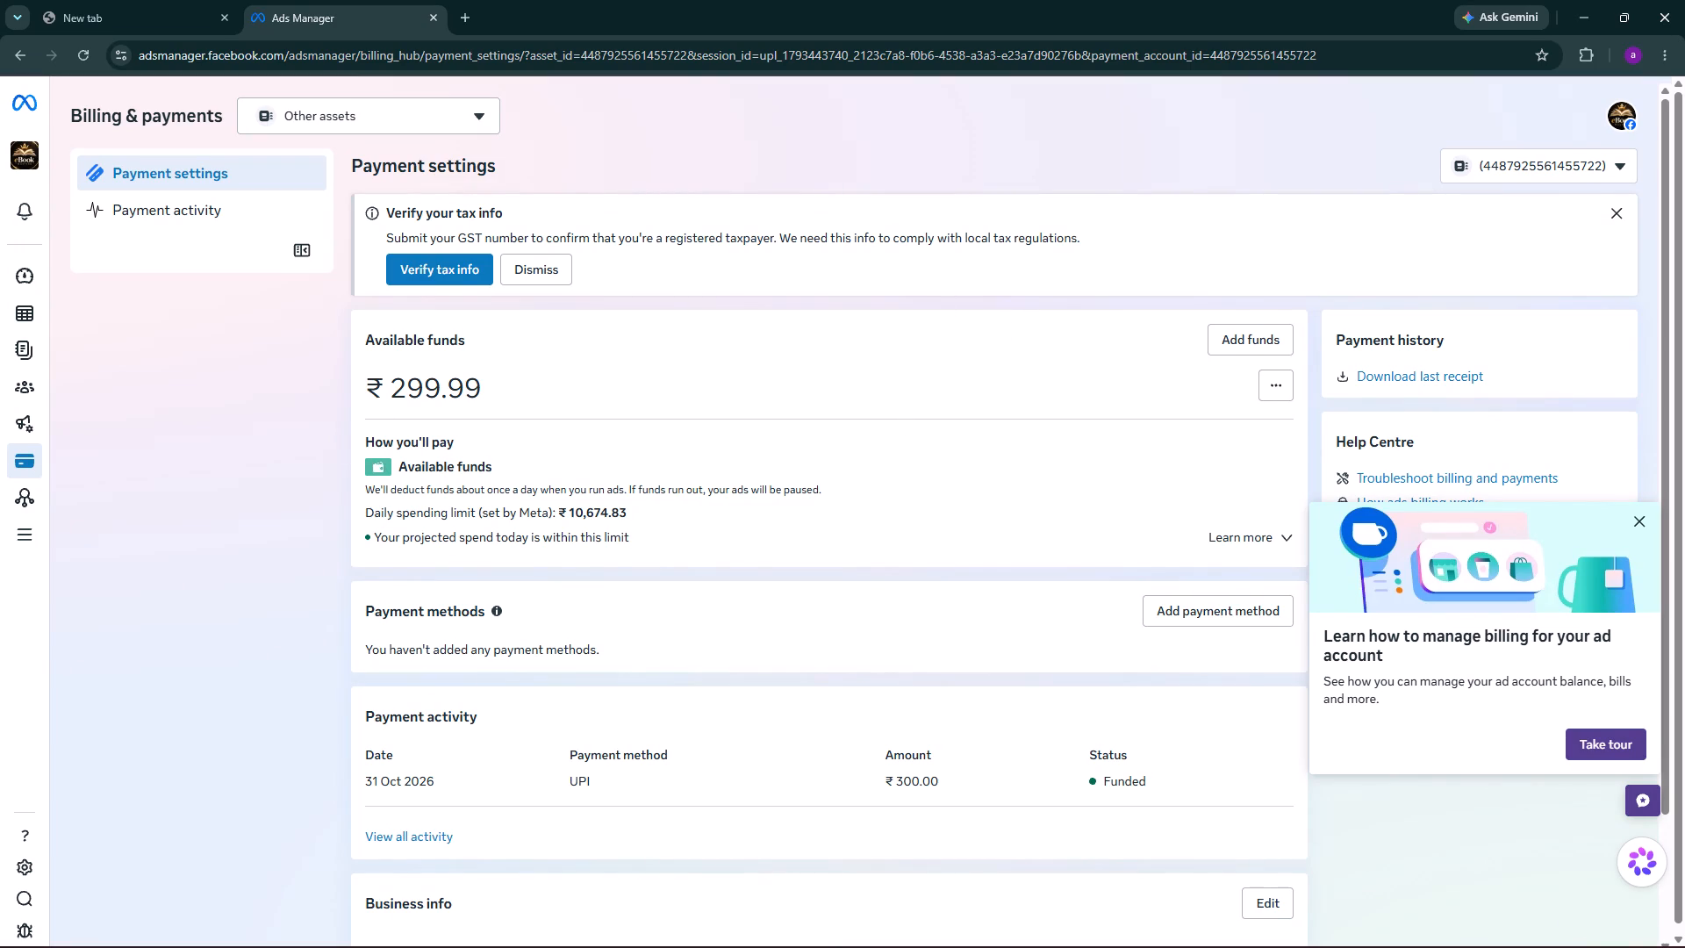
# Return to Campaigns, open the New Sales ad set from its reported error, and clear its declaration of securities and investments ads.
pyautogui.moveTo(487, 380); pyautogui.dragTo(394, 369)
pyautogui.click(303, 334)
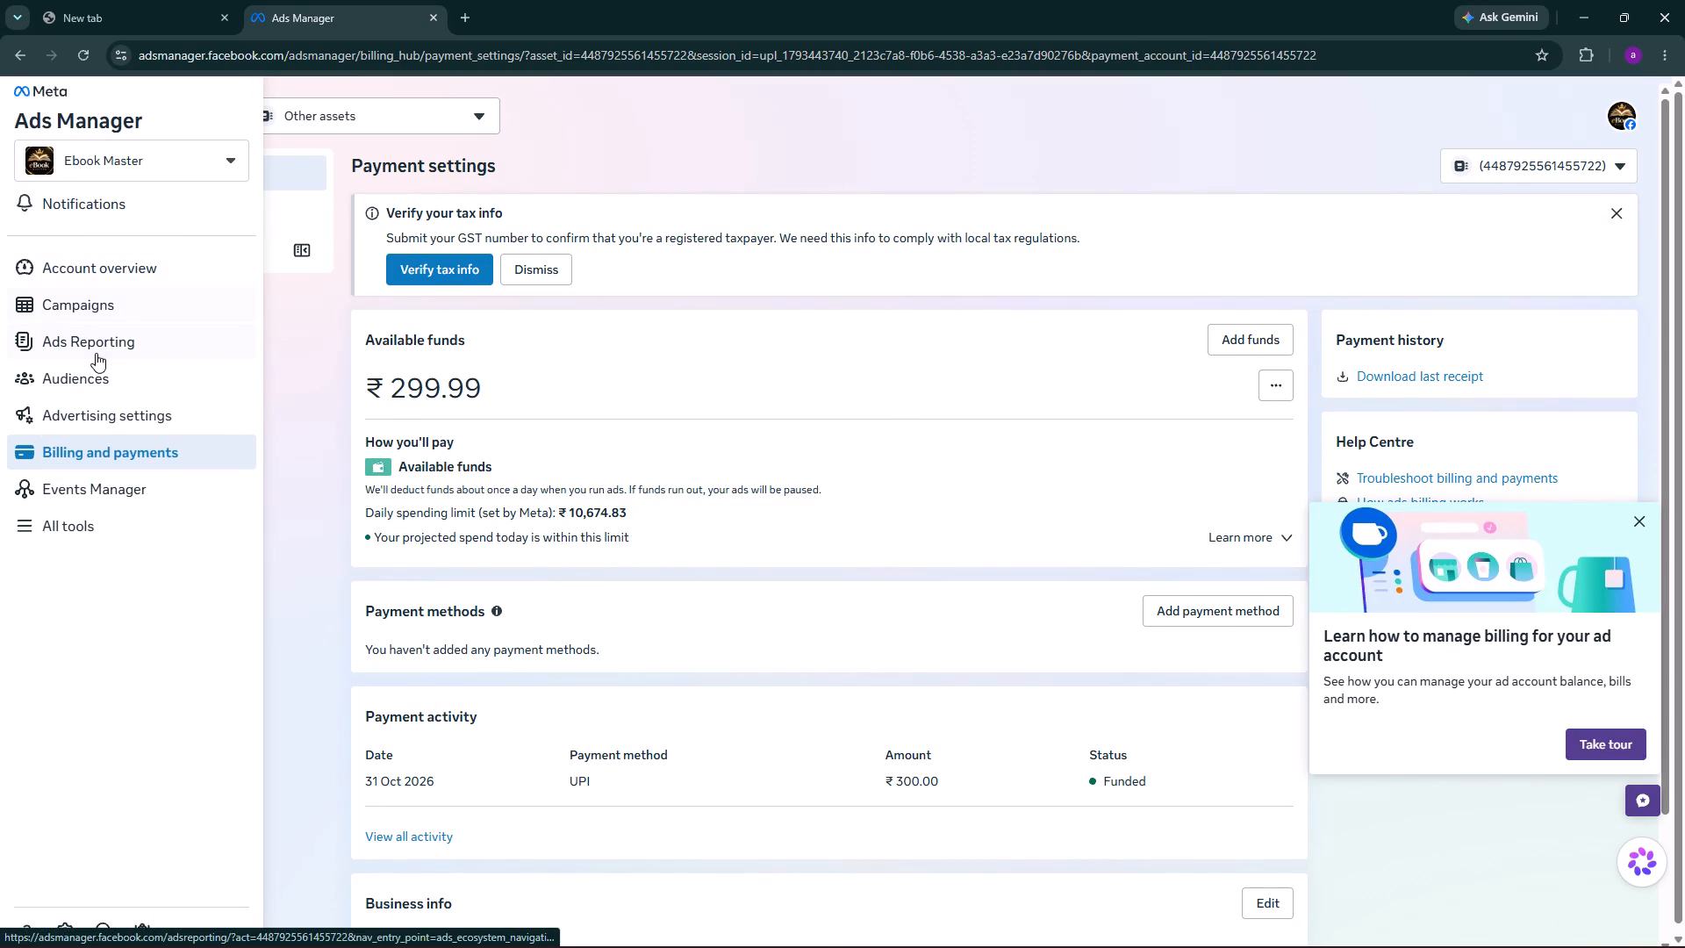
pyautogui.click(94, 304)
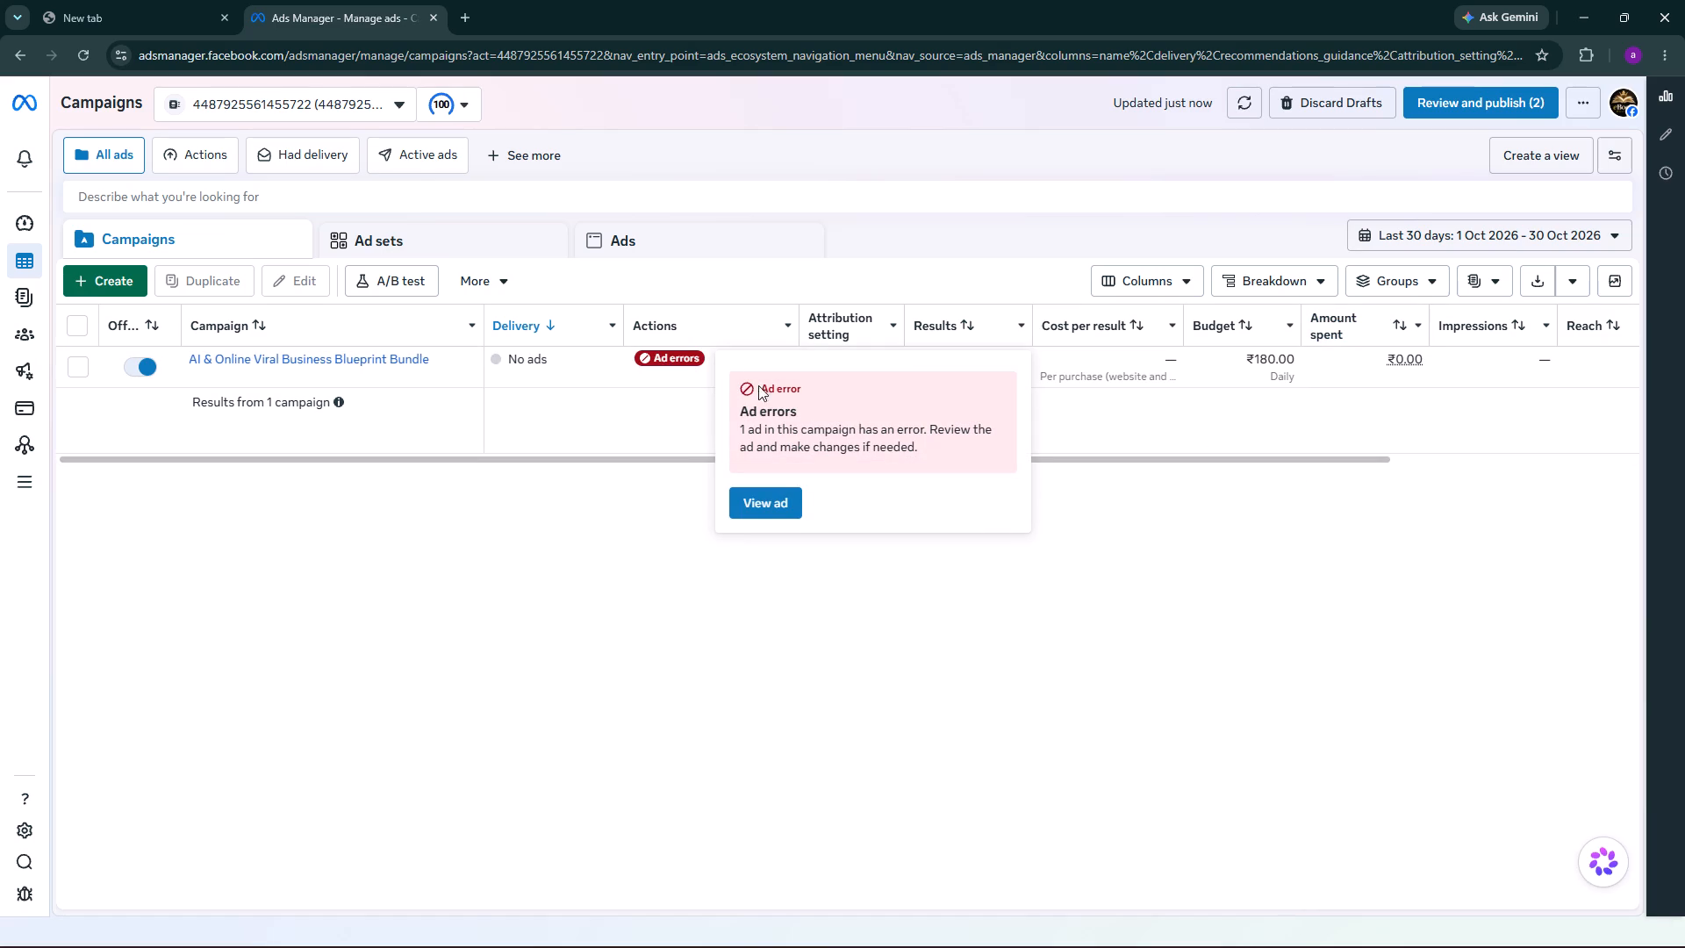
pyautogui.click(778, 497)
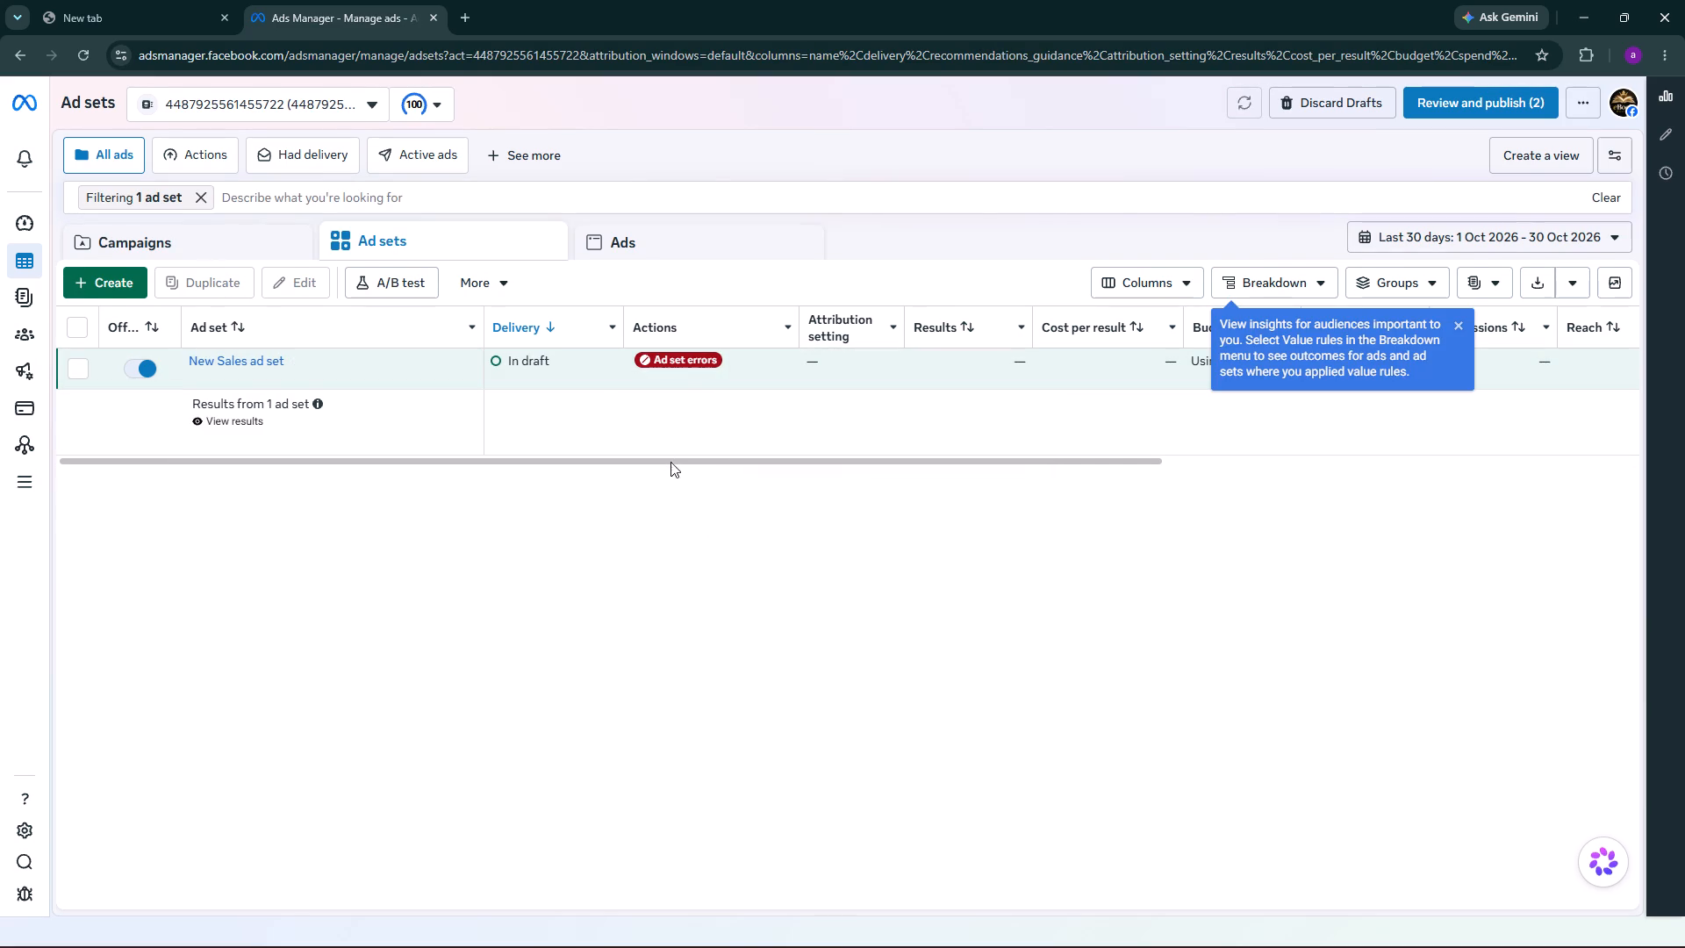
pyautogui.click(683, 366)
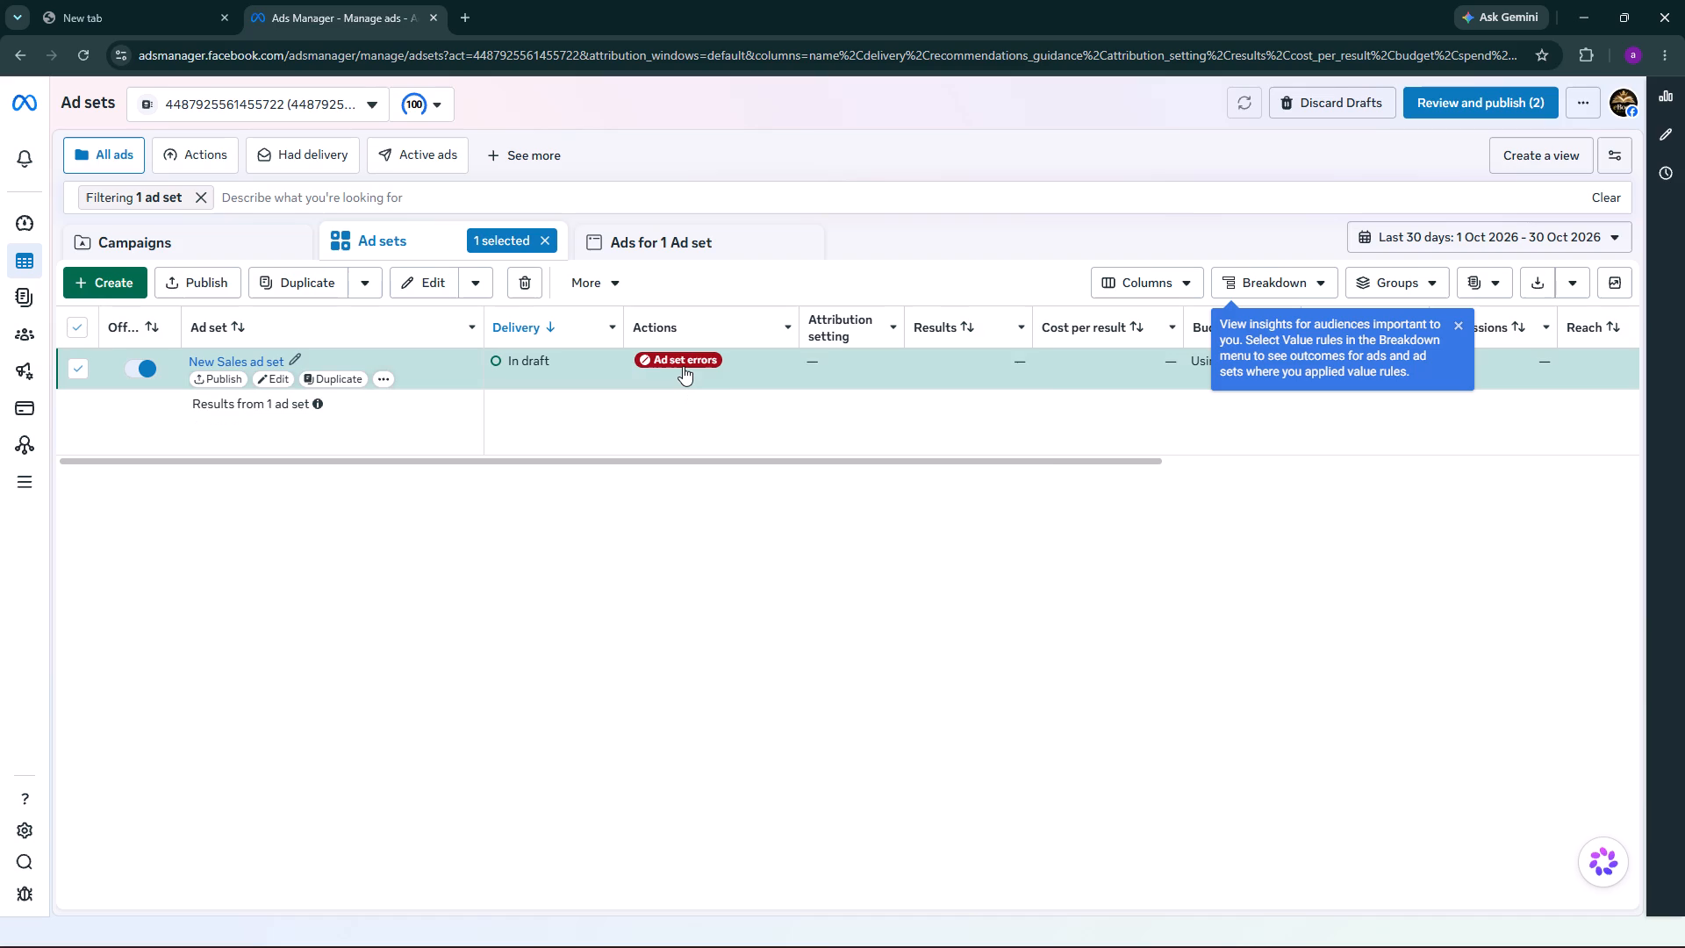
pyautogui.click(801, 504)
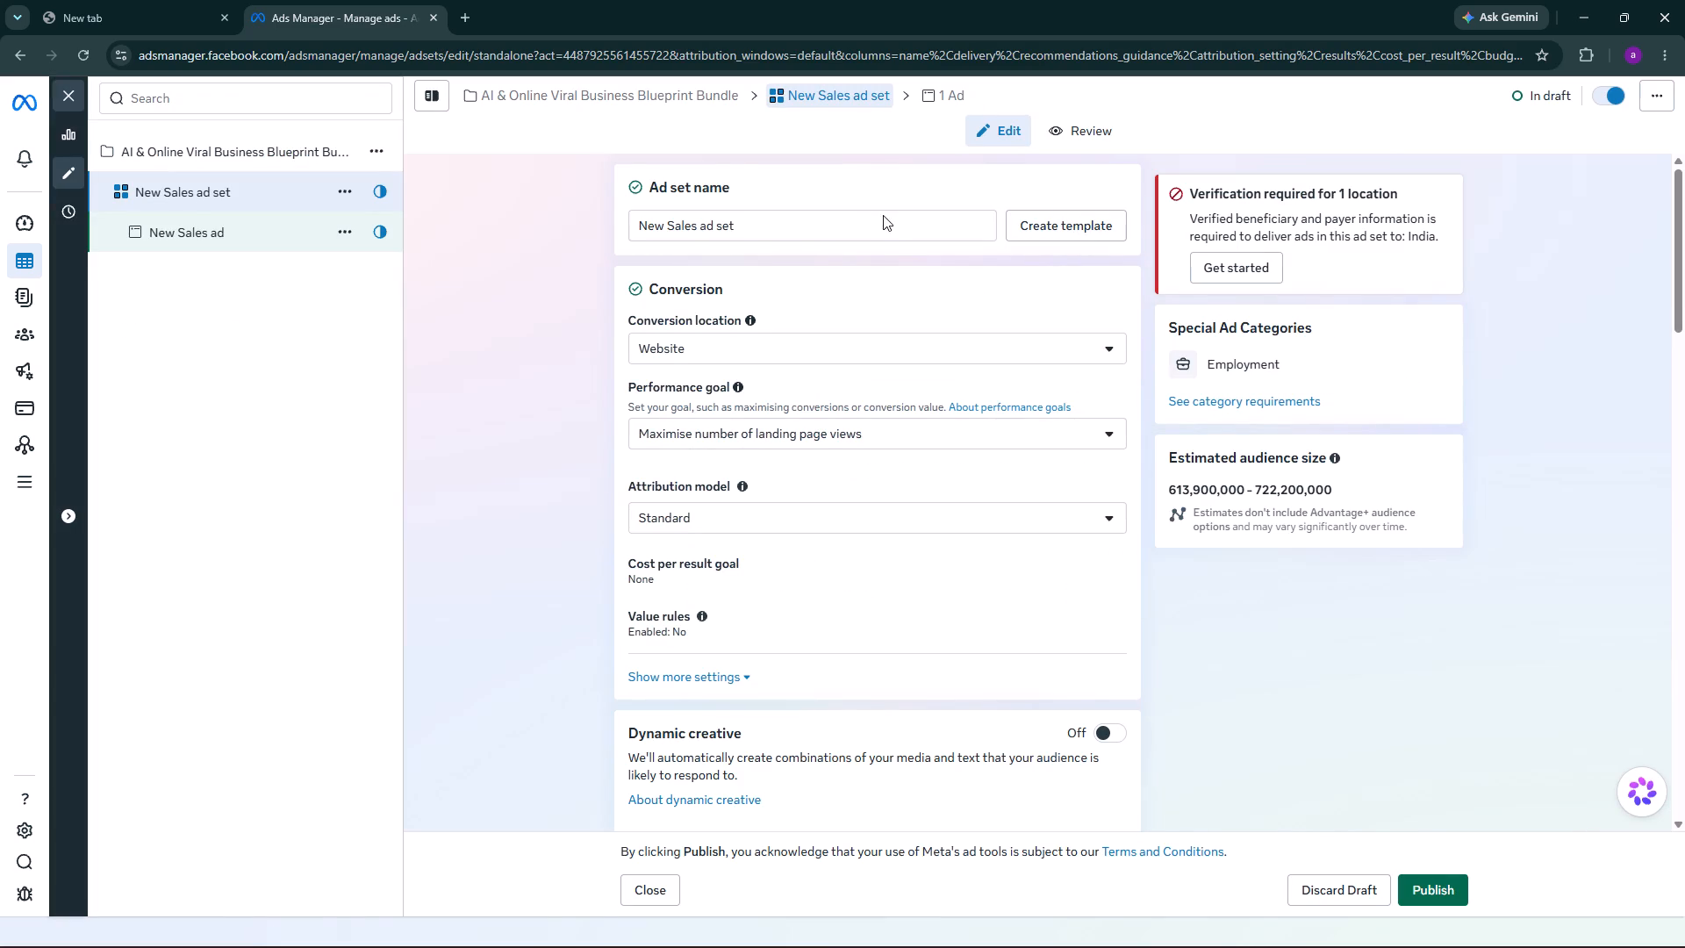
pyautogui.click(876, 219)
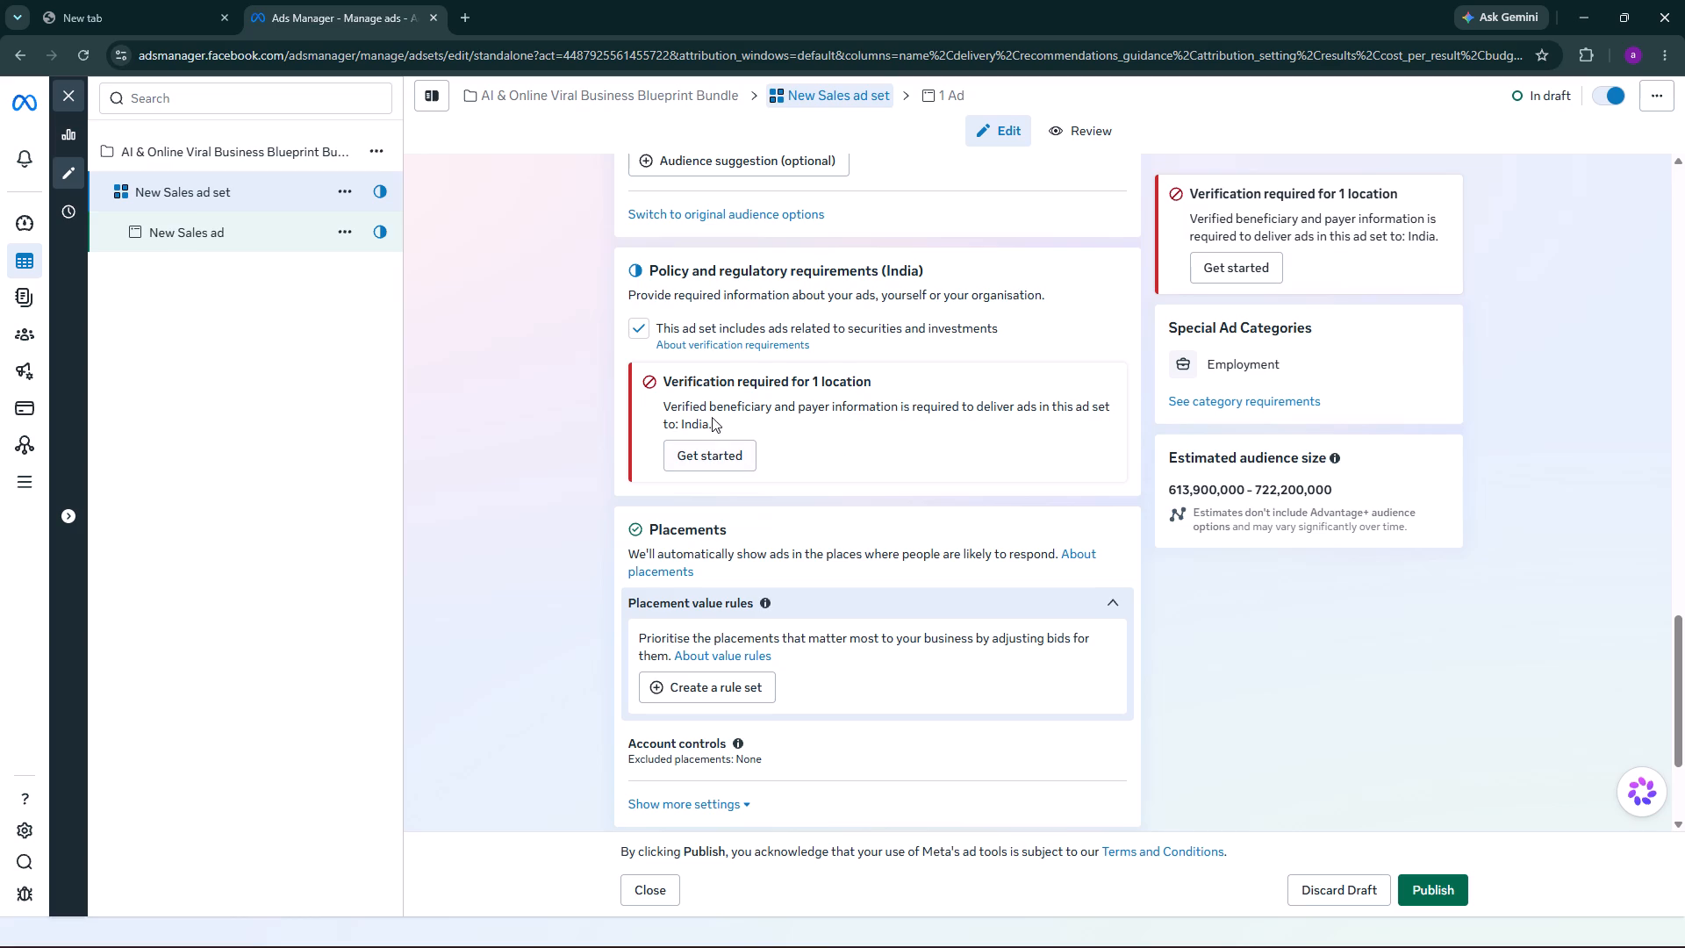
pyautogui.click(649, 333)
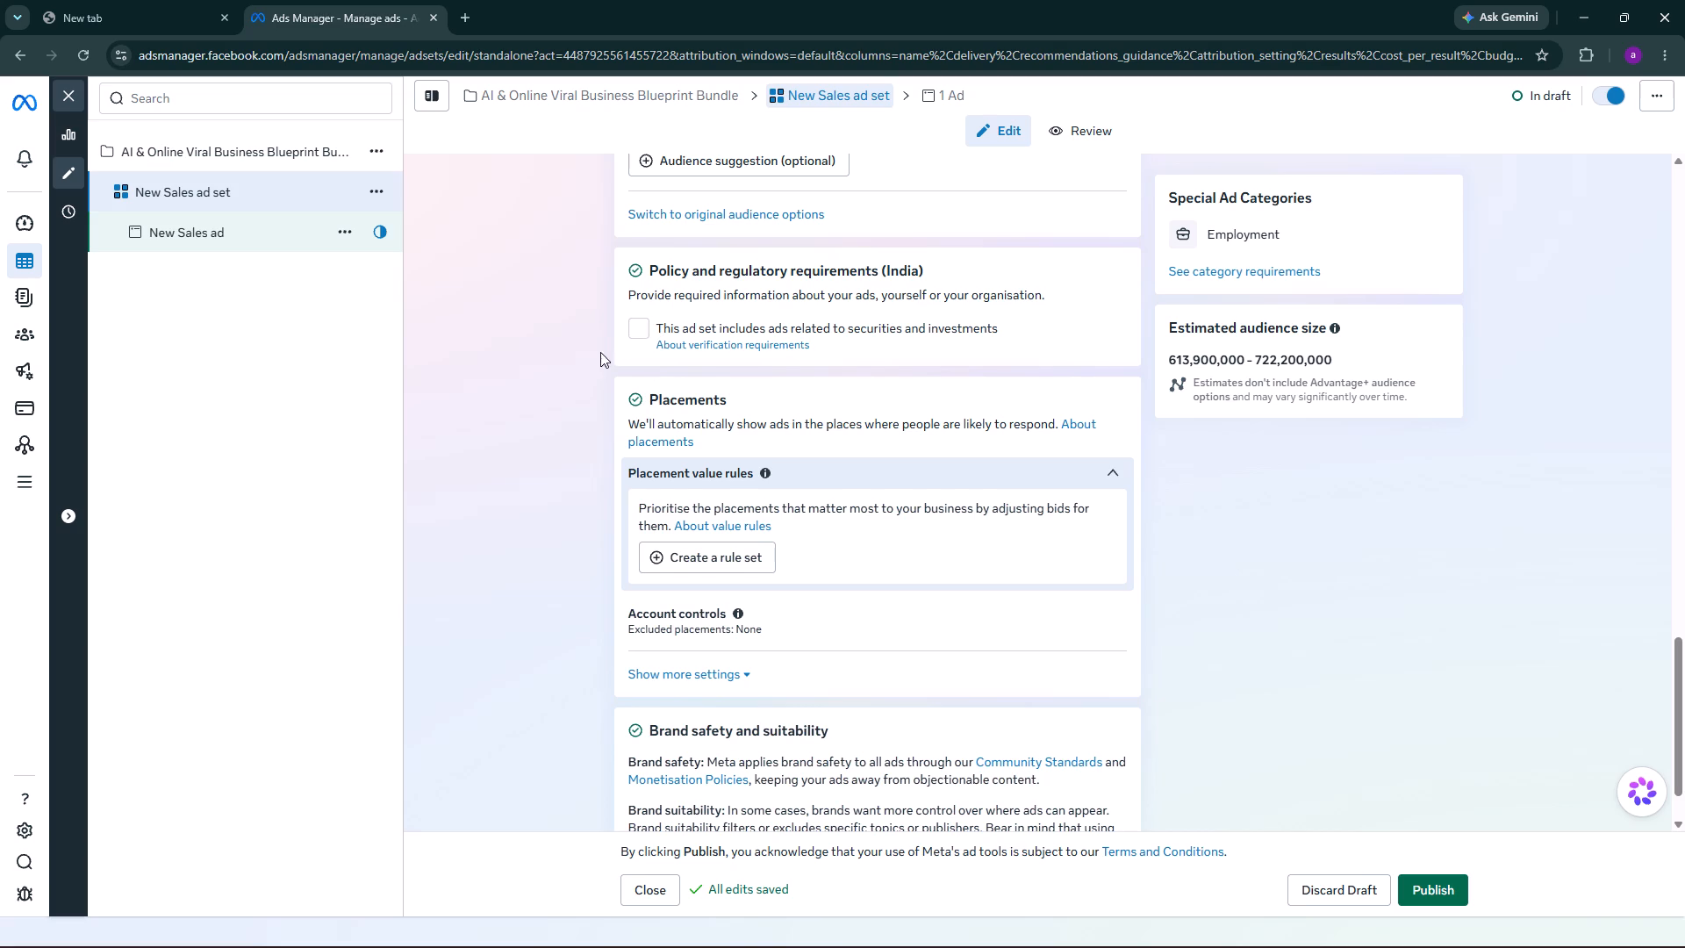
# Examine the ad set's budget section, including the average daily minimum choices and the spending limit value types, leaving them unset.
pyautogui.scroll(6, 642, 344)
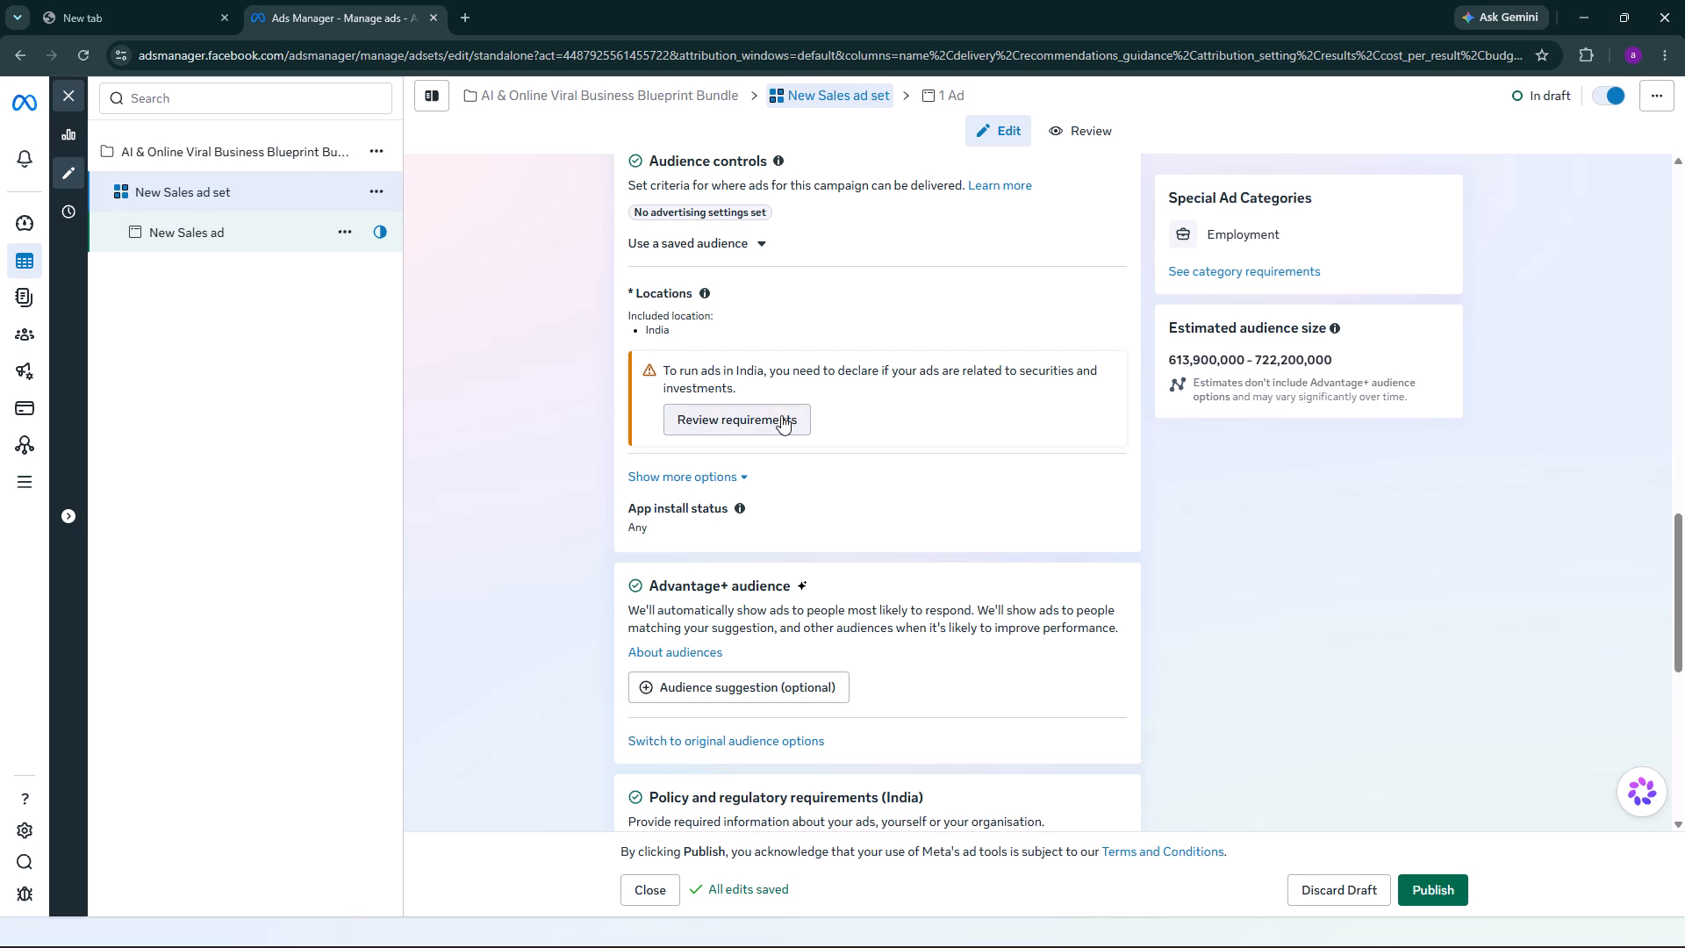
pyautogui.scroll(11, 720, 383)
pyautogui.scroll(-3, 720, 383)
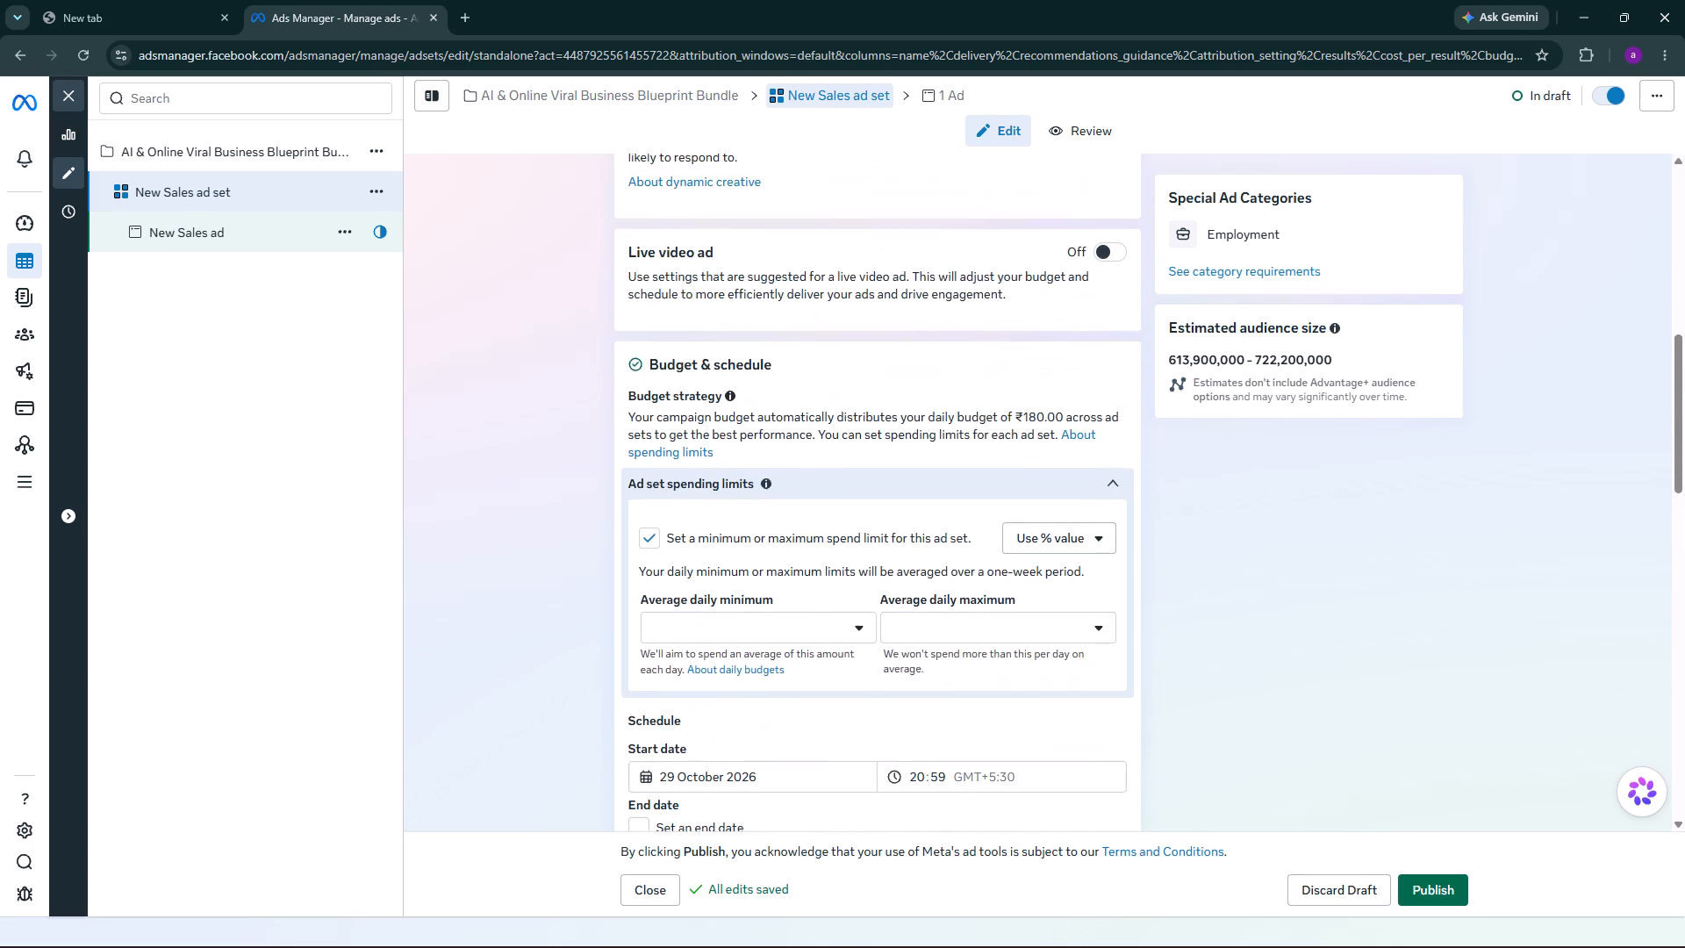
pyautogui.click(851, 481)
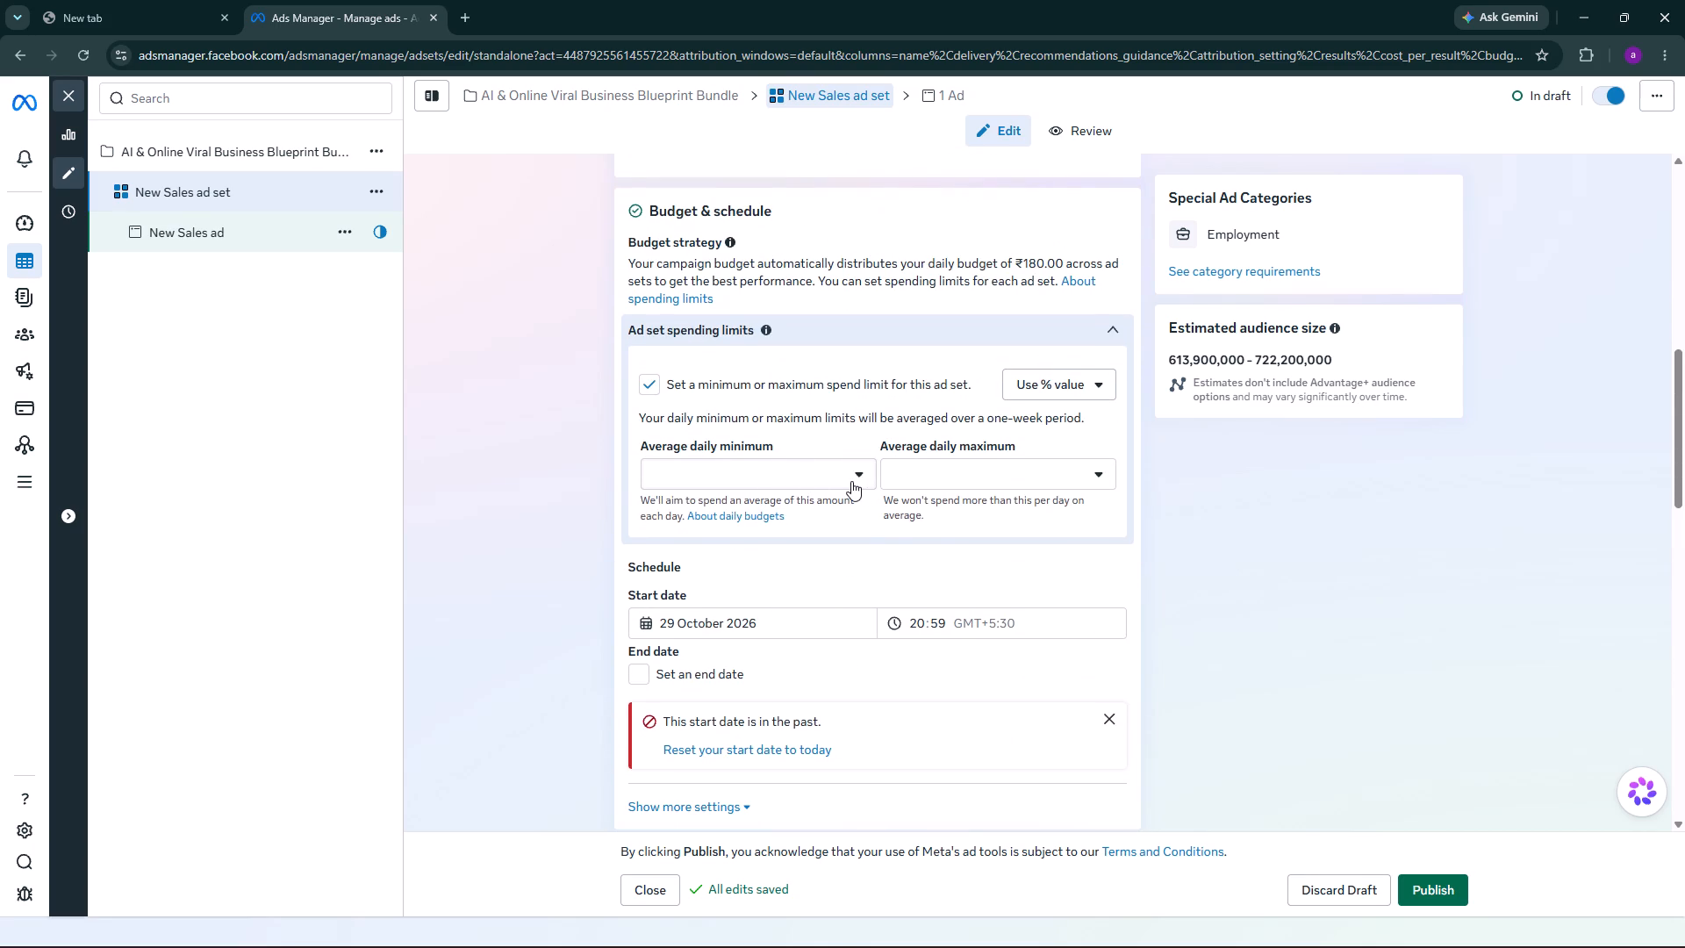
pyautogui.click(848, 479)
pyautogui.click(848, 479)
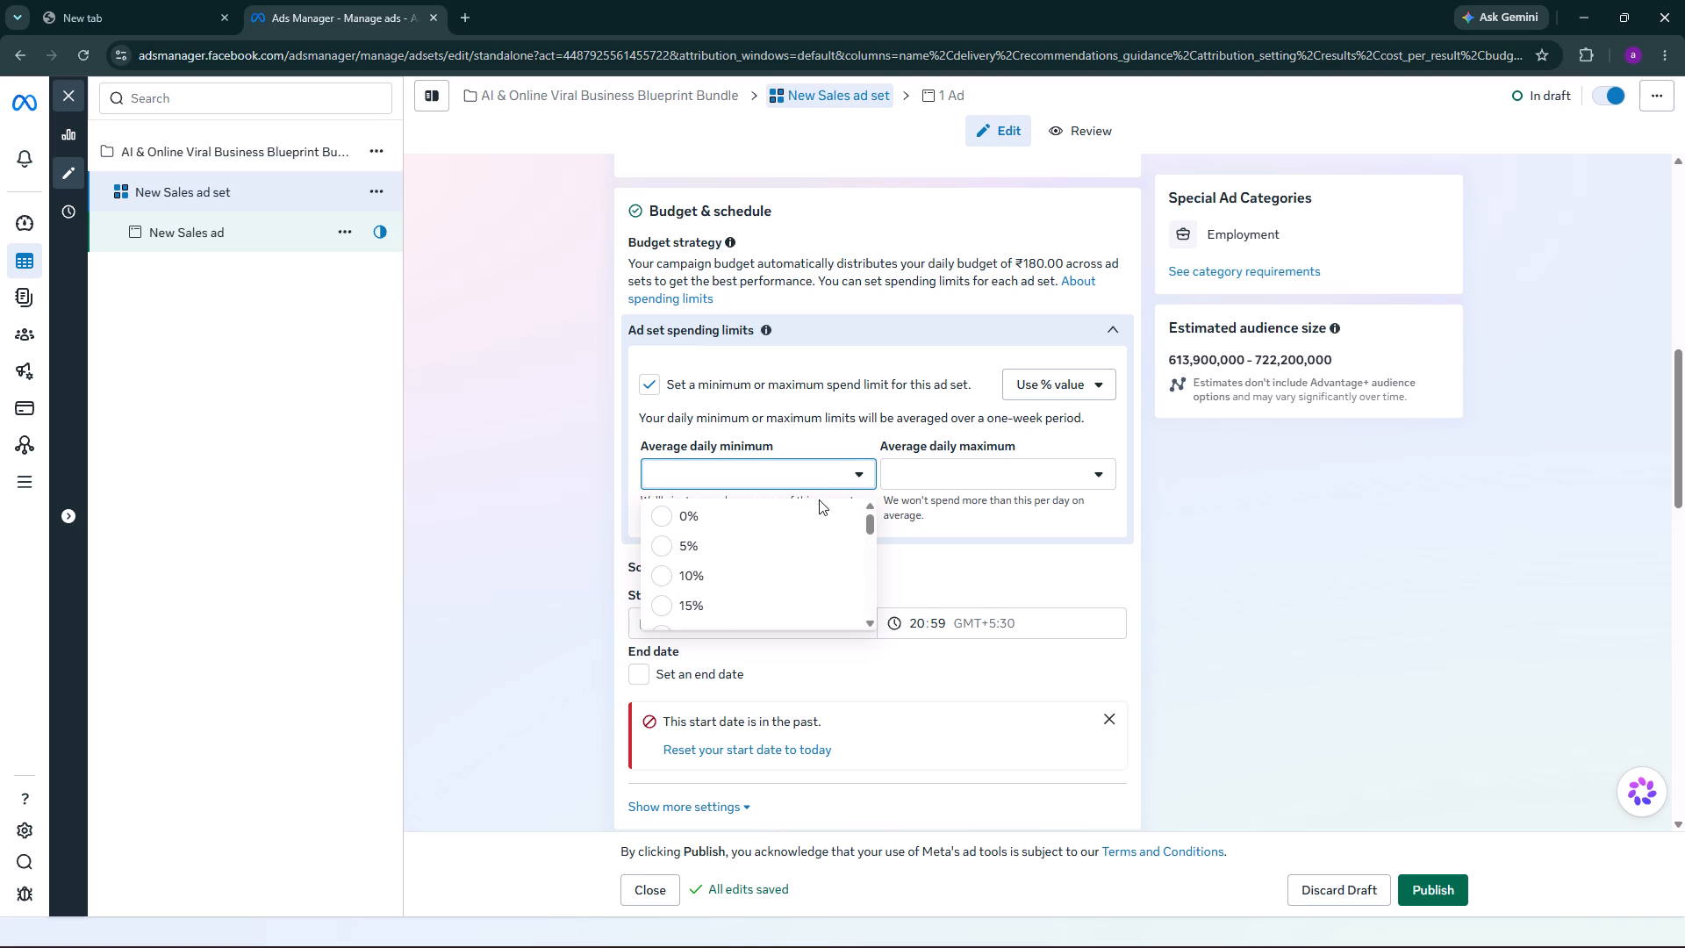
pyautogui.click(828, 476)
pyautogui.click(1041, 387)
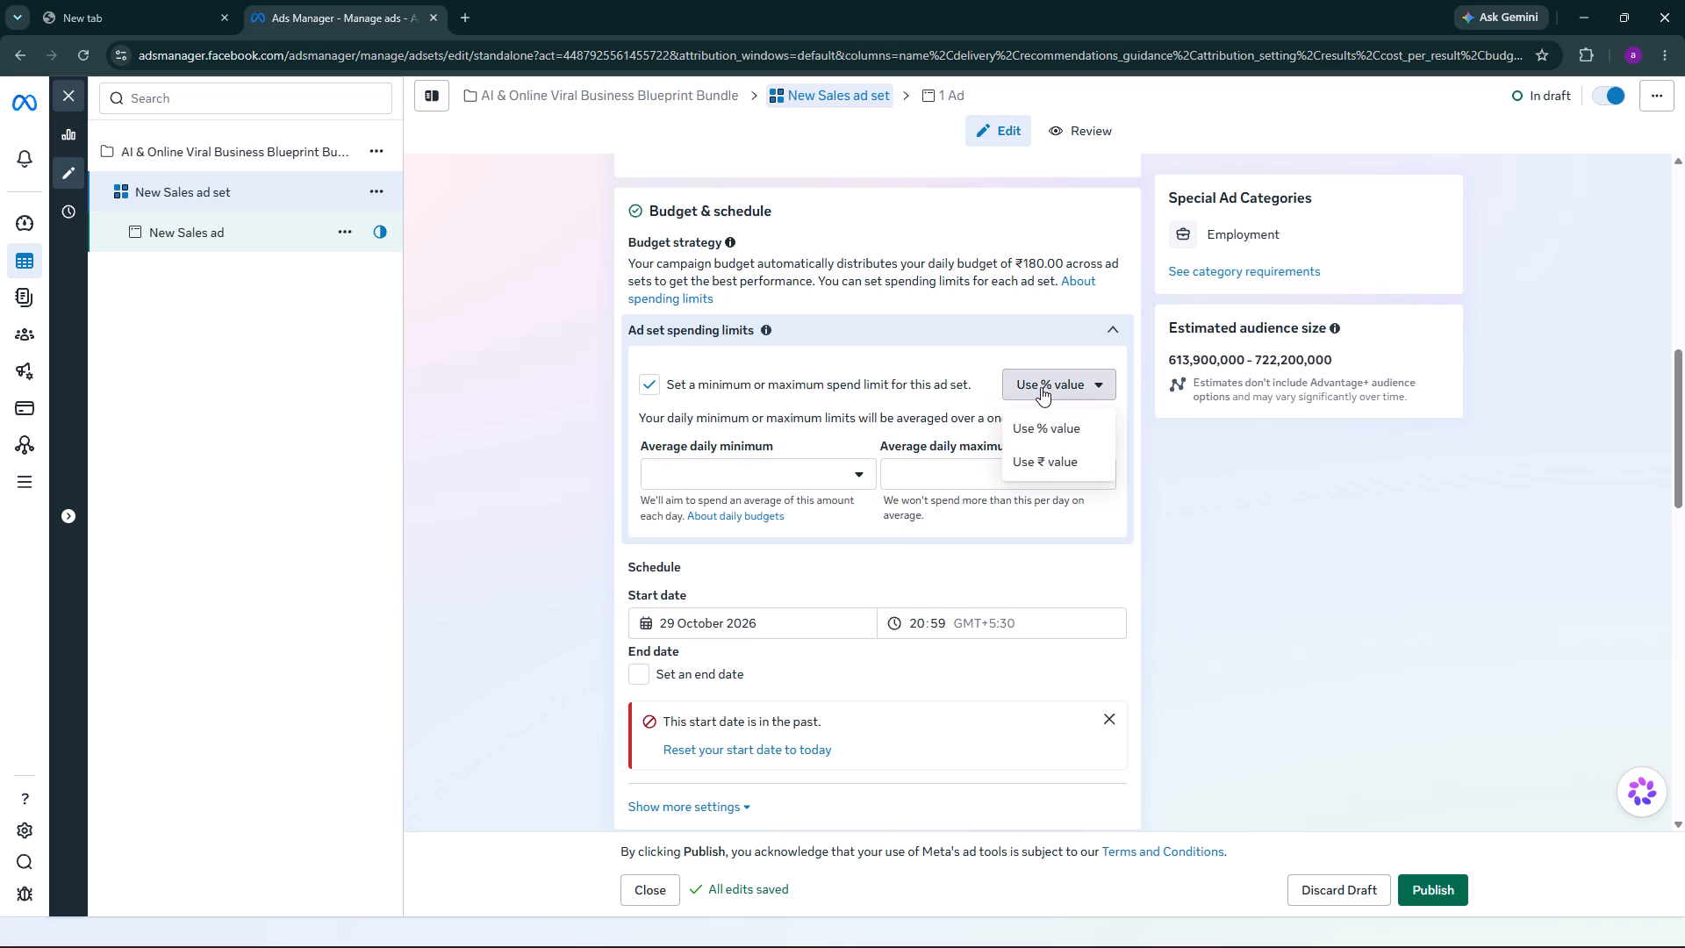
pyautogui.click(1041, 387)
# Review the New Sales ad set's settings from conversion and schedule through audience, policy requirements, placements and brand safety.
pyautogui.scroll(9, 851, 390)
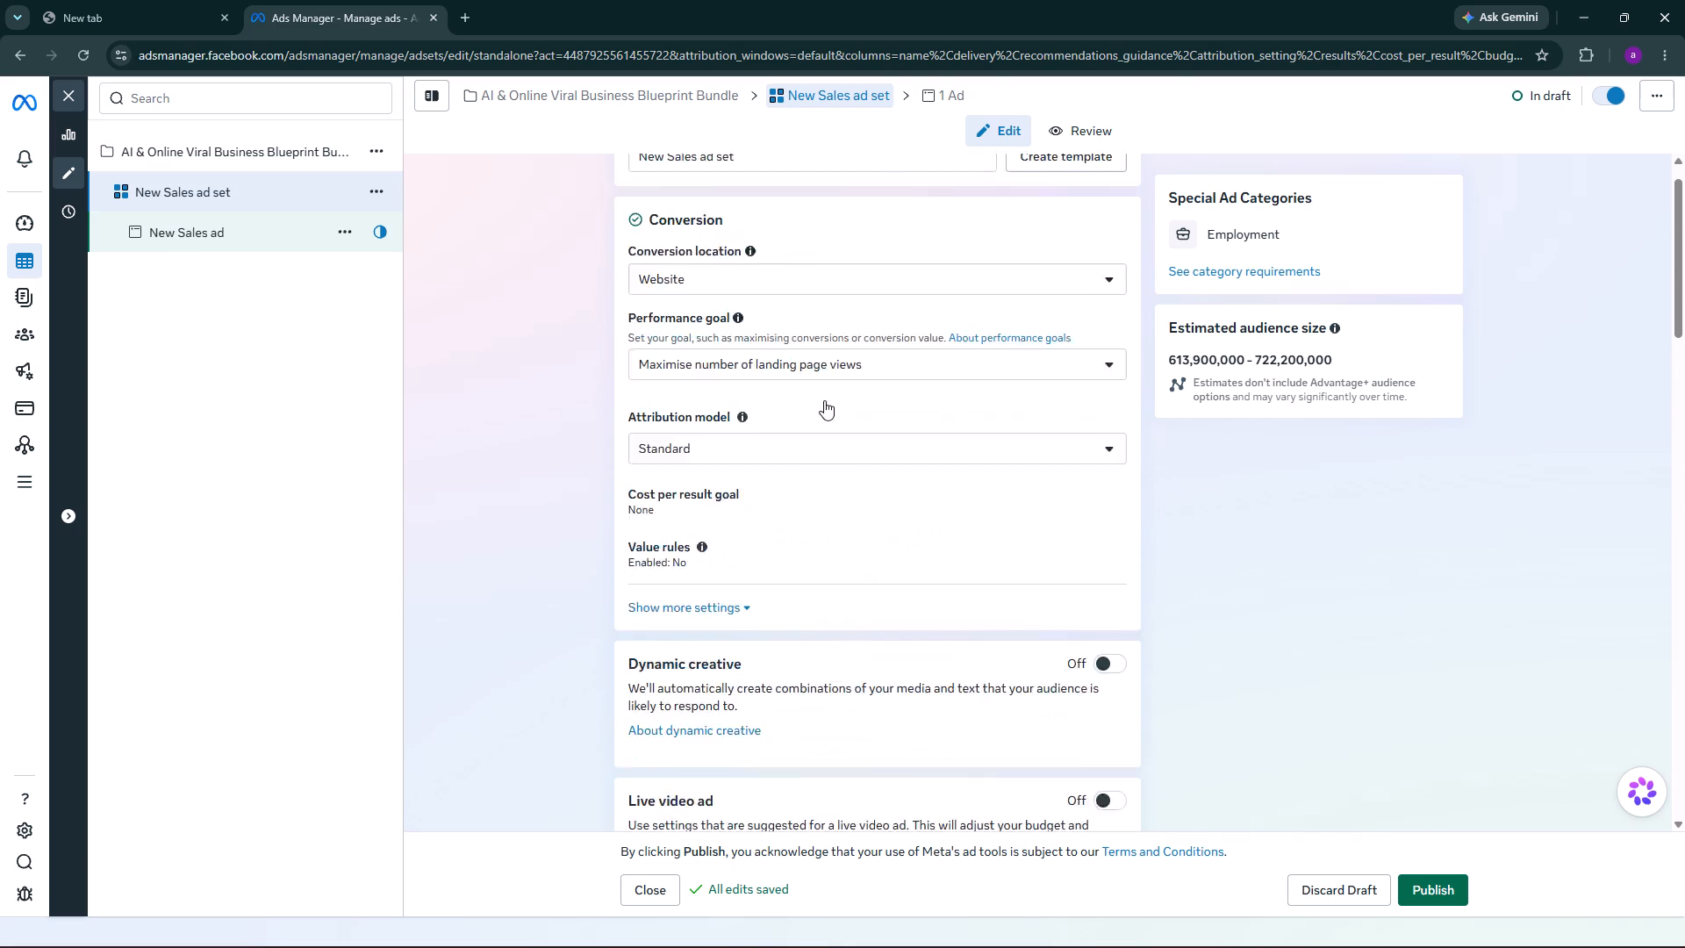
pyautogui.scroll(4, 879, 442)
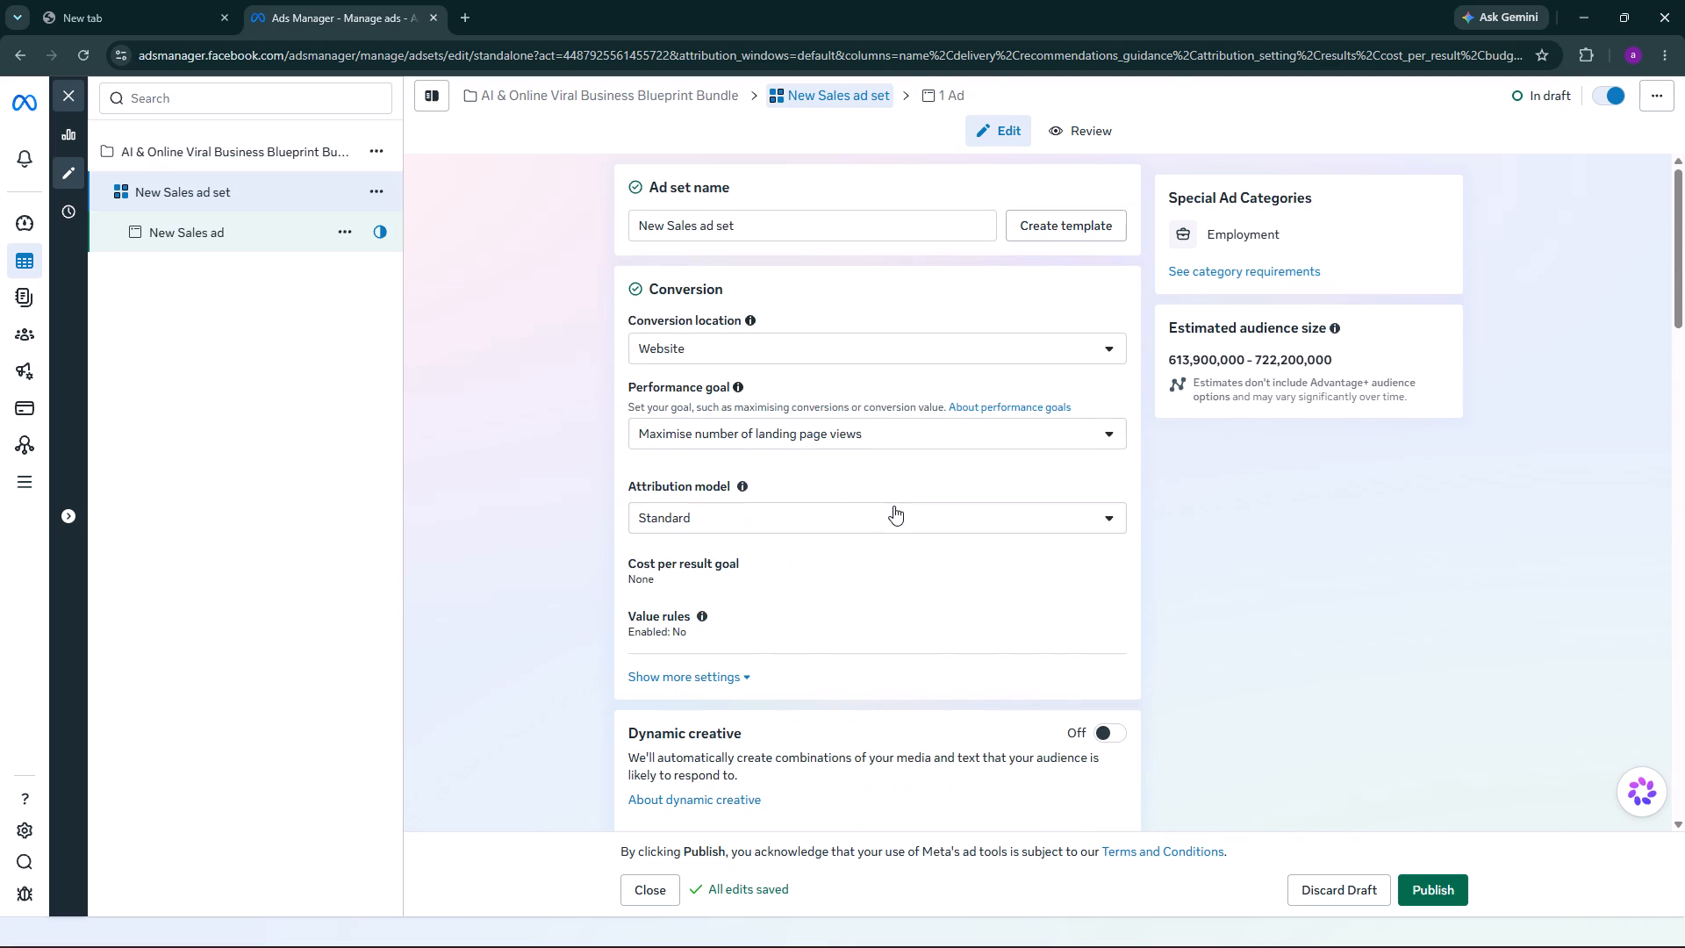
pyautogui.scroll(-19, 926, 454)
pyautogui.scroll(-10, 926, 454)
pyautogui.scroll(1, 926, 454)
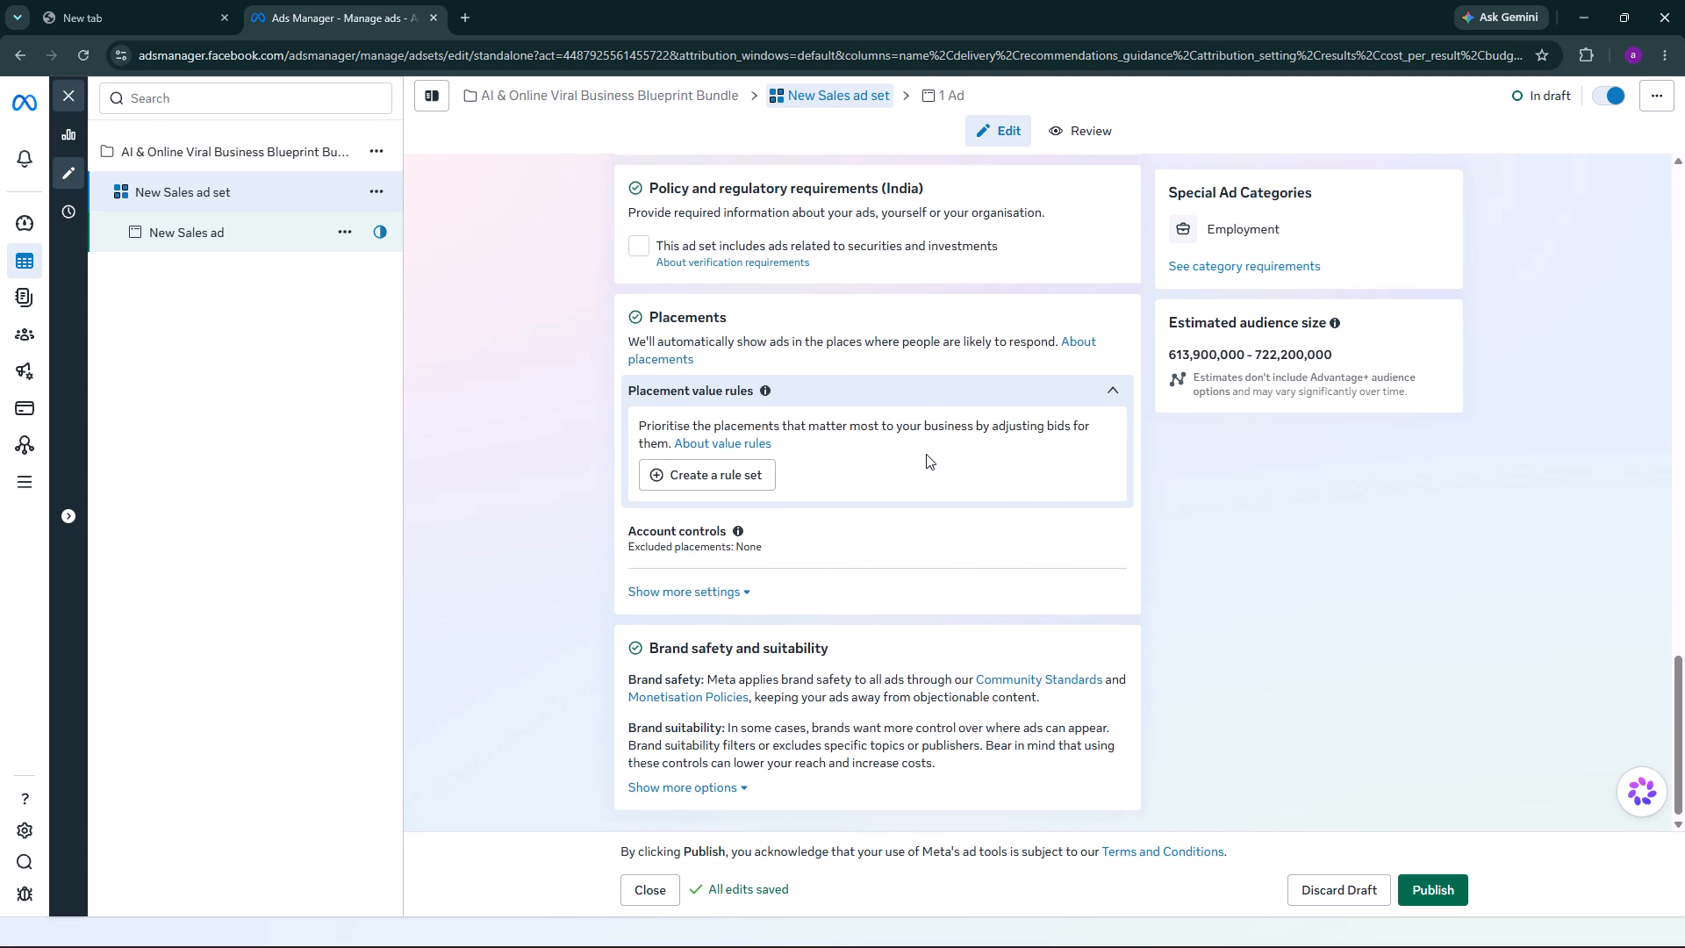
pyautogui.scroll(13, 926, 454)
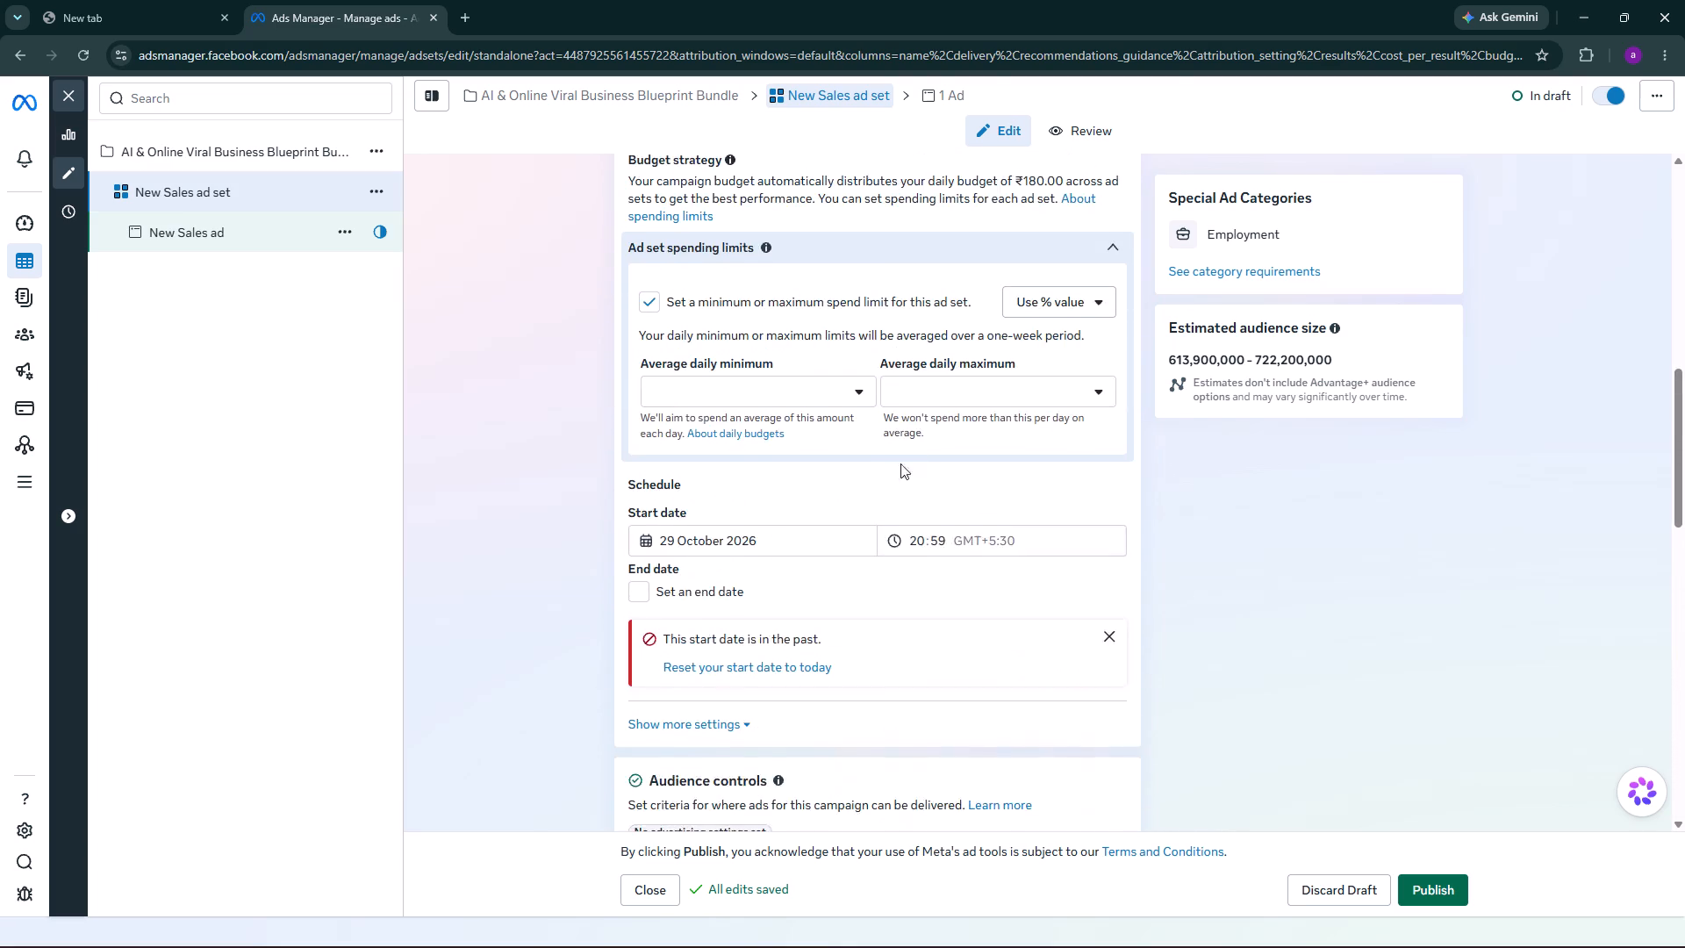
pyautogui.scroll(3, 874, 463)
pyautogui.scroll(-1, 855, 597)
pyautogui.scroll(10, 844, 581)
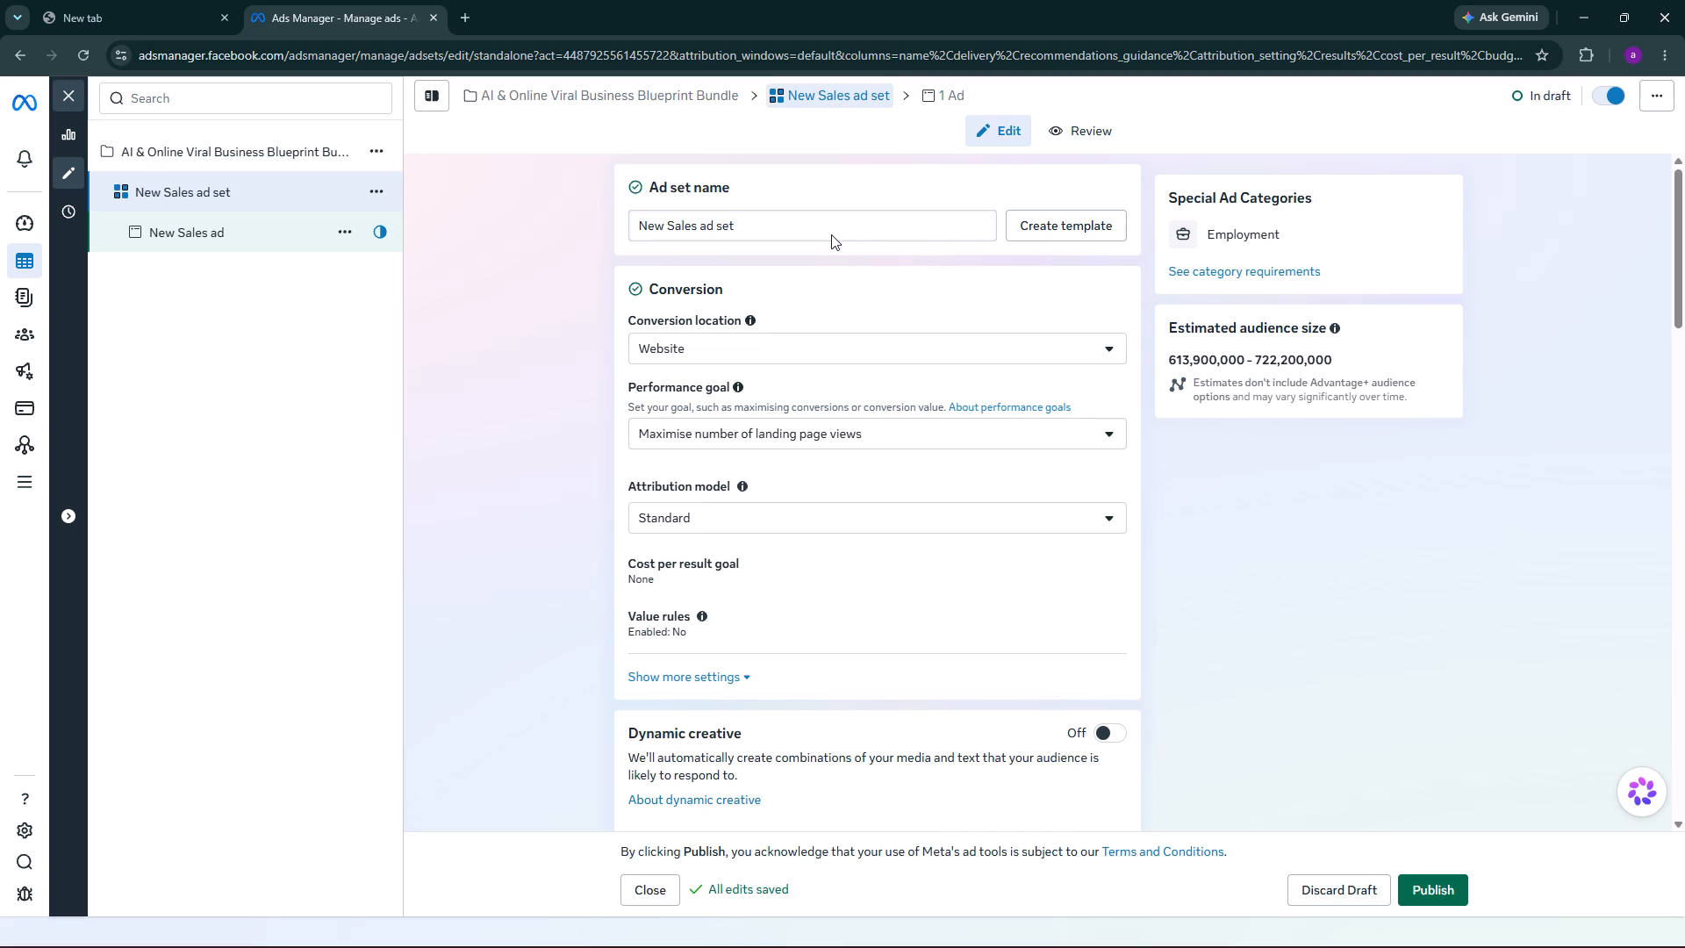
pyautogui.click(807, 229)
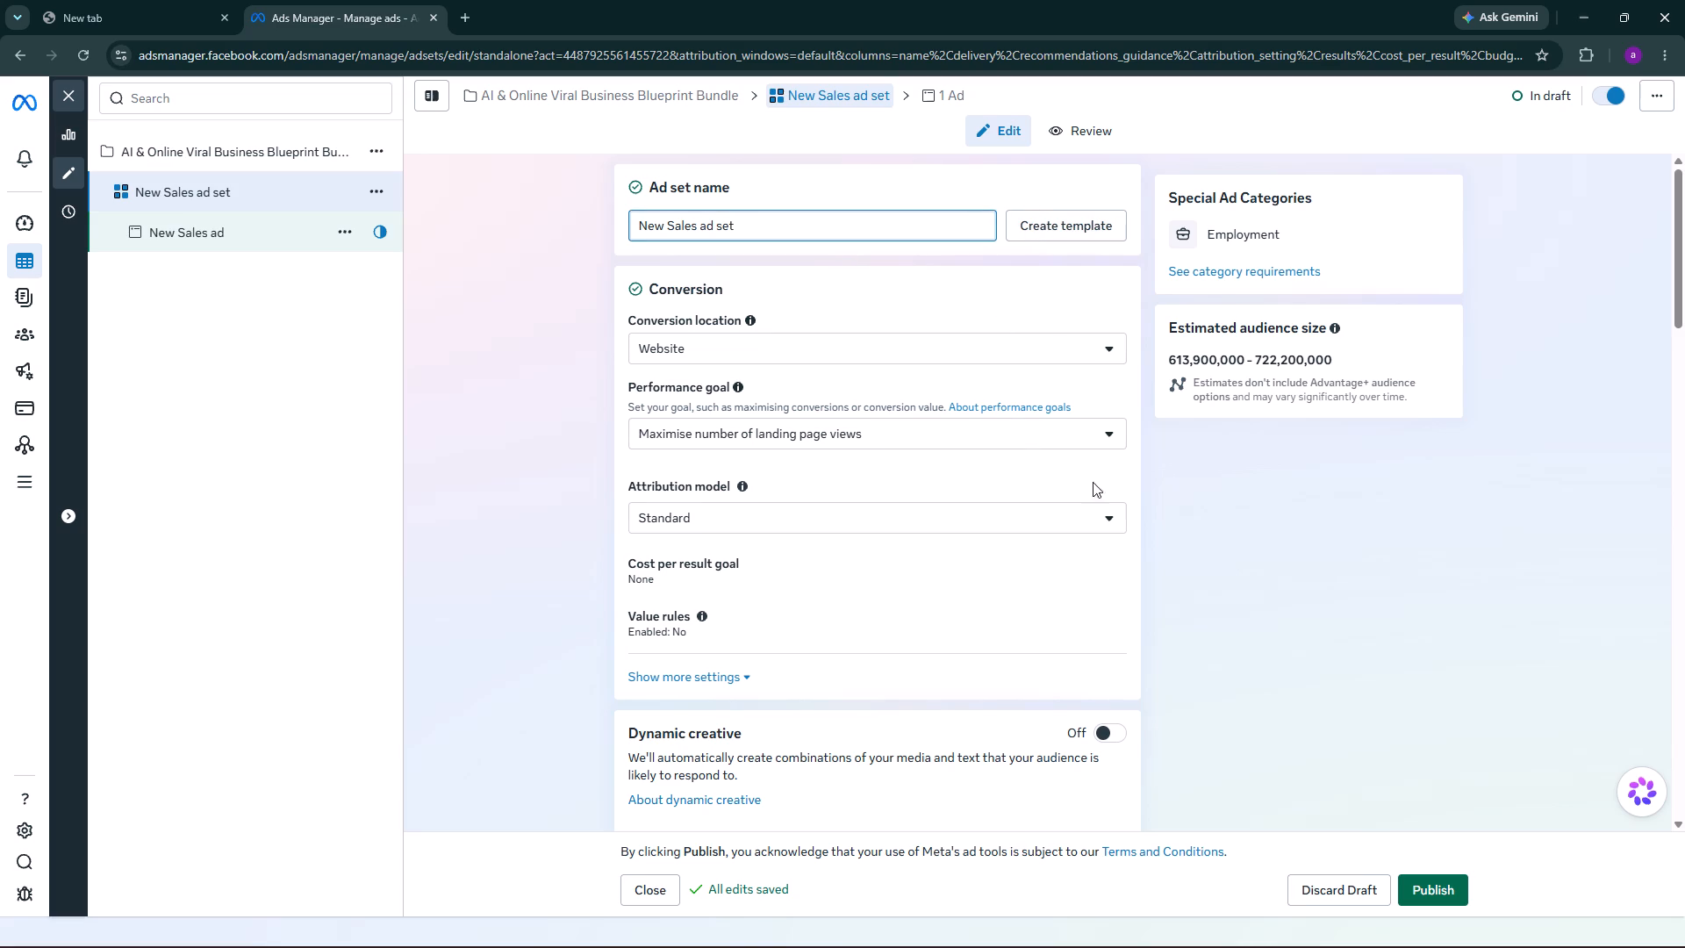
pyautogui.scroll(-20, 1076, 629)
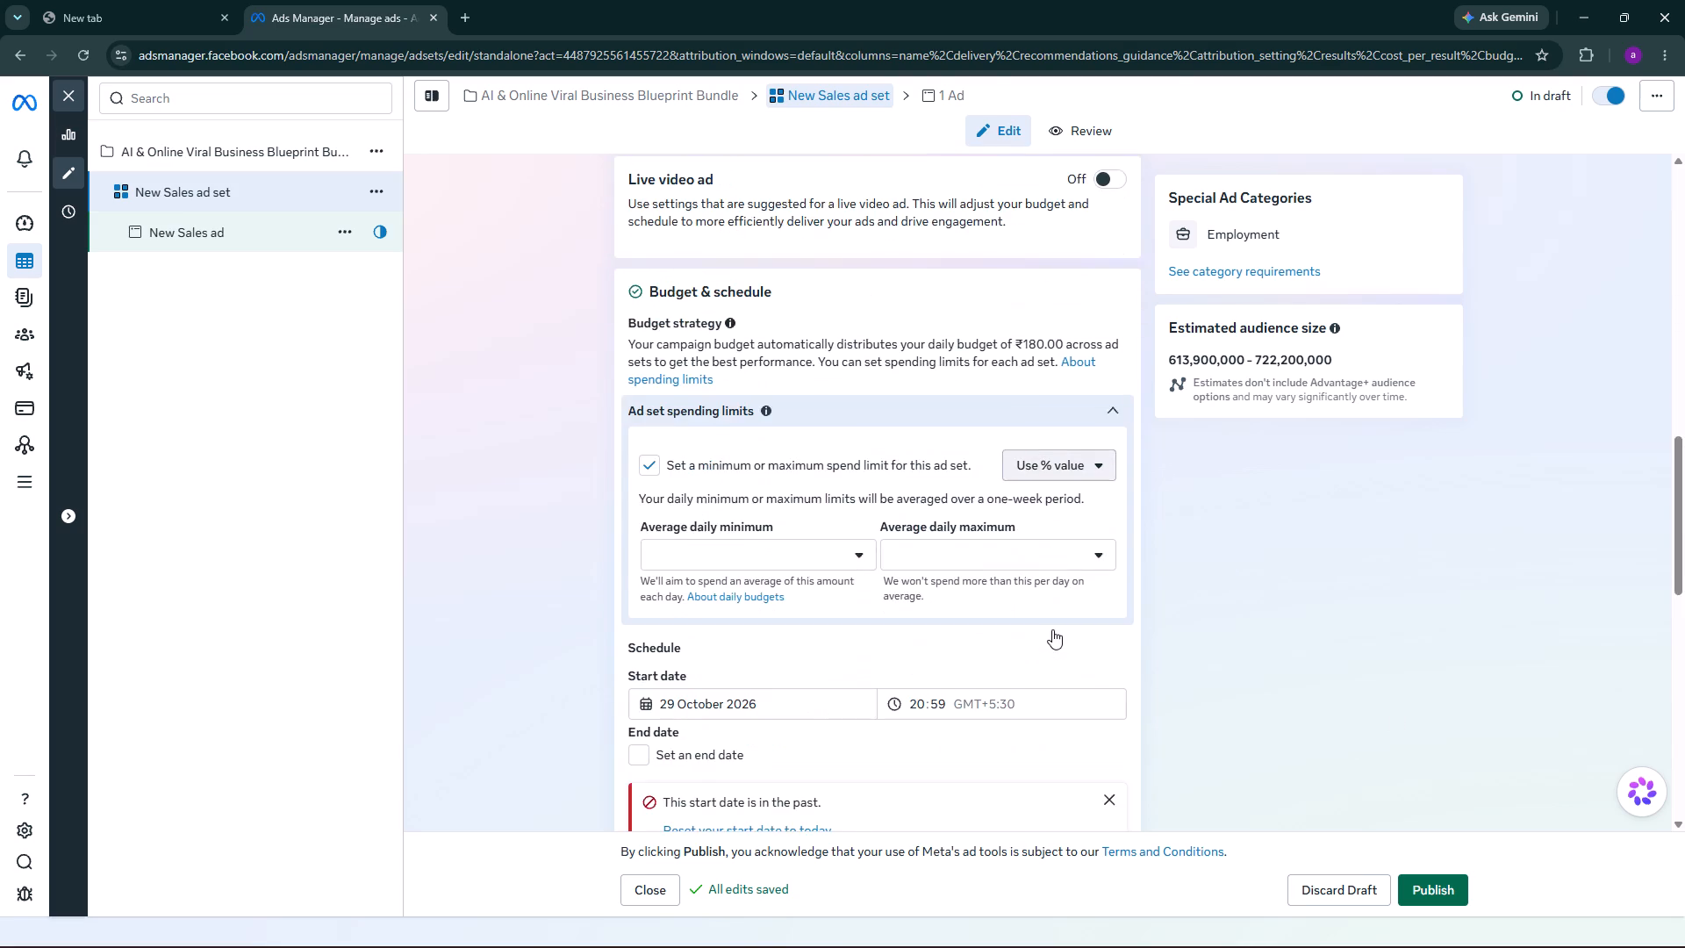
pyautogui.scroll(-12, 990, 661)
pyautogui.scroll(3, 994, 658)
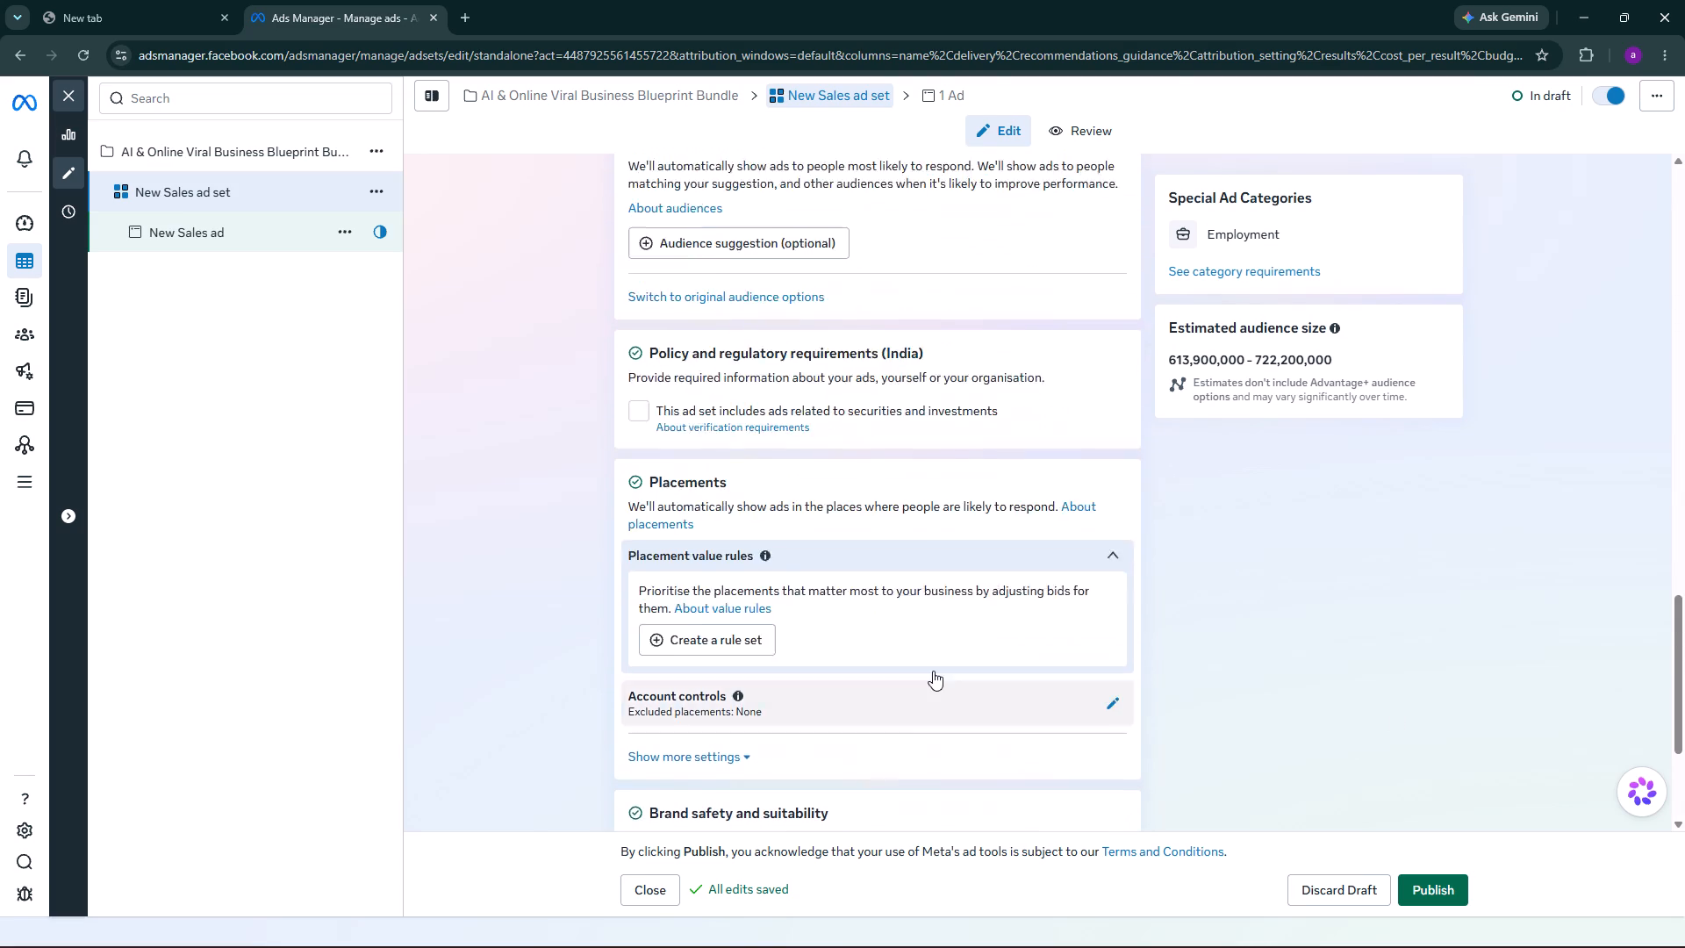
pyautogui.scroll(1, 933, 671)
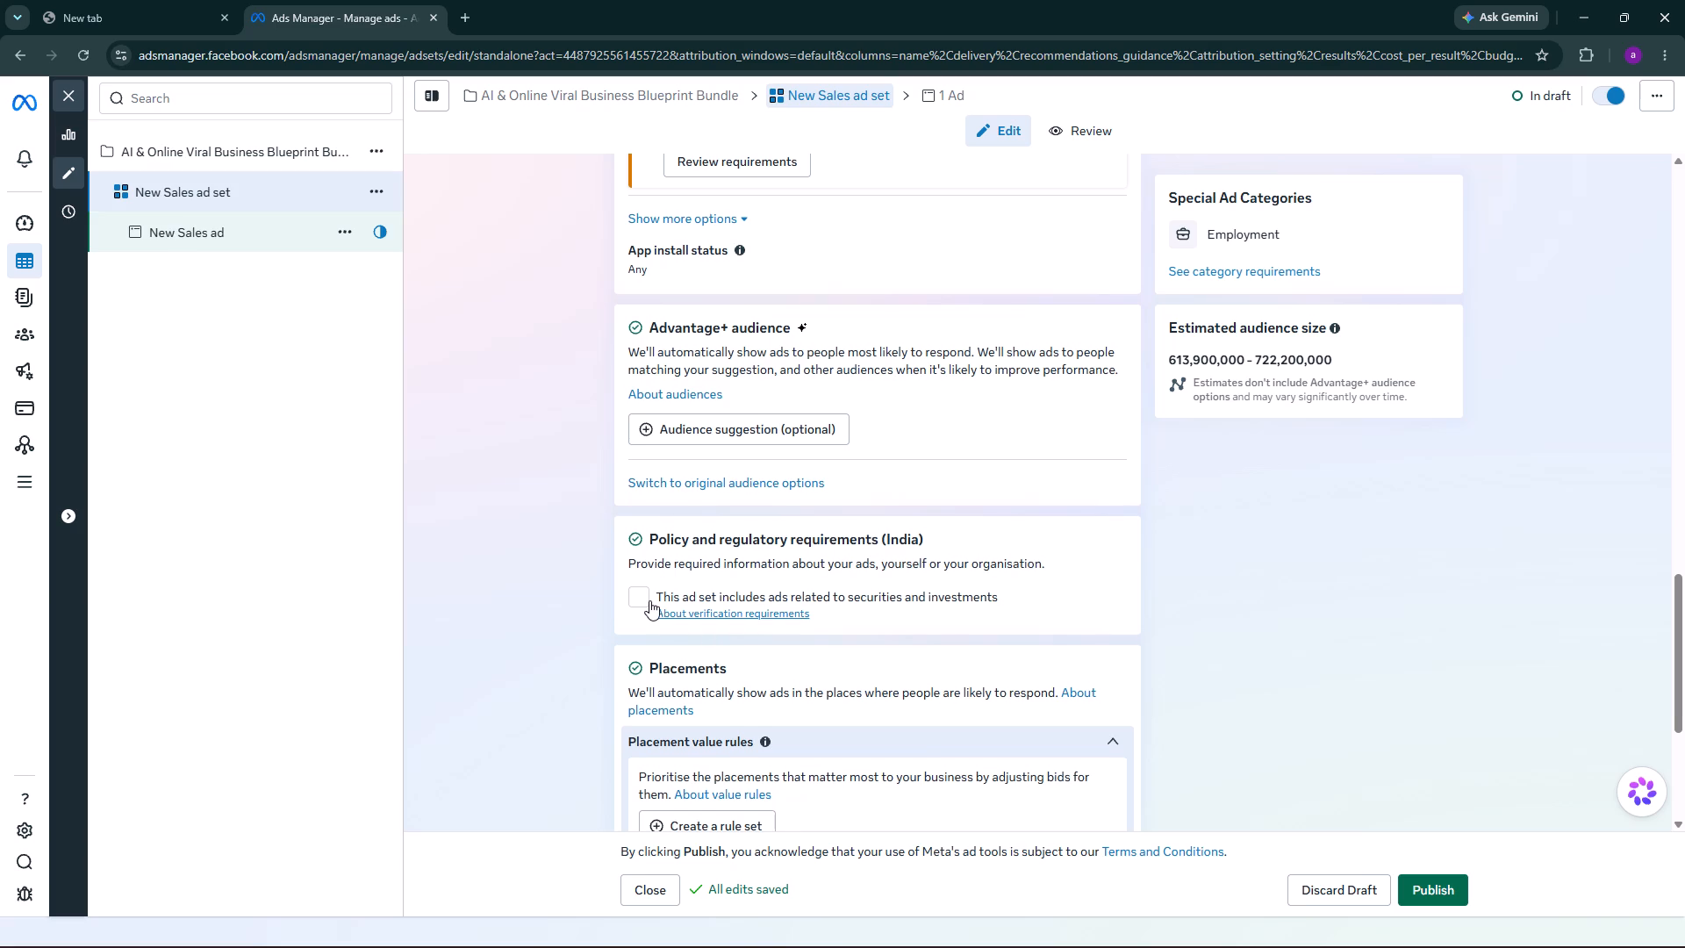
# Publish the New Sales ad set with its ad and dismiss the tip about value rules breakdowns.
pyautogui.click(1431, 882)
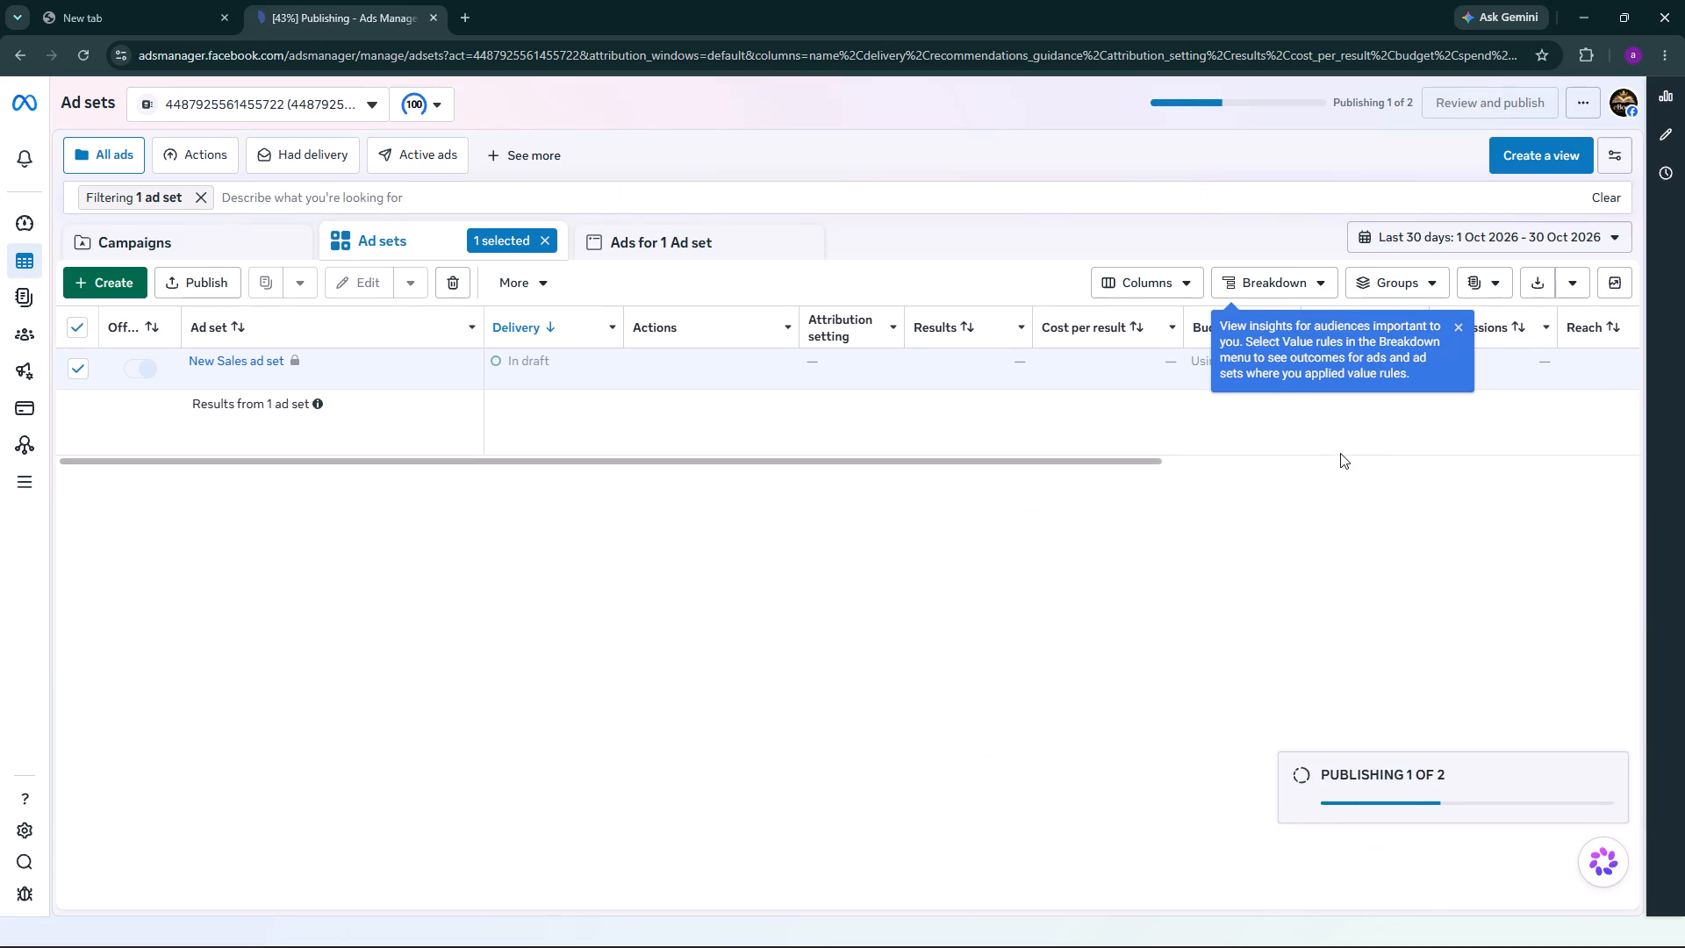
pyautogui.click(1453, 330)
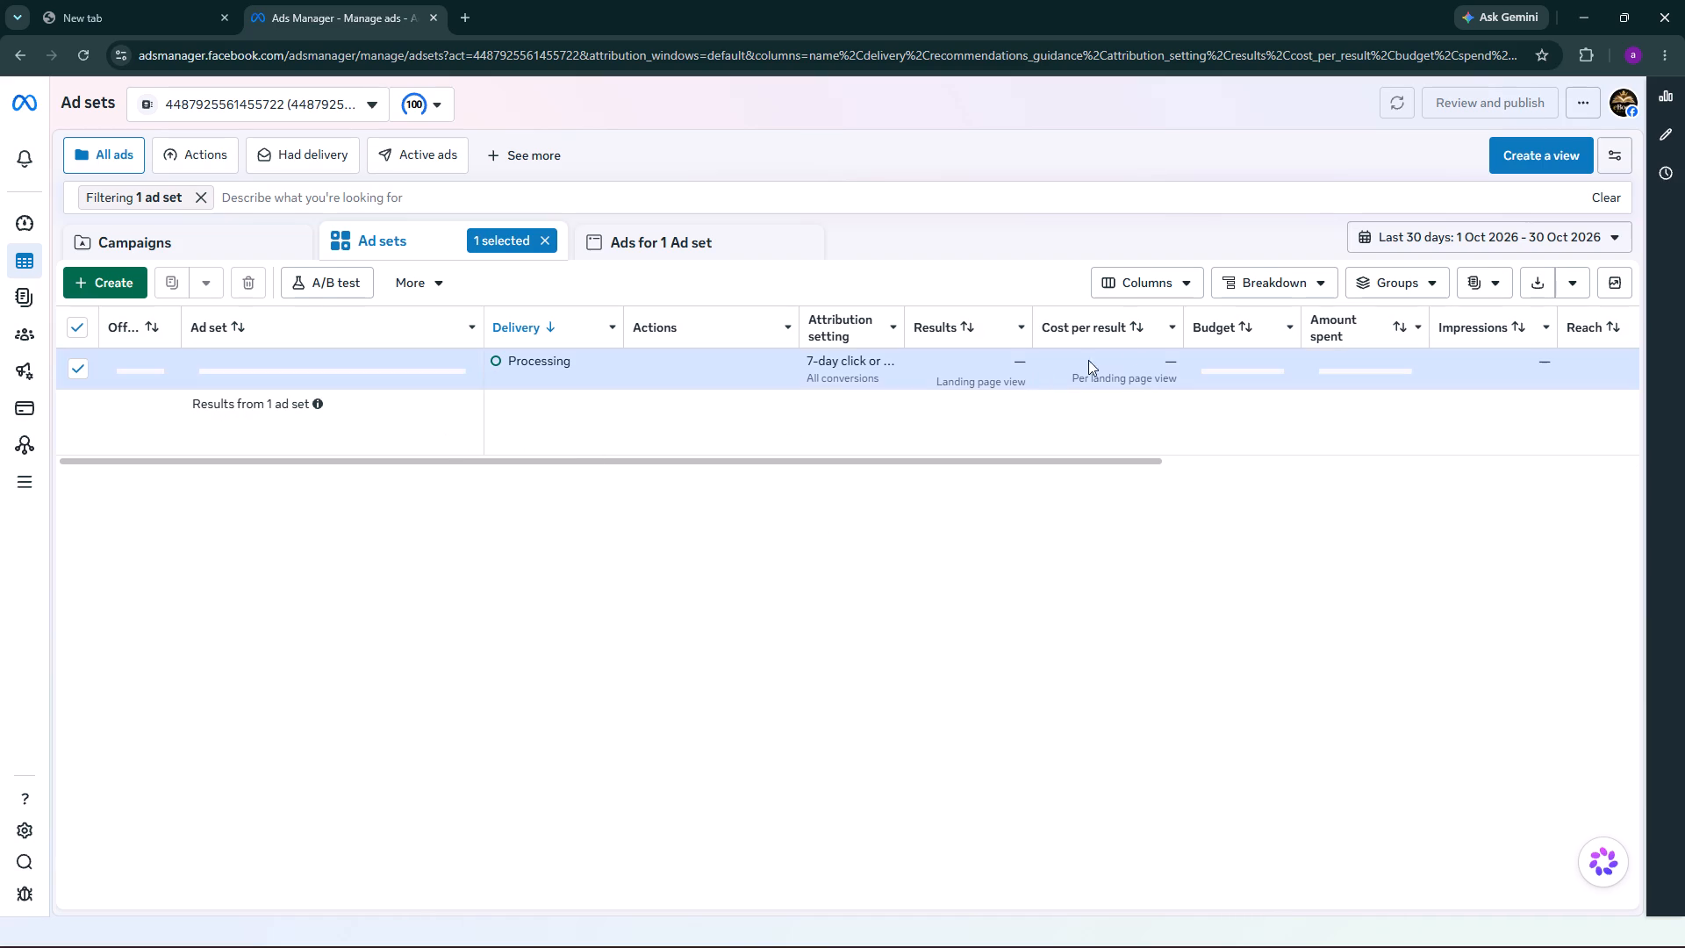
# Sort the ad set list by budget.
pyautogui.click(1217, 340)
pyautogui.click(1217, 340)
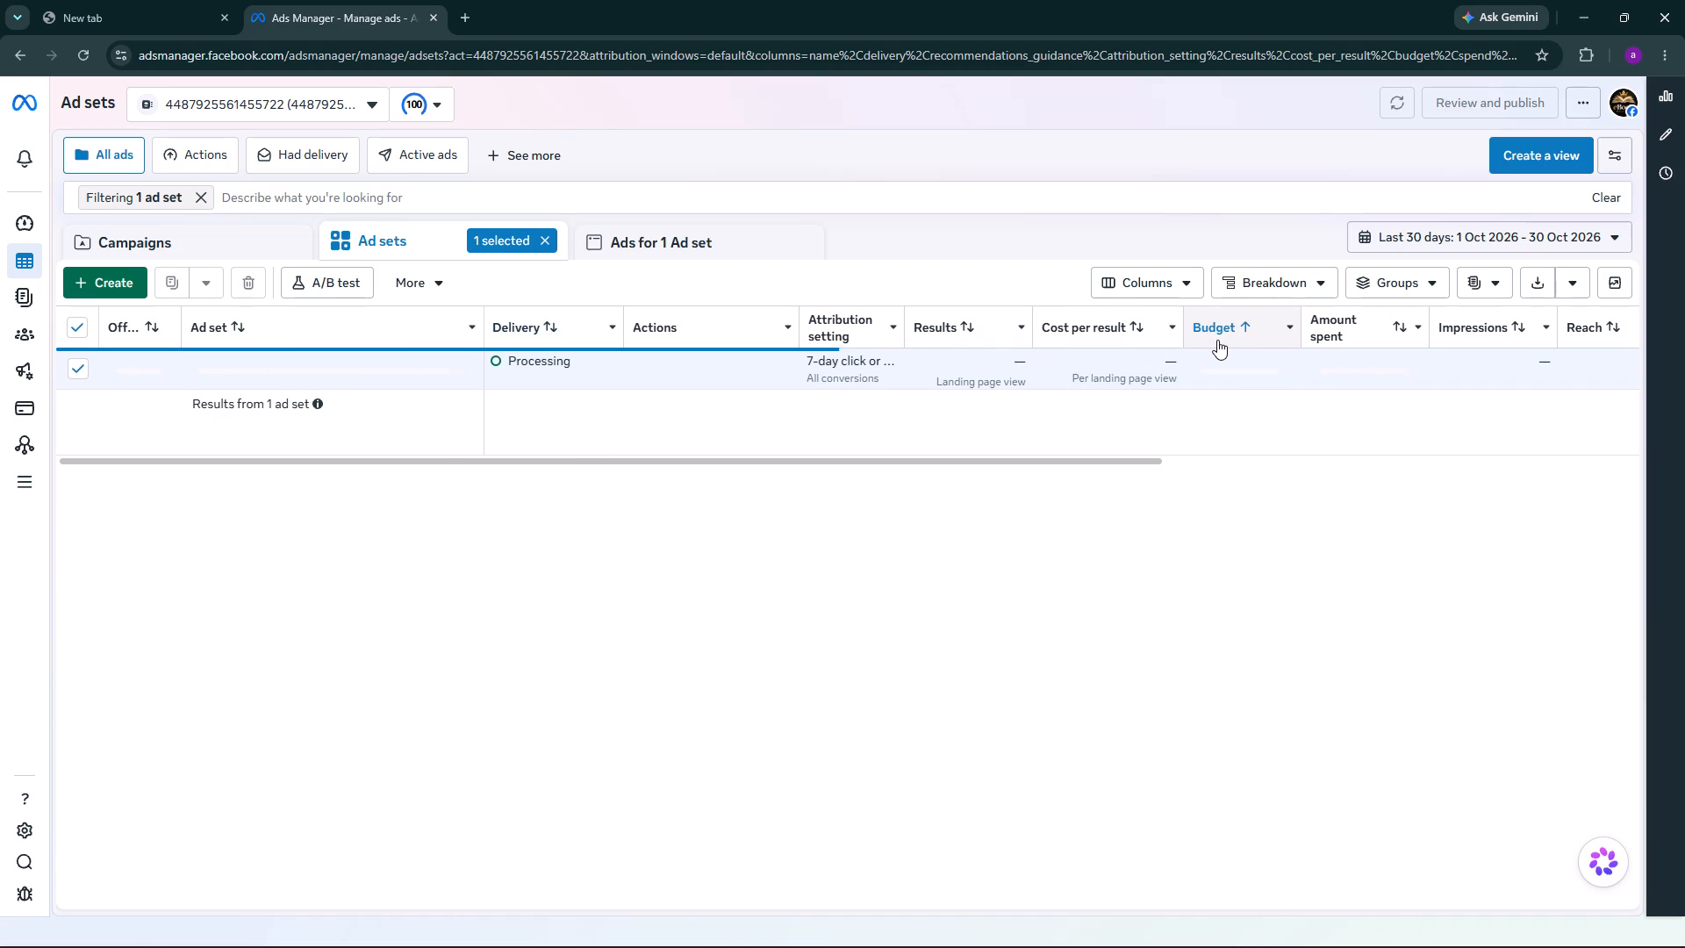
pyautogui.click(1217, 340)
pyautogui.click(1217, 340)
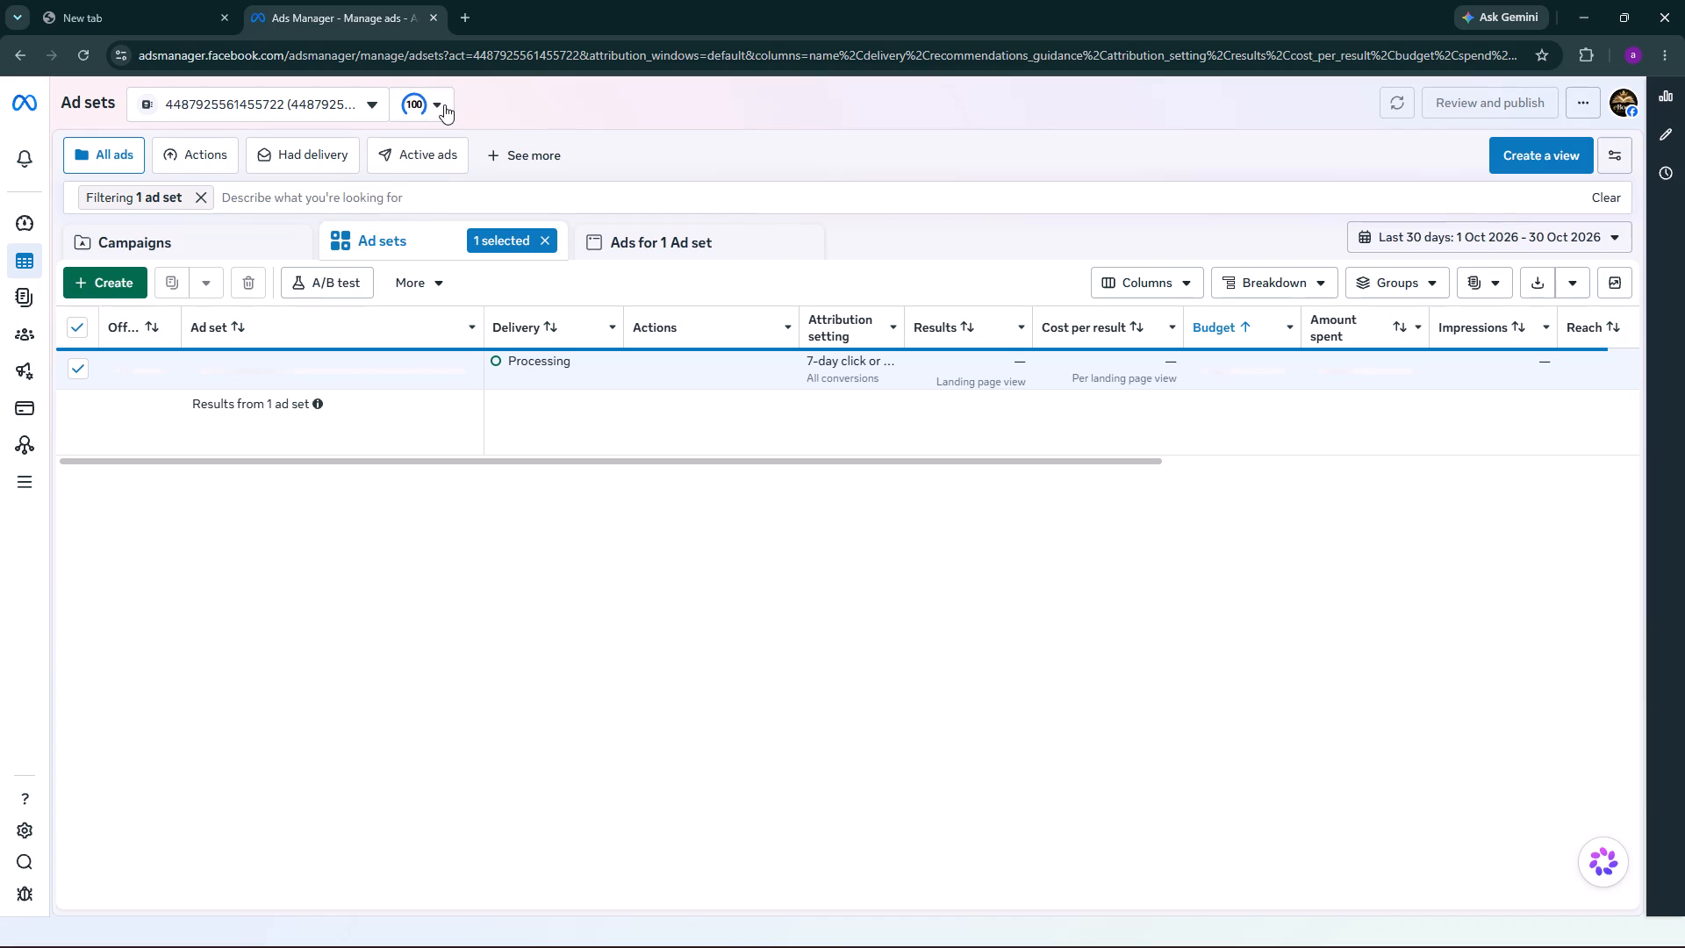
# Check the Active ads and Had delivery views, return to All ads, close the view settings and reload the page.
pyautogui.click(429, 159)
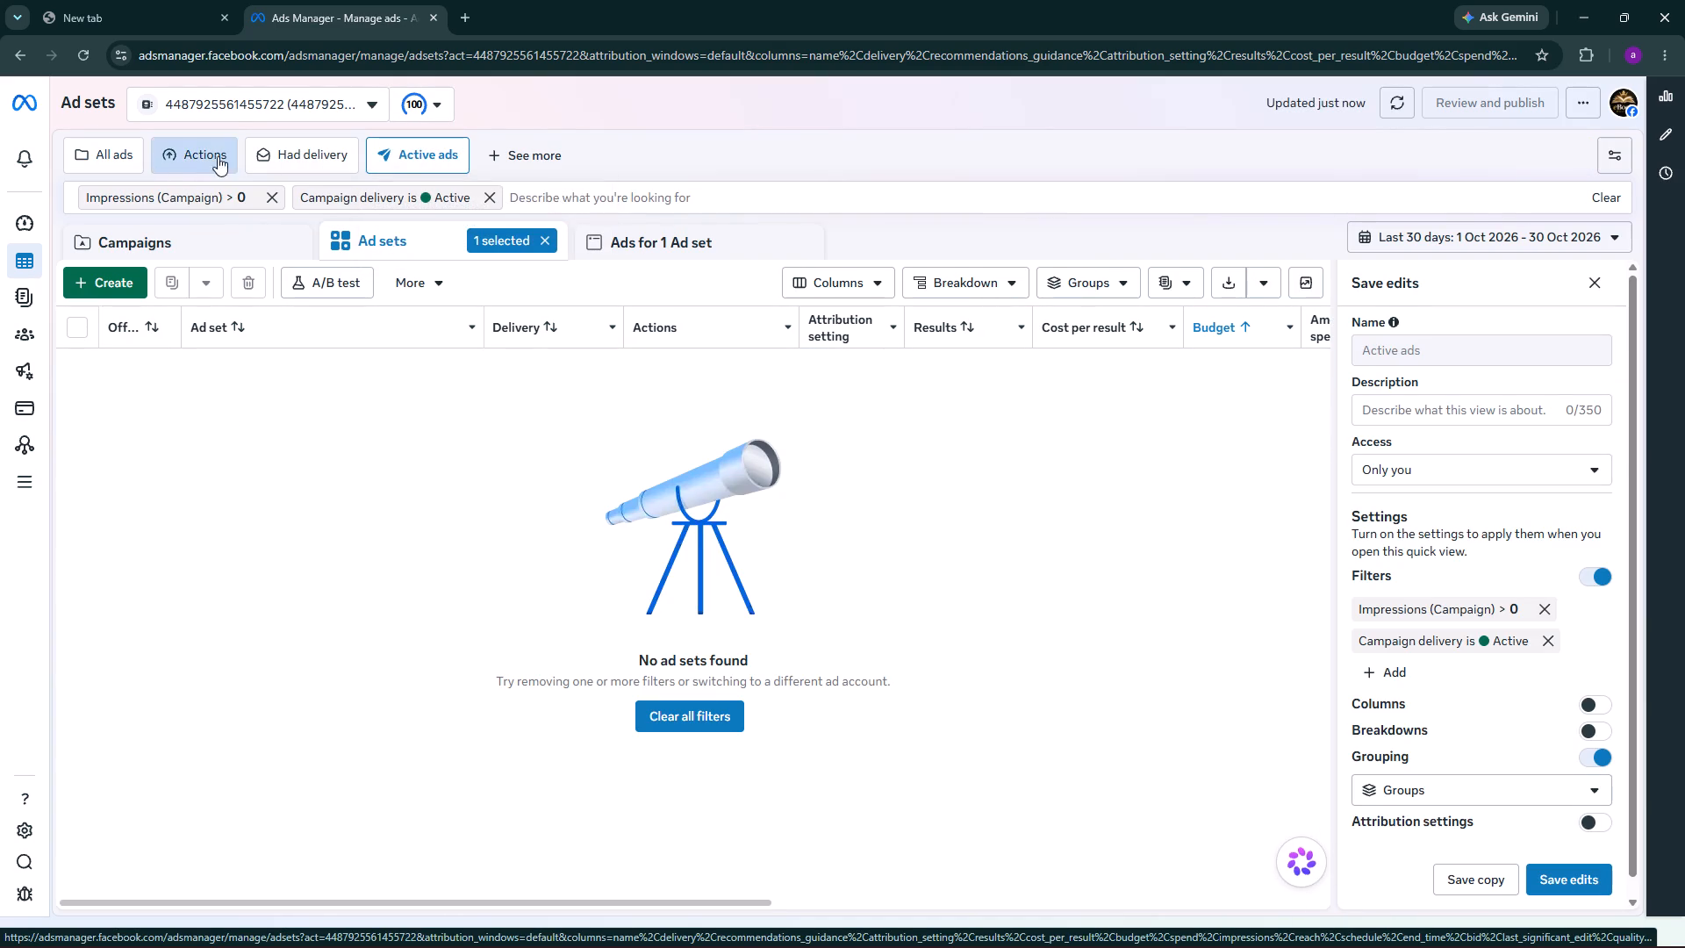
pyautogui.click(290, 150)
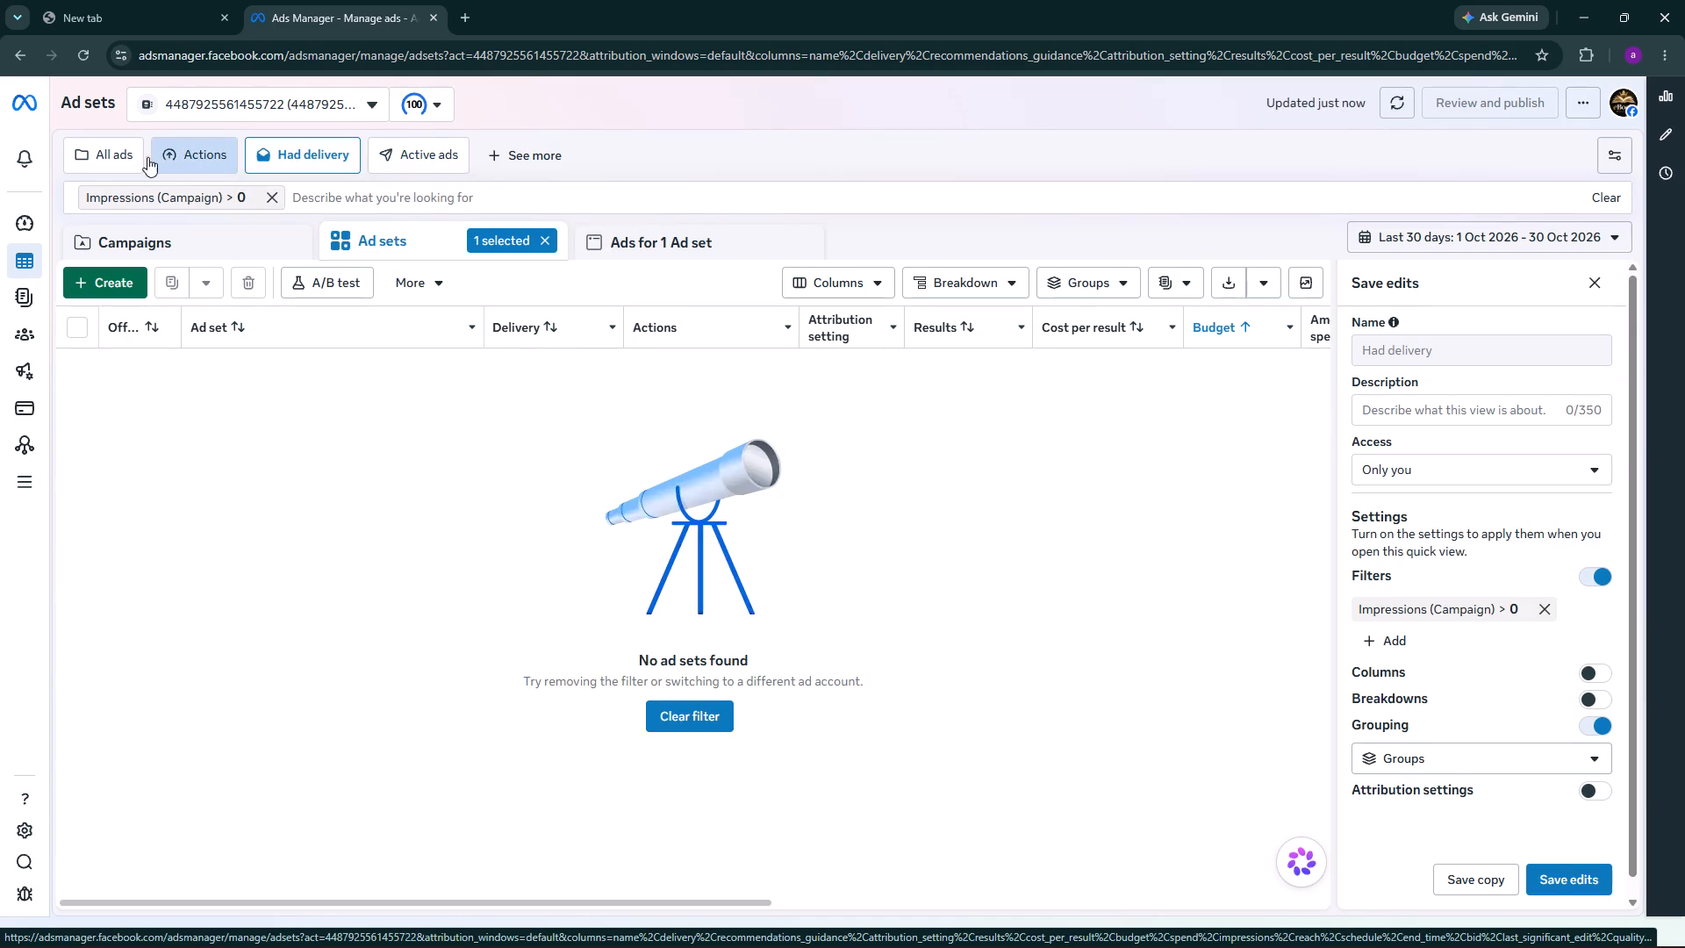
pyautogui.click(104, 154)
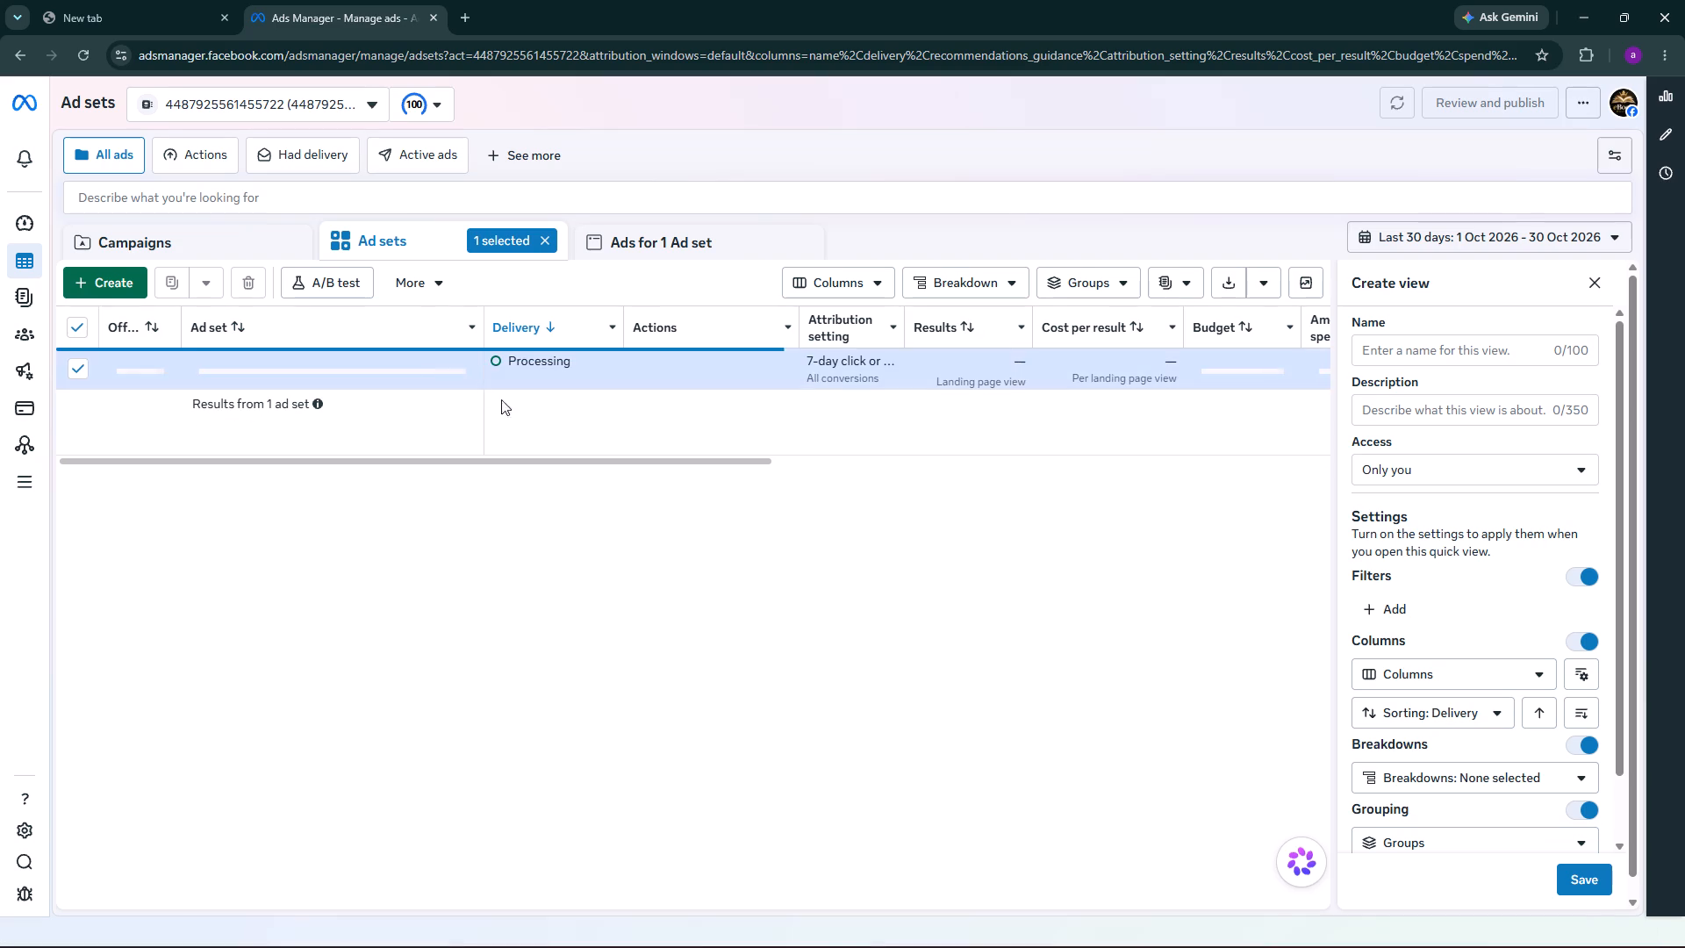
pyautogui.click(1584, 275)
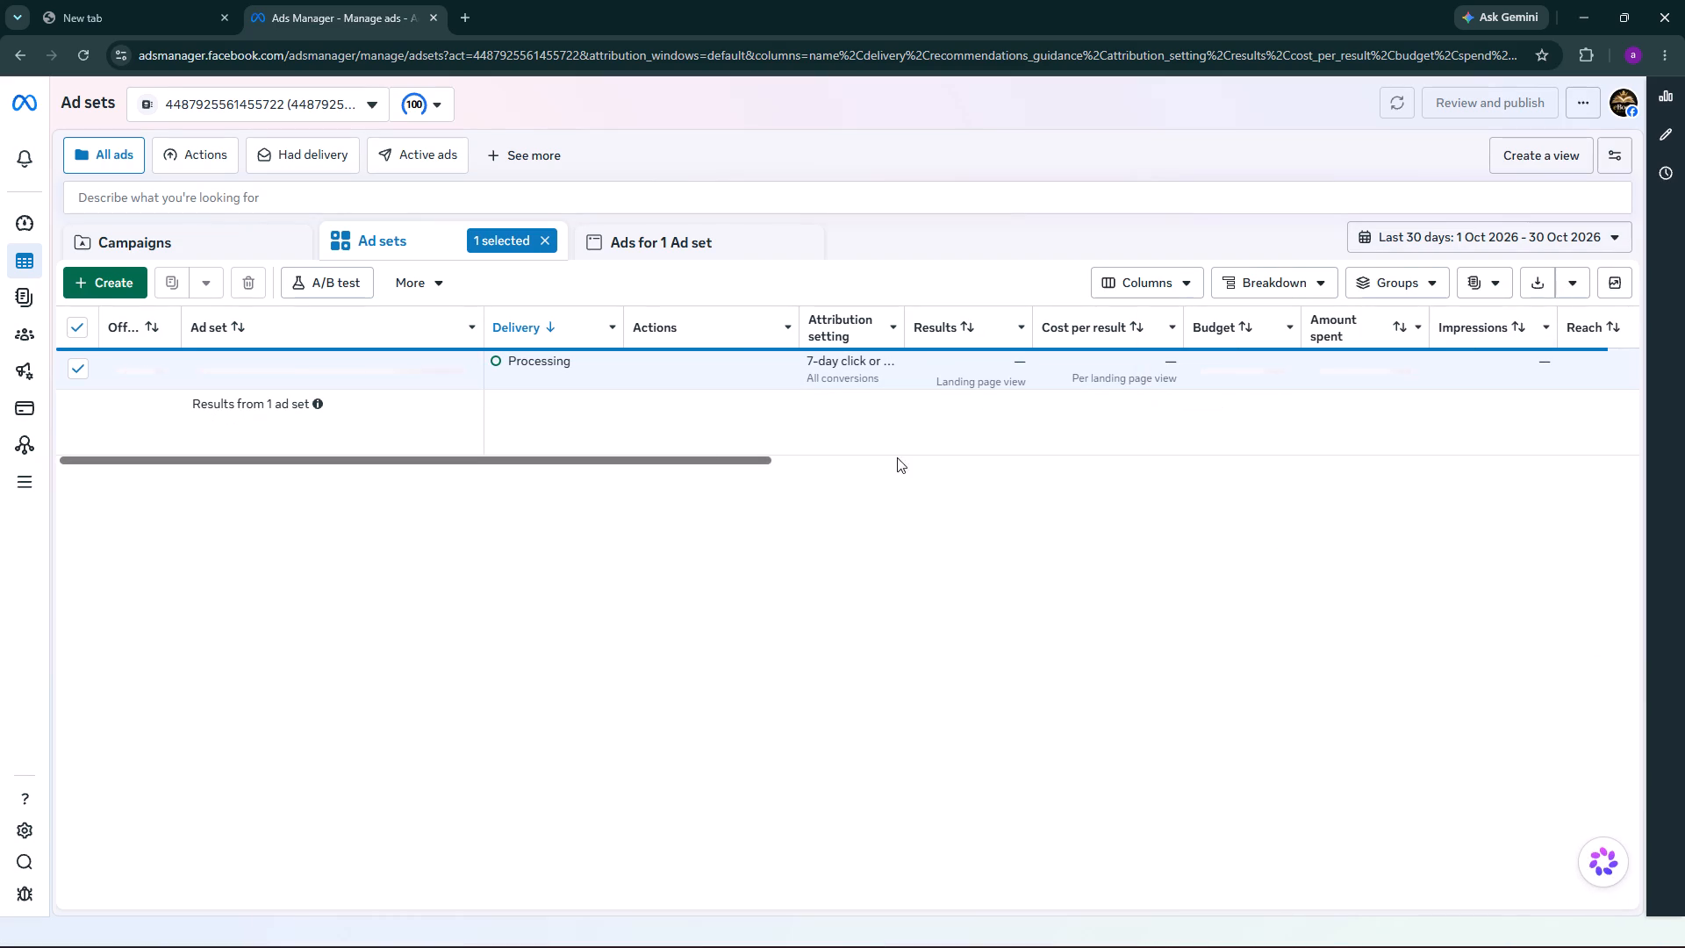
pyautogui.click(84, 58)
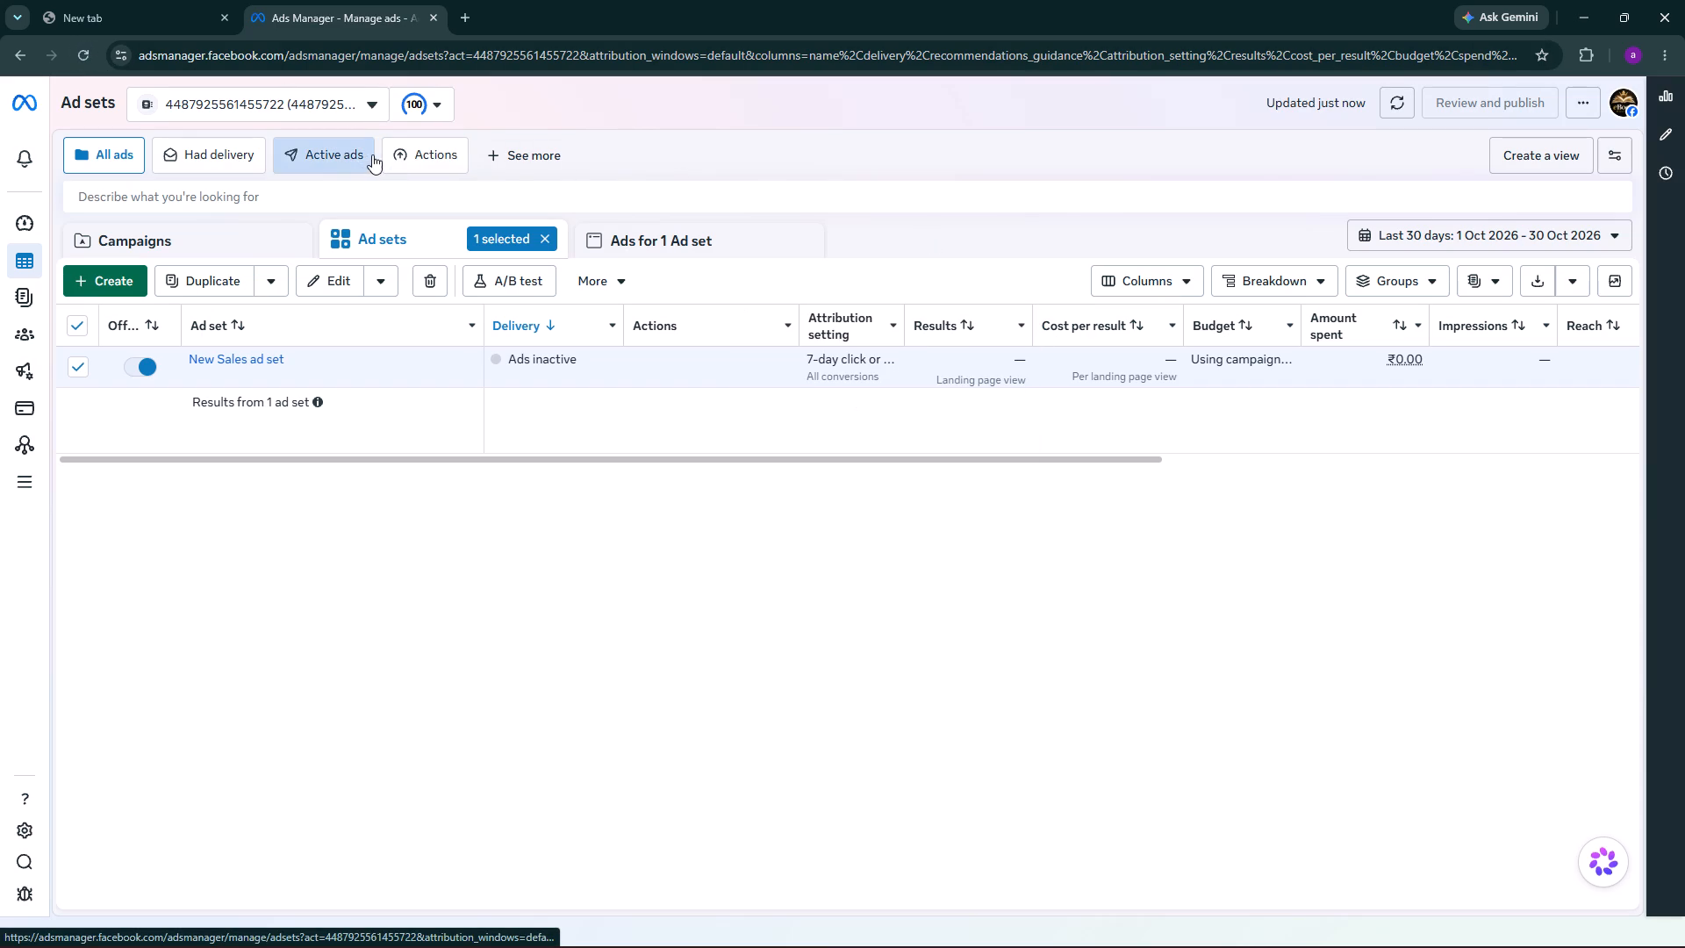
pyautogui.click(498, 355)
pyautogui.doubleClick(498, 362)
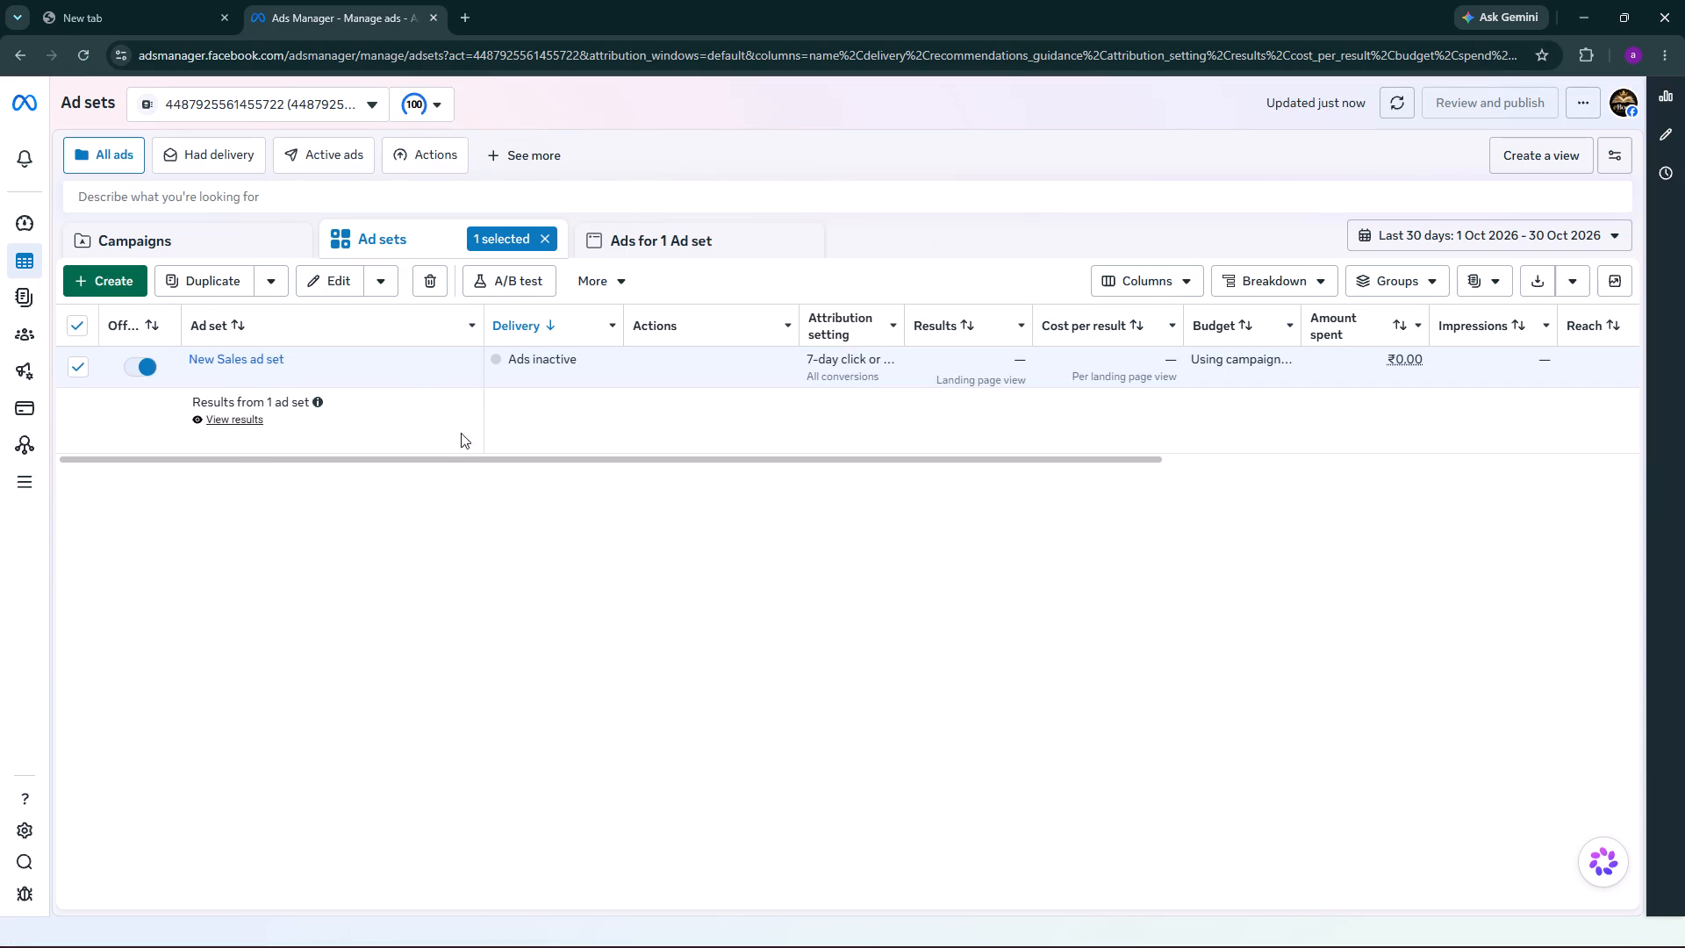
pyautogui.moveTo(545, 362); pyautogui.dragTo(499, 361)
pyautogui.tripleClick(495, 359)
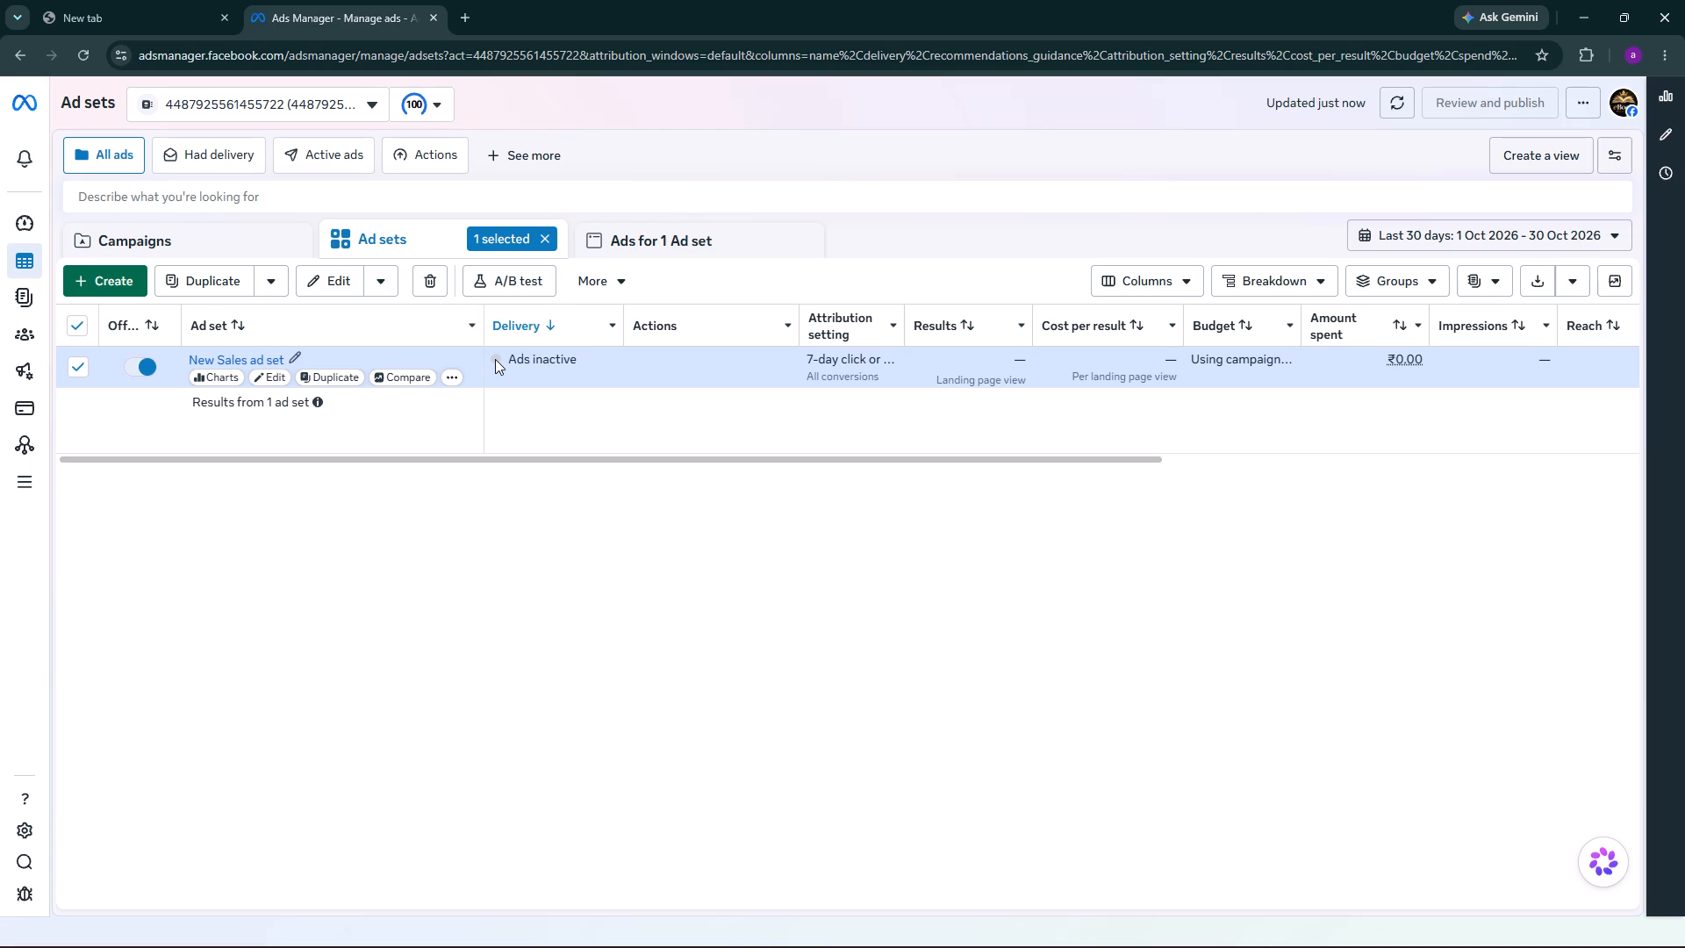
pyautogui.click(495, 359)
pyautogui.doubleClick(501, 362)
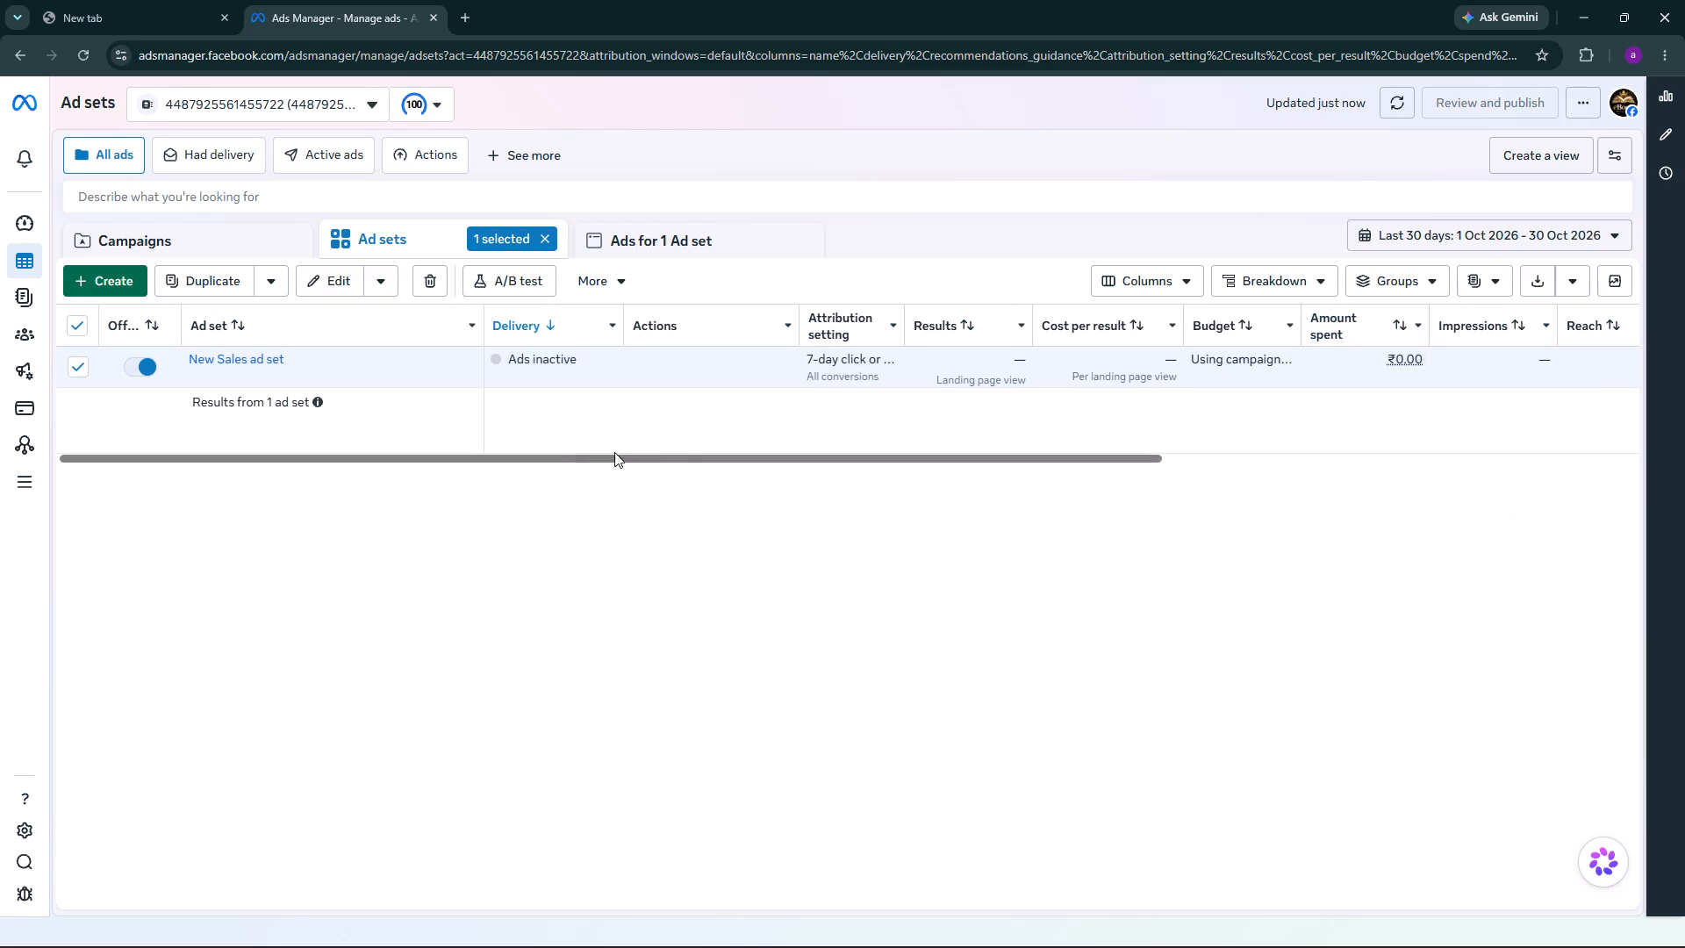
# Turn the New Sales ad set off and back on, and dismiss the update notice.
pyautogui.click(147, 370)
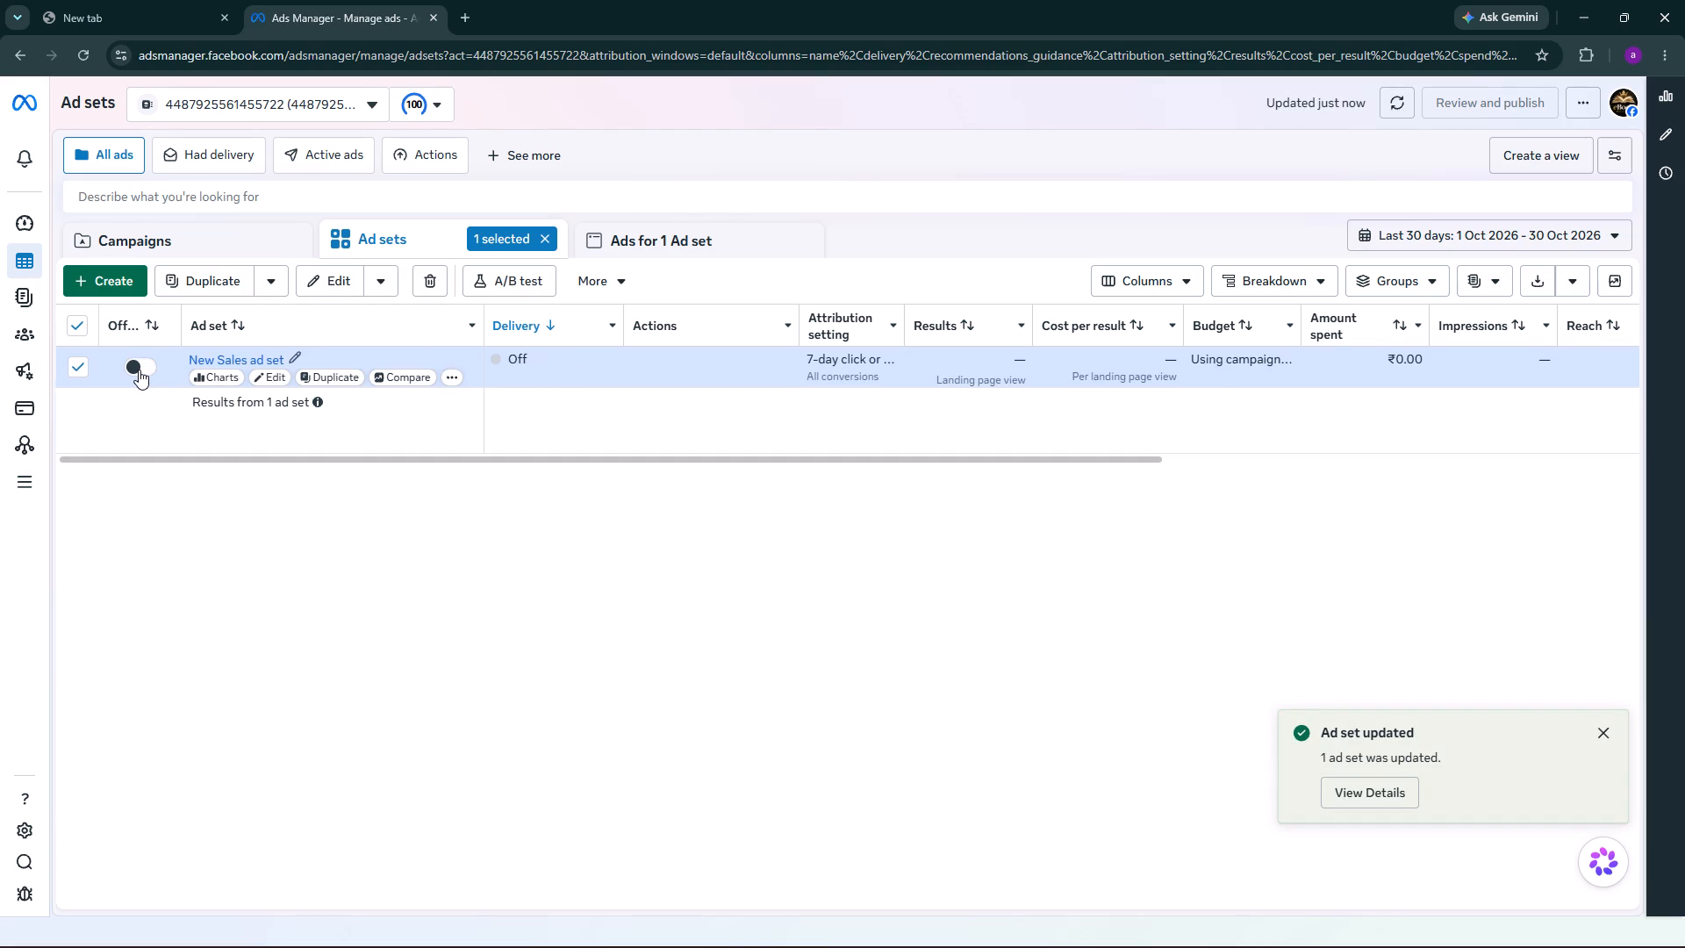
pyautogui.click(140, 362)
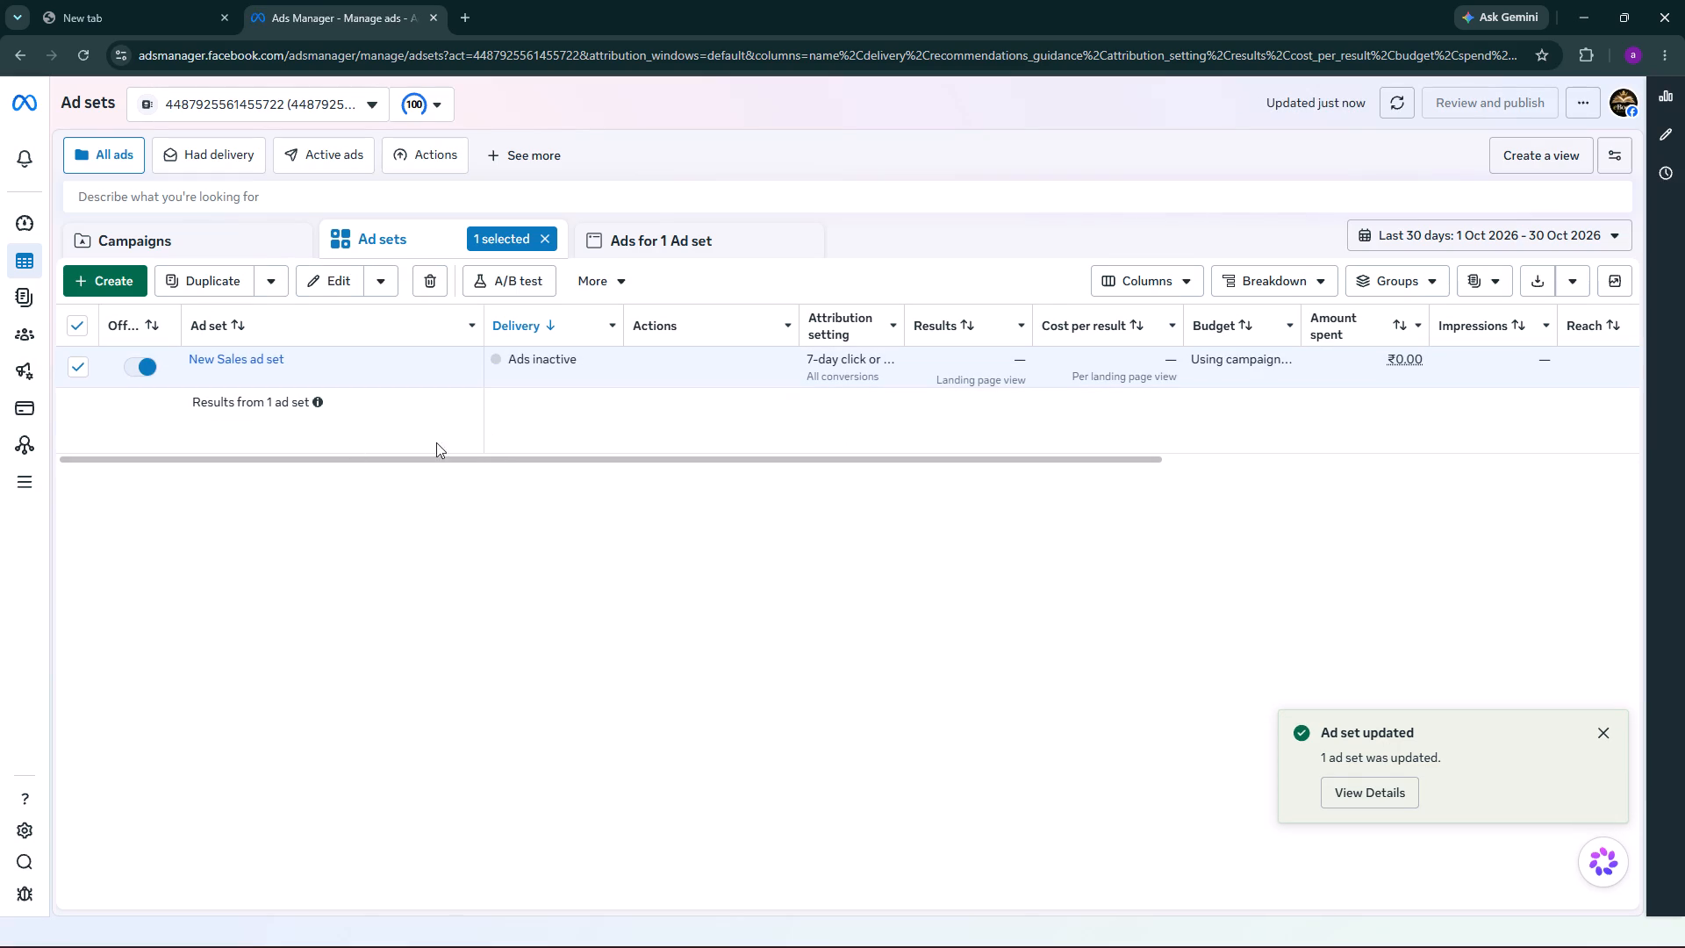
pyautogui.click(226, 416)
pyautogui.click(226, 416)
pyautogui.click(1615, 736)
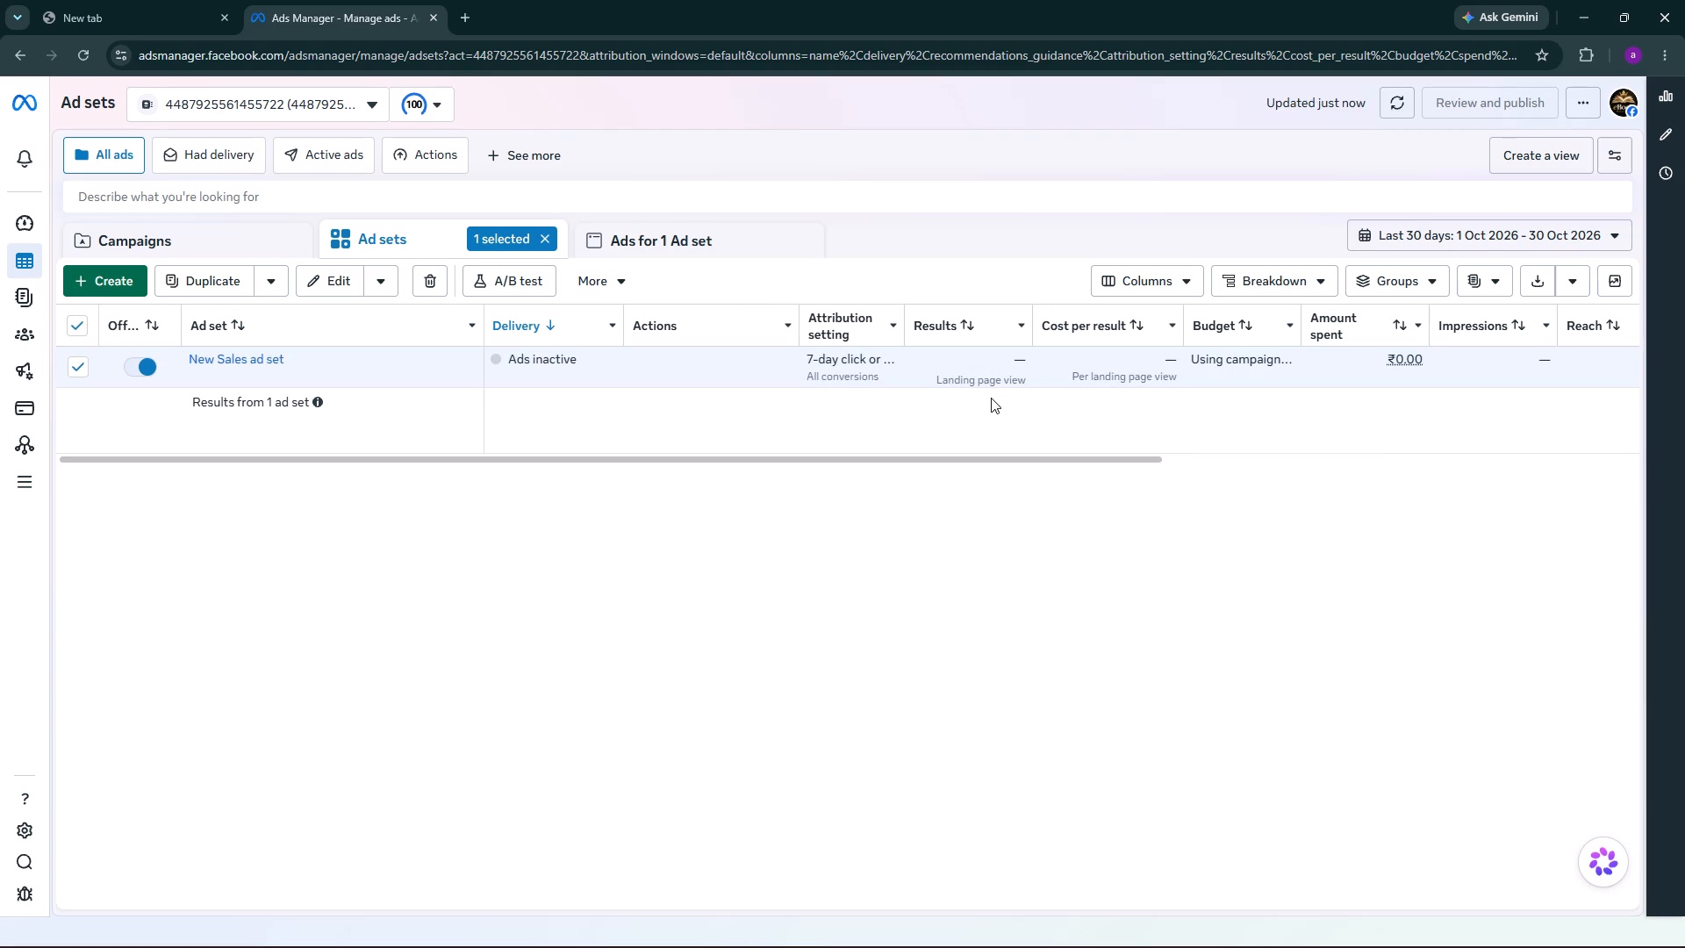
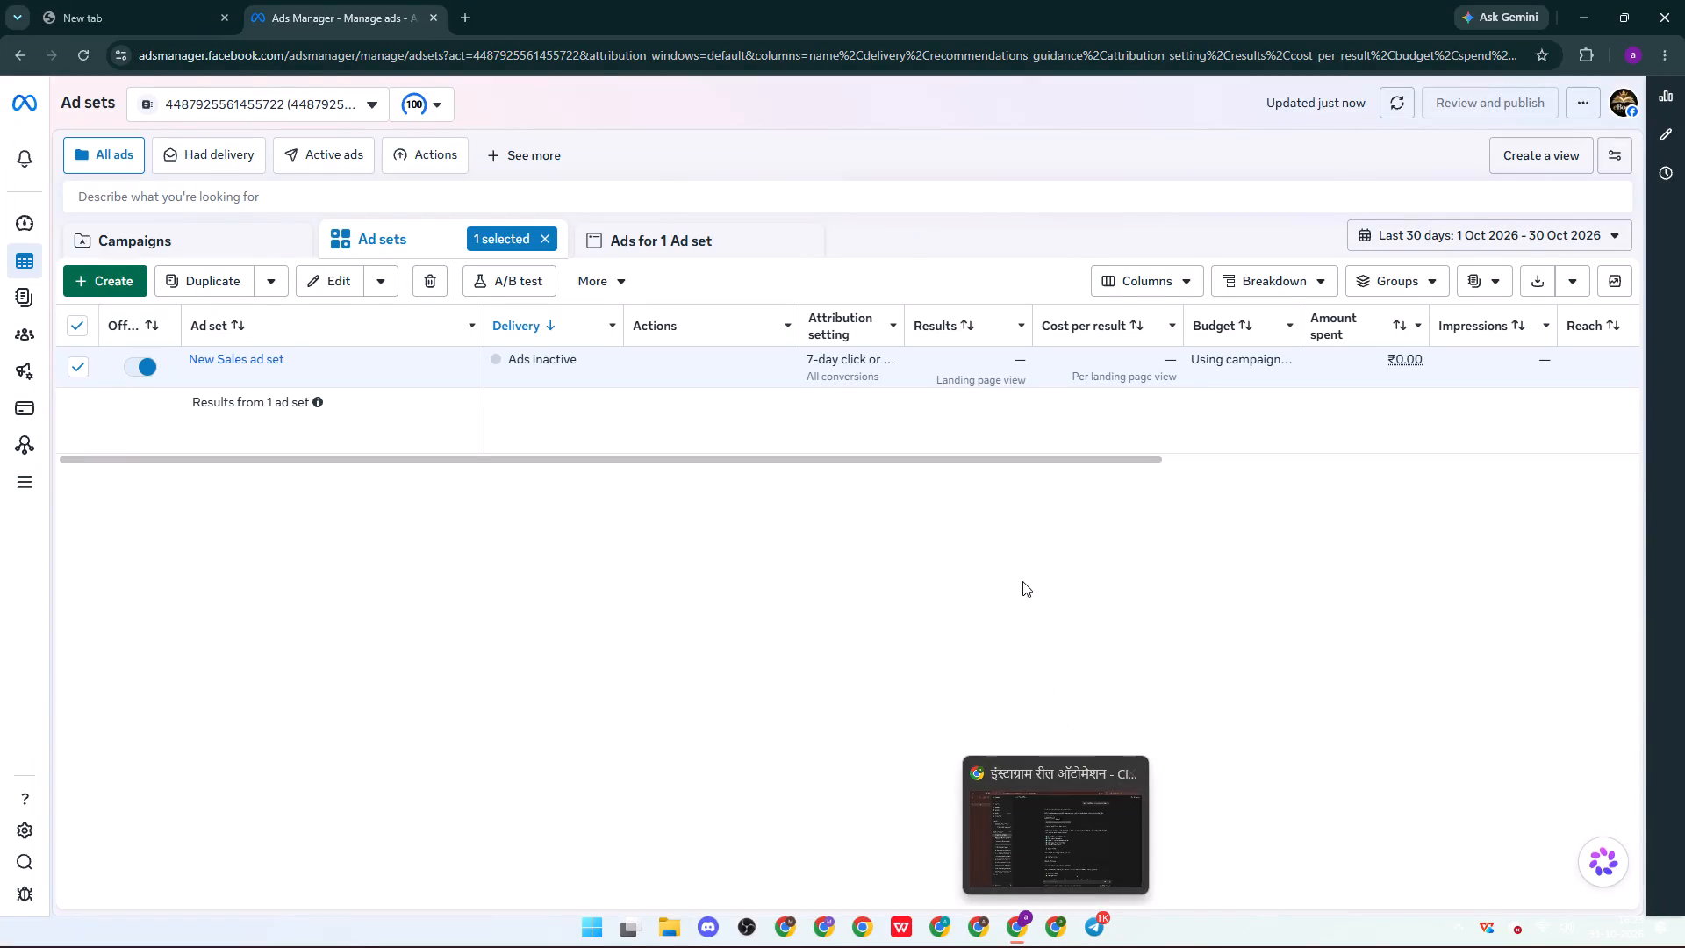
# Check the Active ads view and return to All ads.
pyautogui.click(1005, 585)
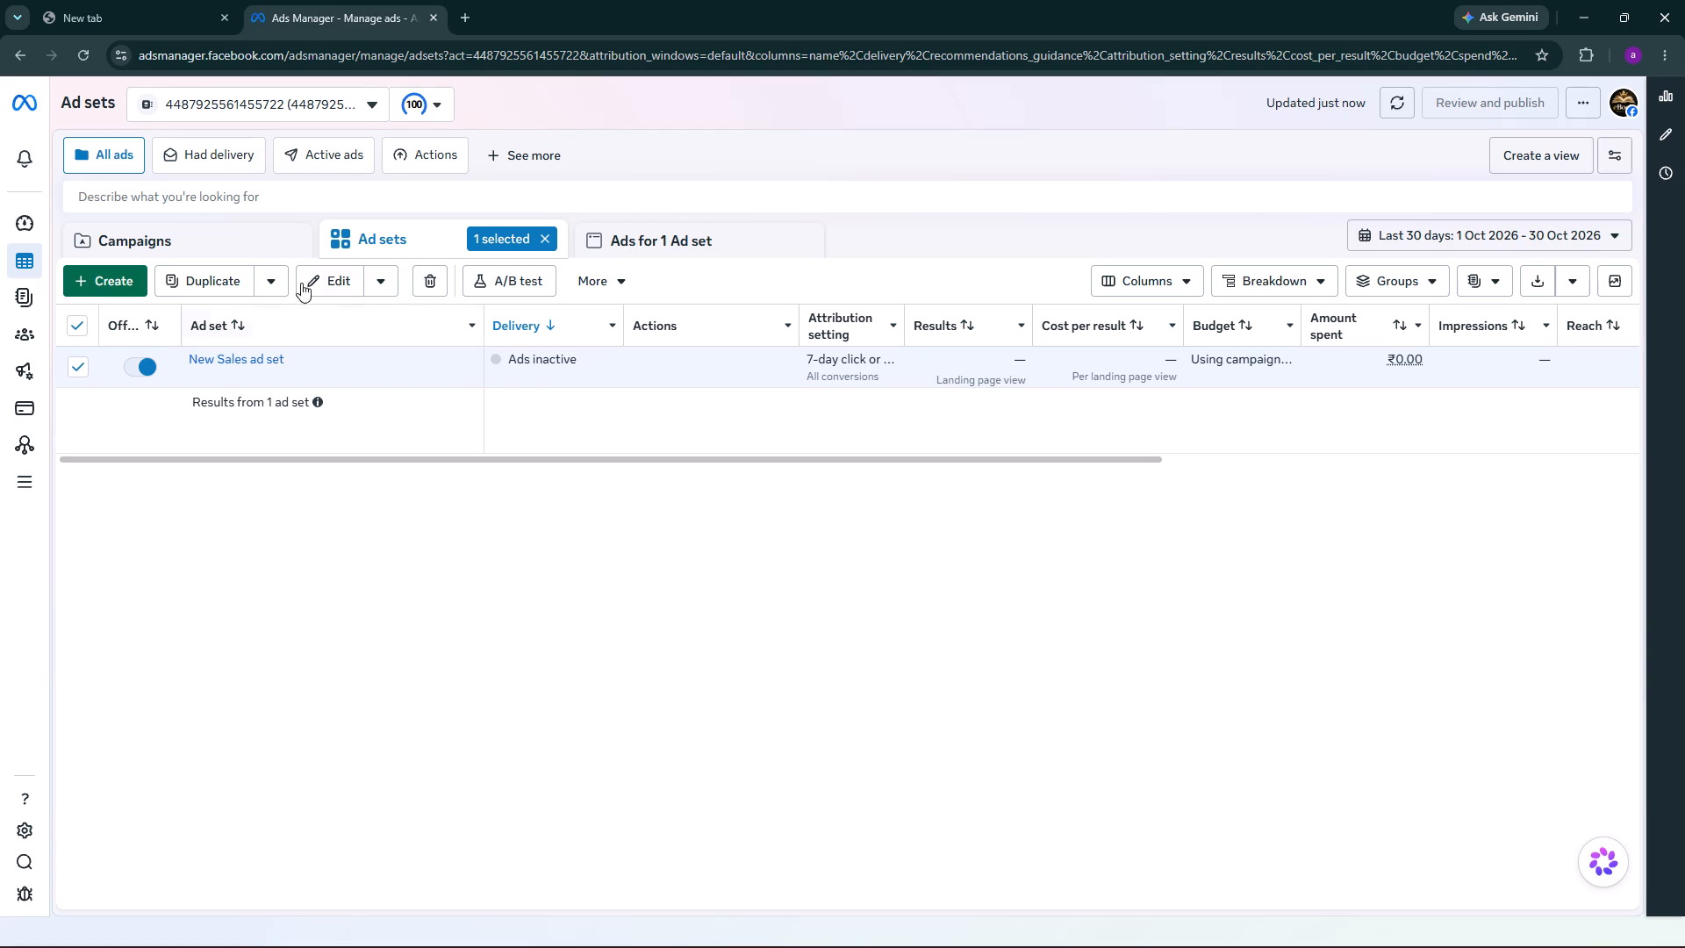
pyautogui.click(342, 156)
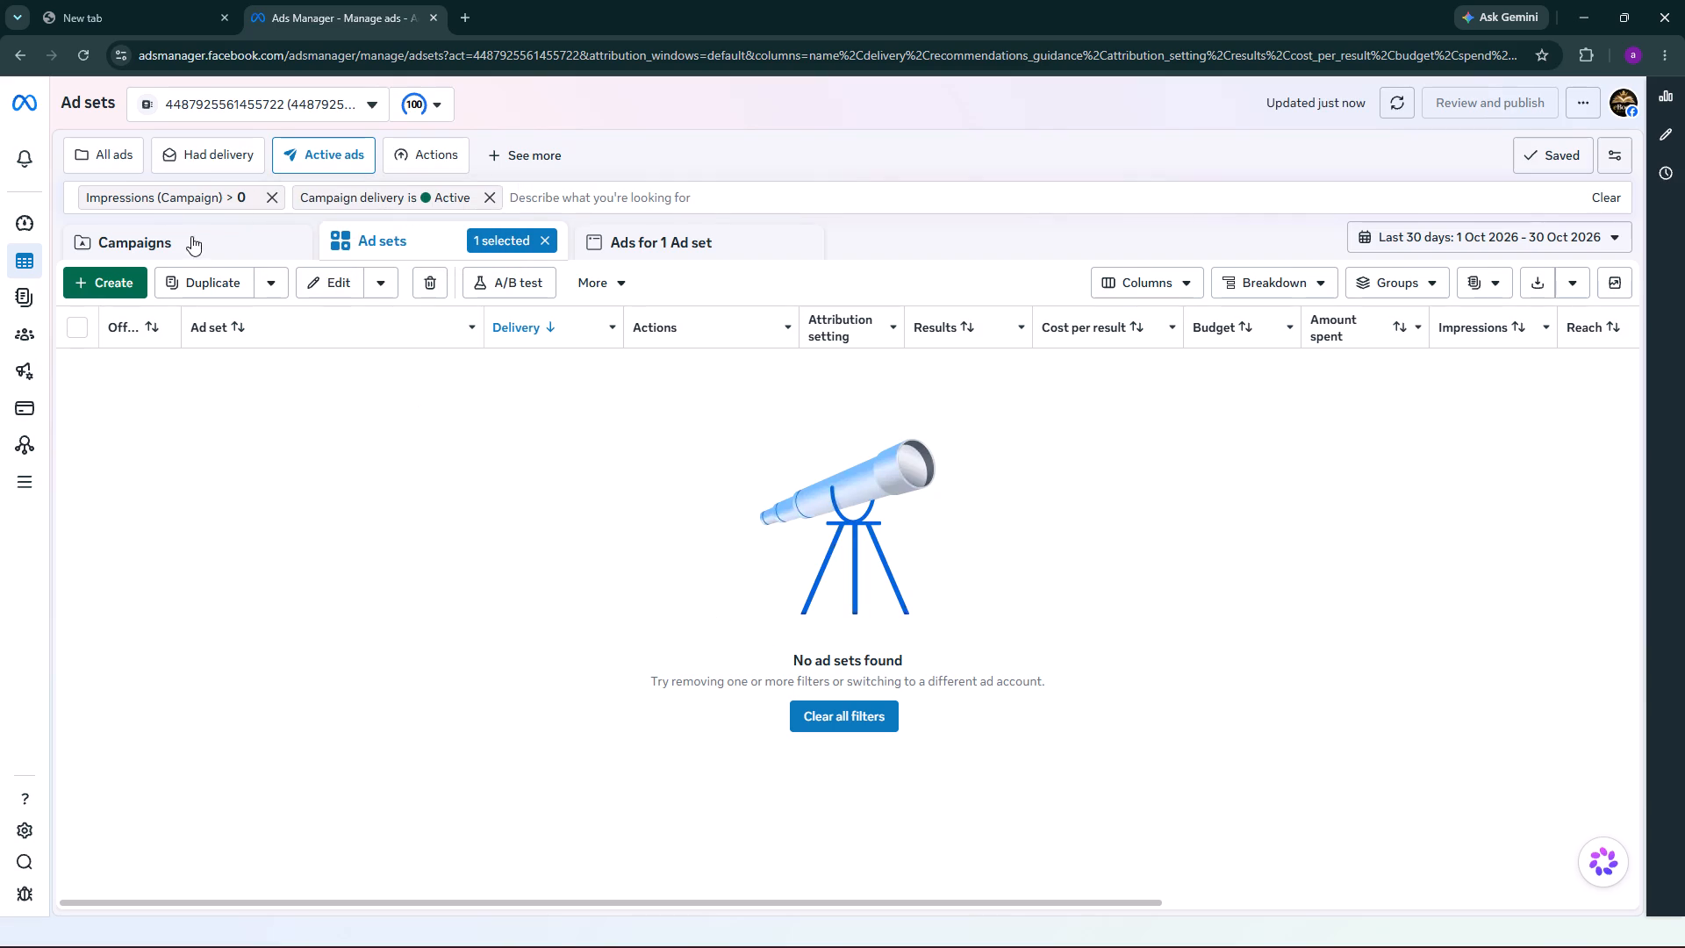
pyautogui.click(101, 161)
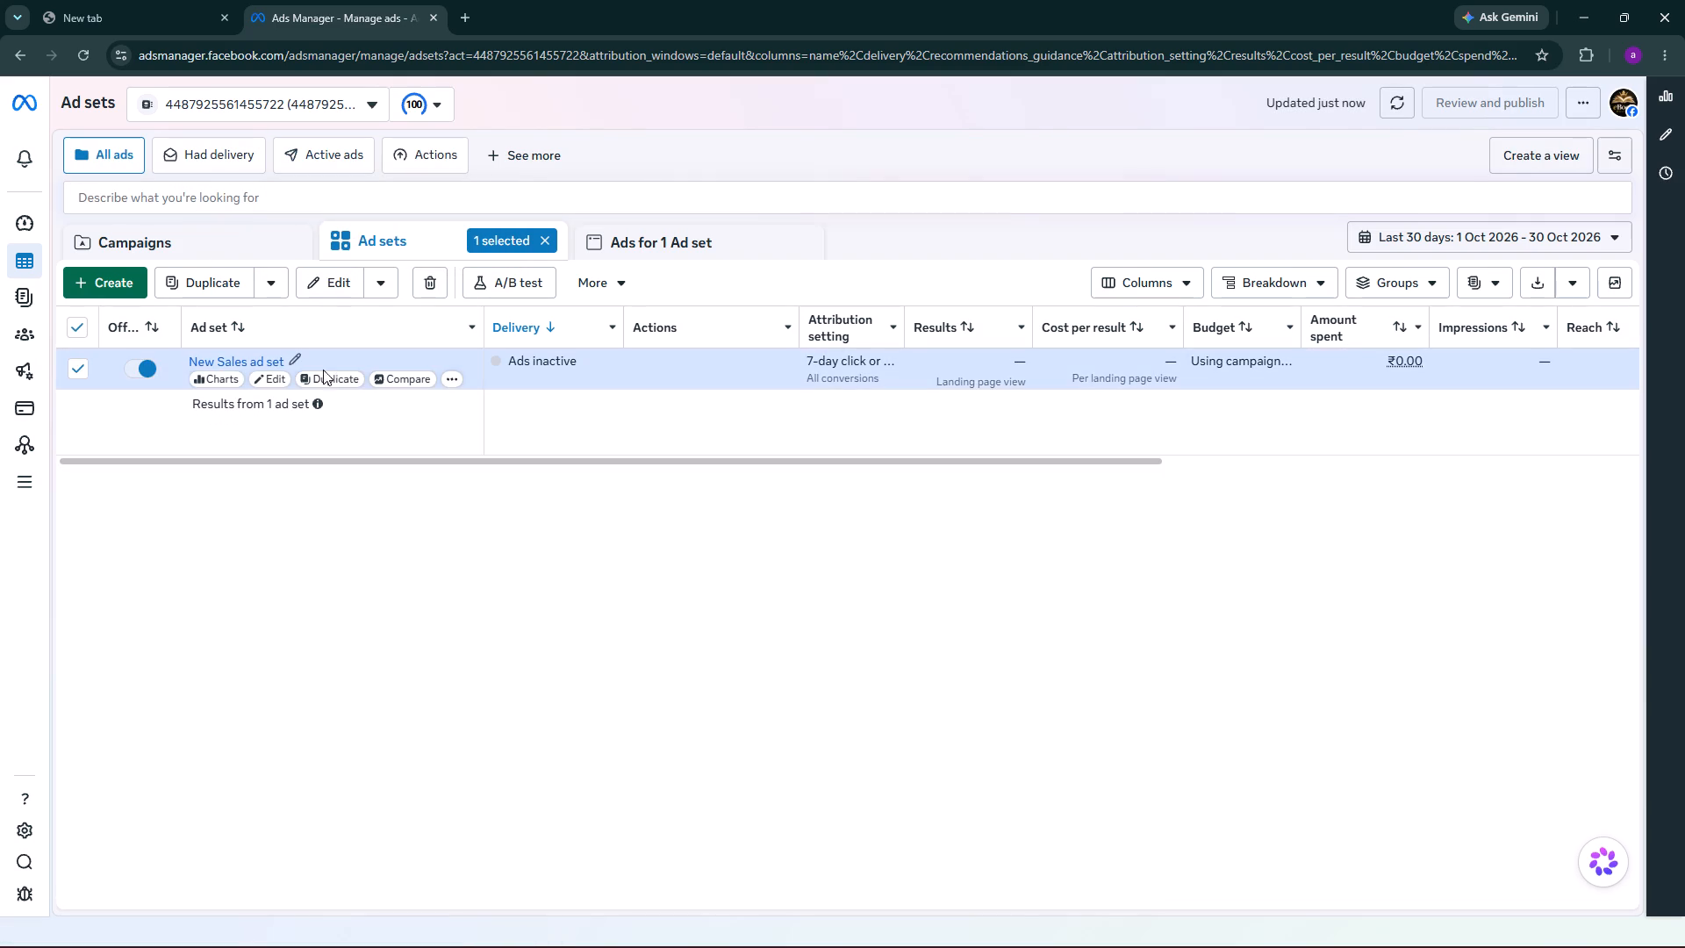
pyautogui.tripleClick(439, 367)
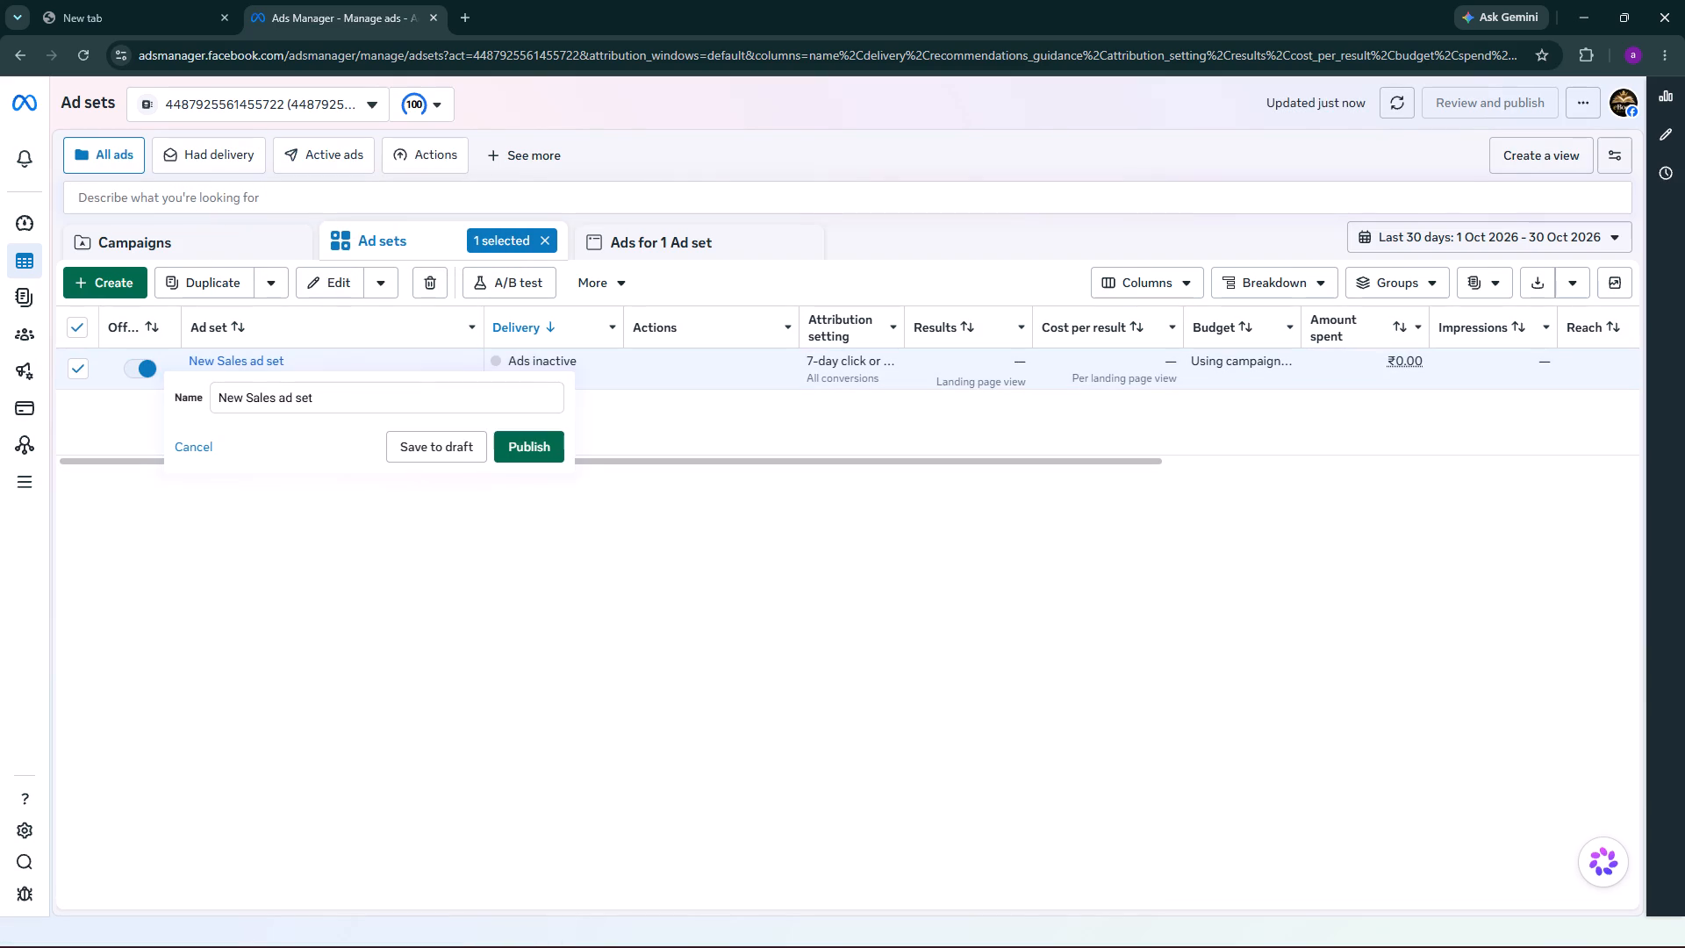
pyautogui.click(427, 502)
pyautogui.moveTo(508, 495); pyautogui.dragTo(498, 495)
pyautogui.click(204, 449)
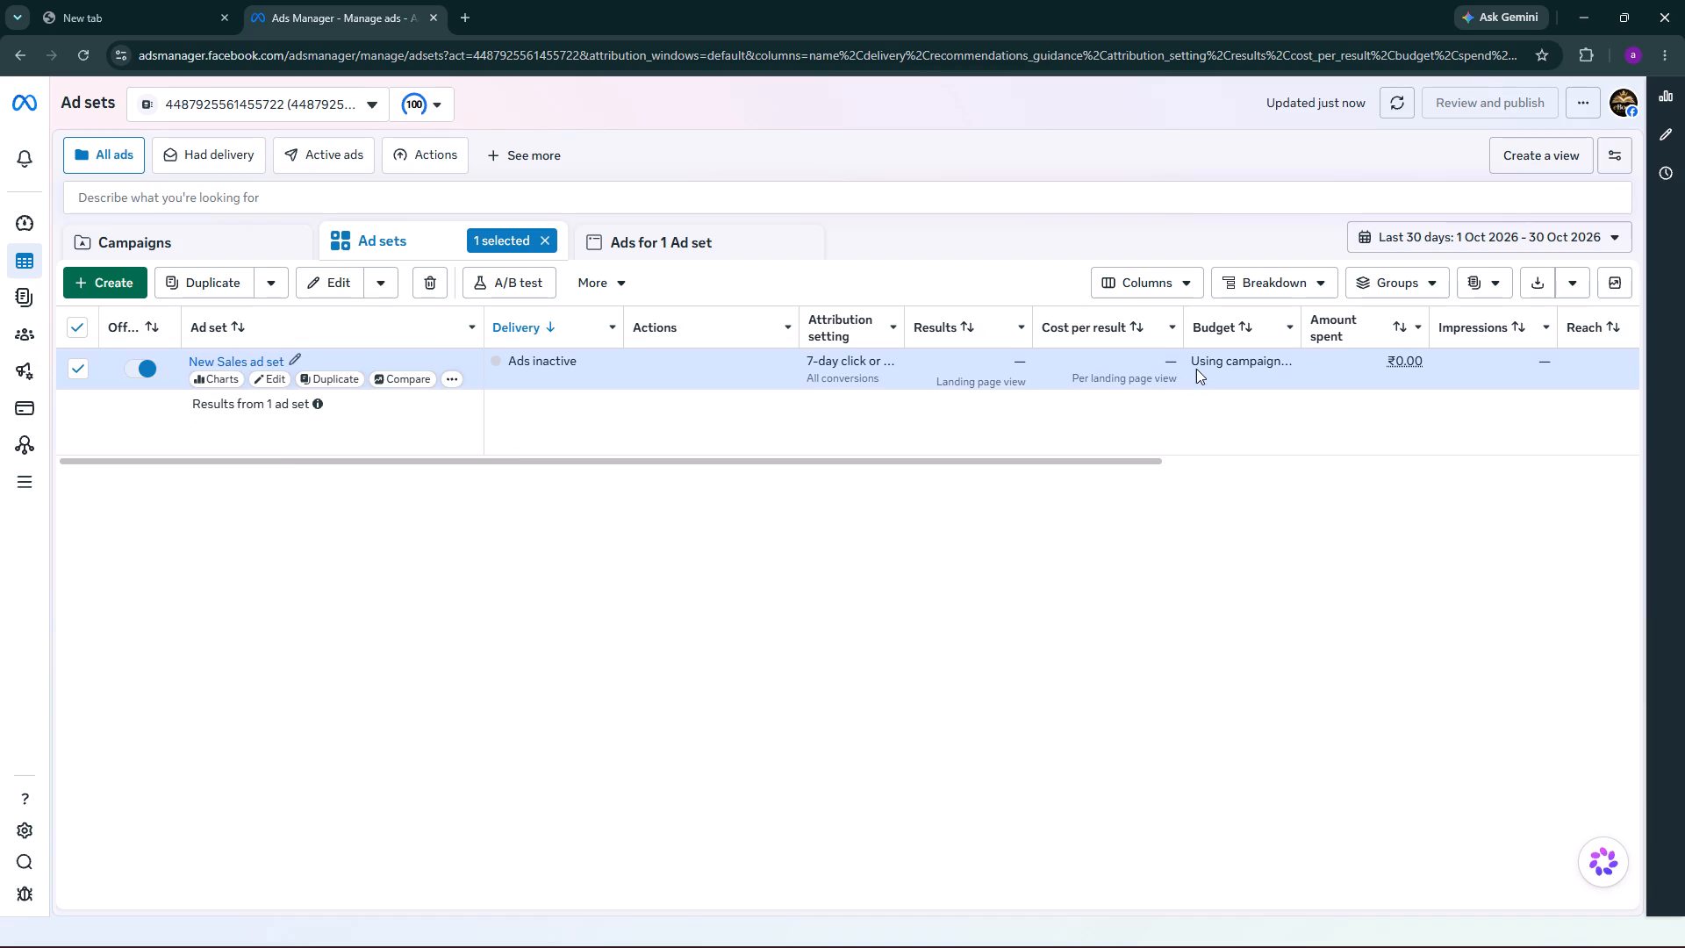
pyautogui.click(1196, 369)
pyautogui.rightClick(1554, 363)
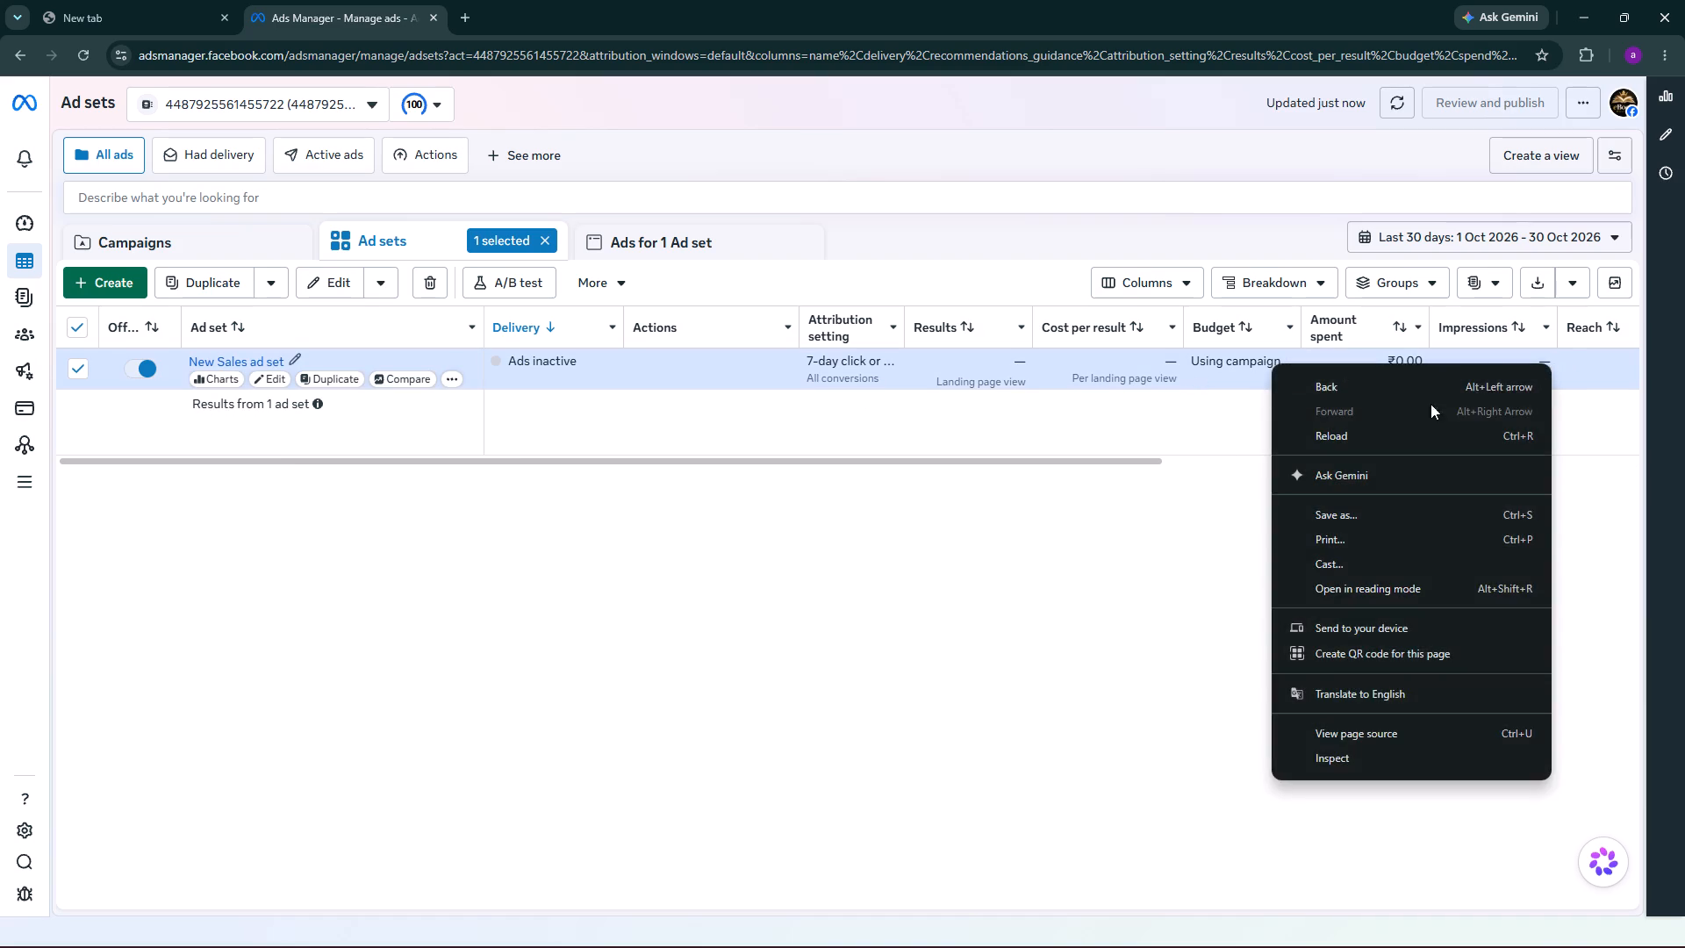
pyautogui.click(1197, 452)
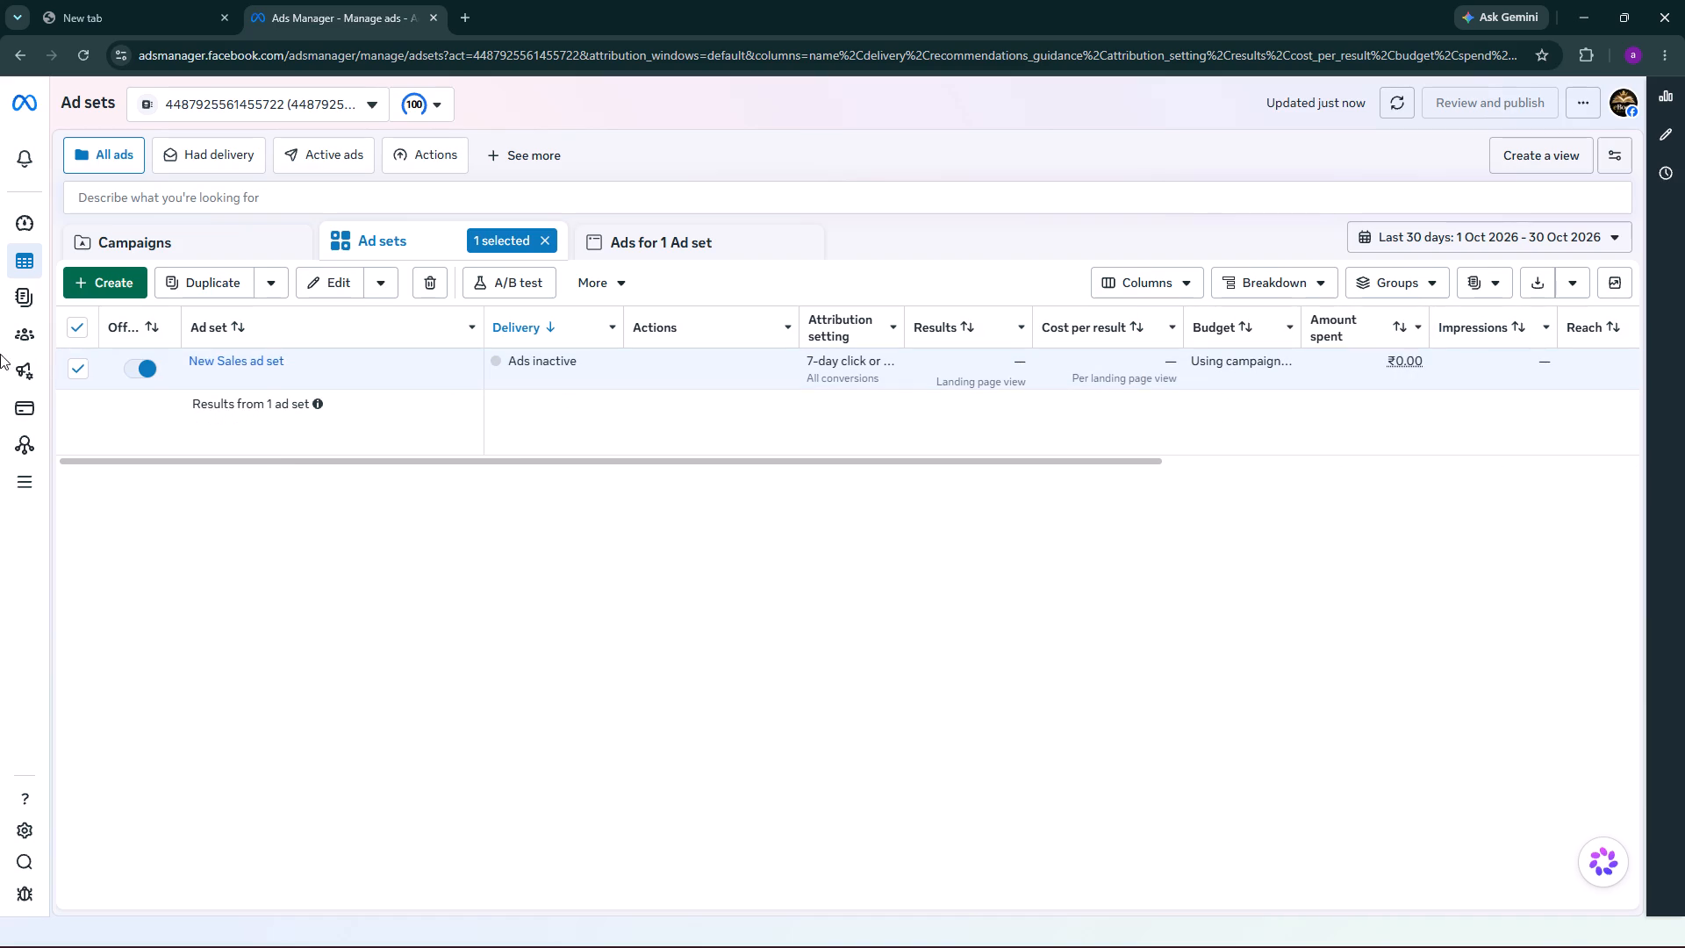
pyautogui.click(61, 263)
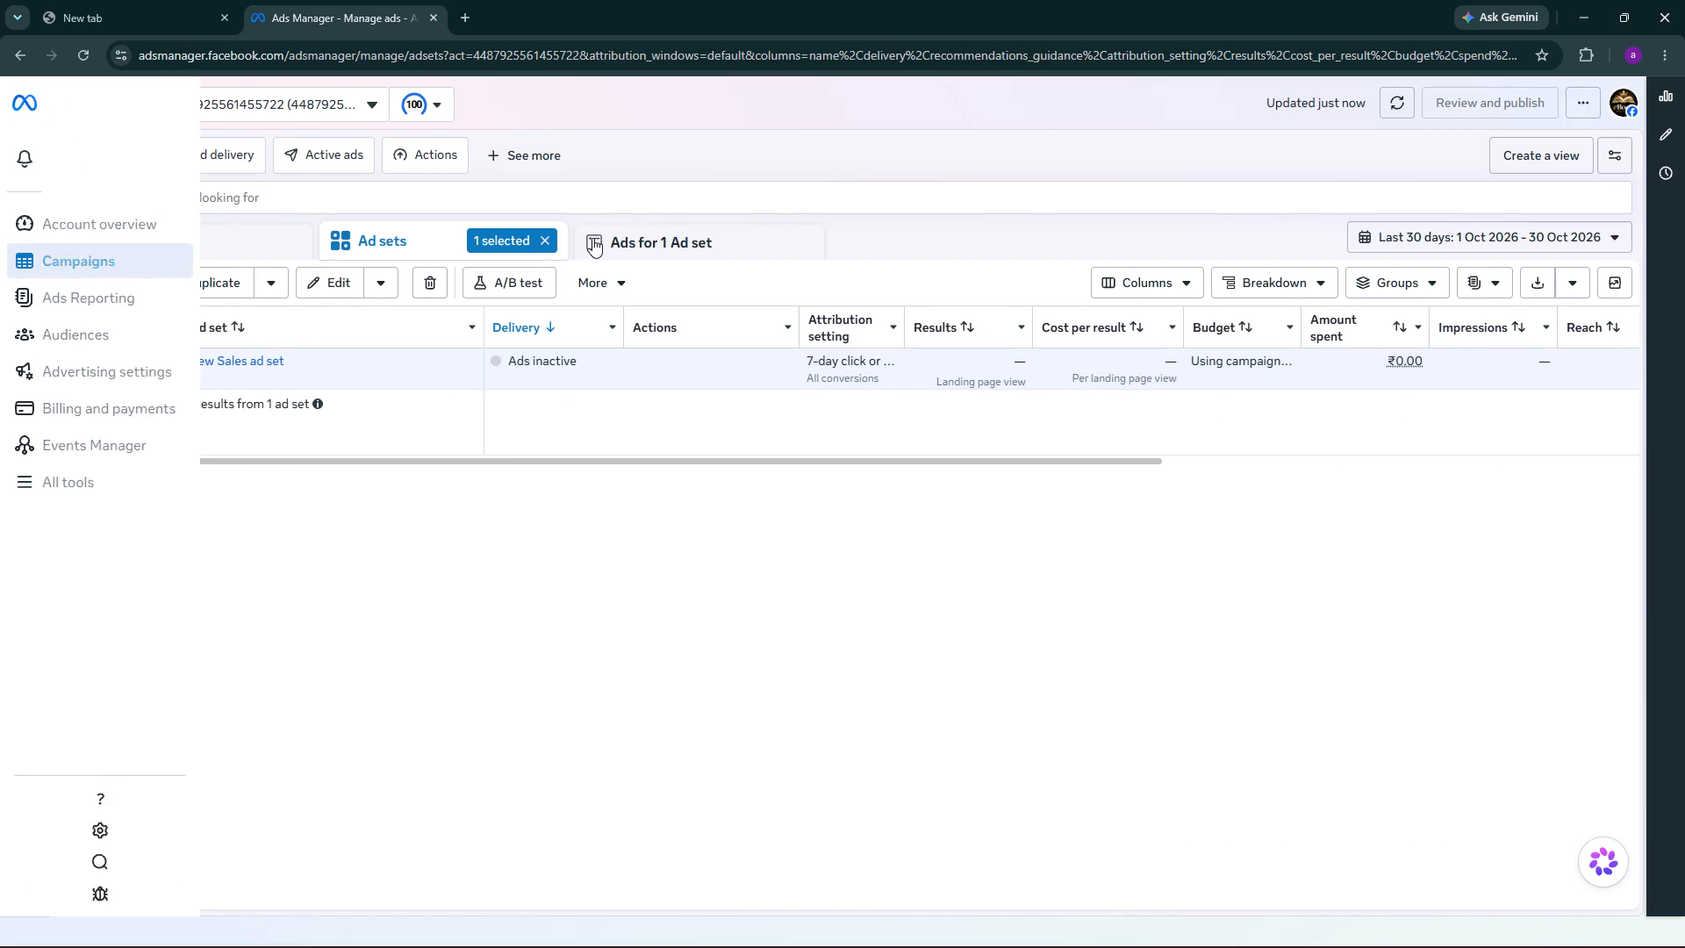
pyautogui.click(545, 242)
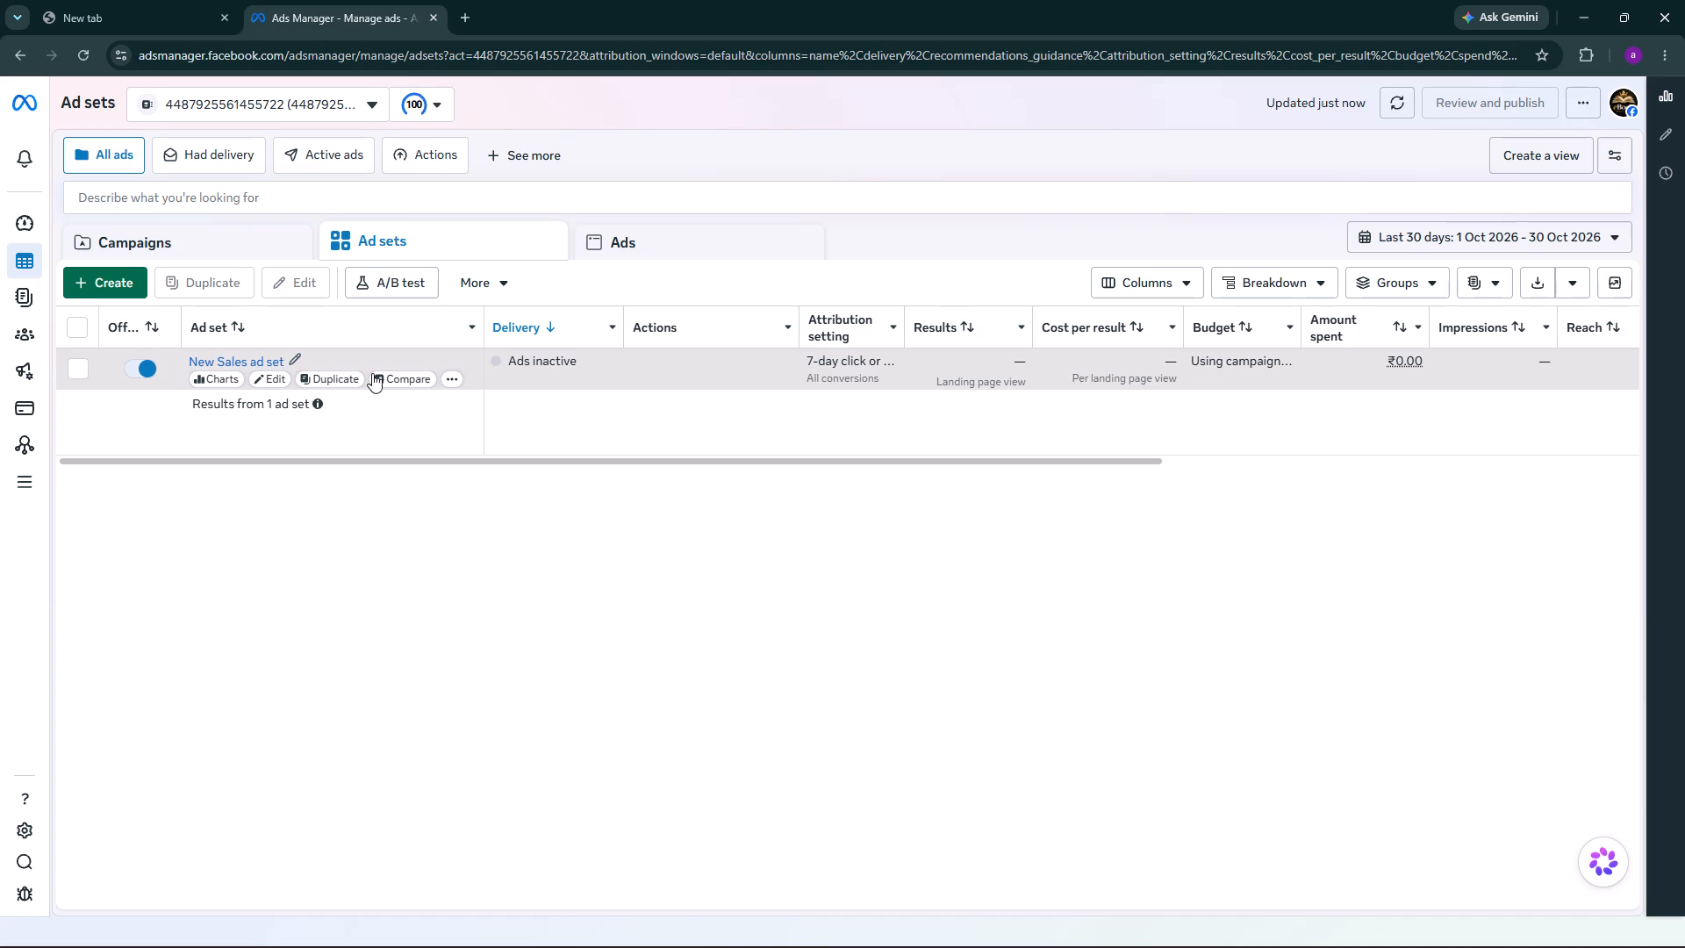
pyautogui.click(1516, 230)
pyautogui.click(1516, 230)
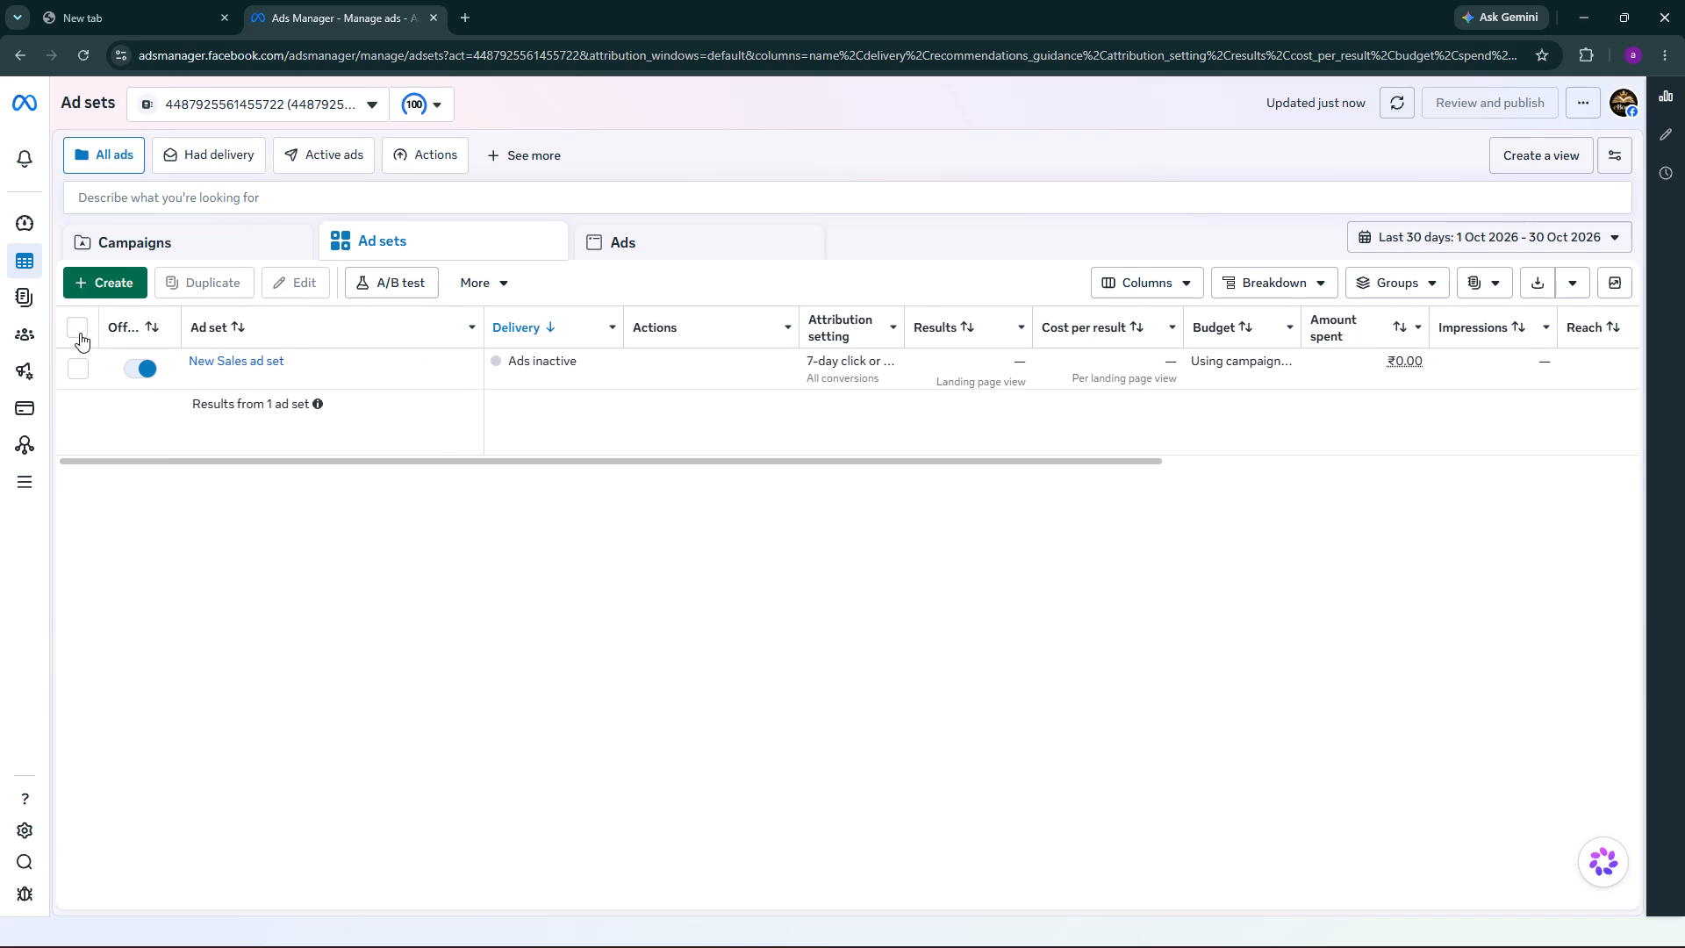
# Select the New Sales ad set, open it for editing and examine its settings from conversion through brand safety.
pyautogui.click(77, 363)
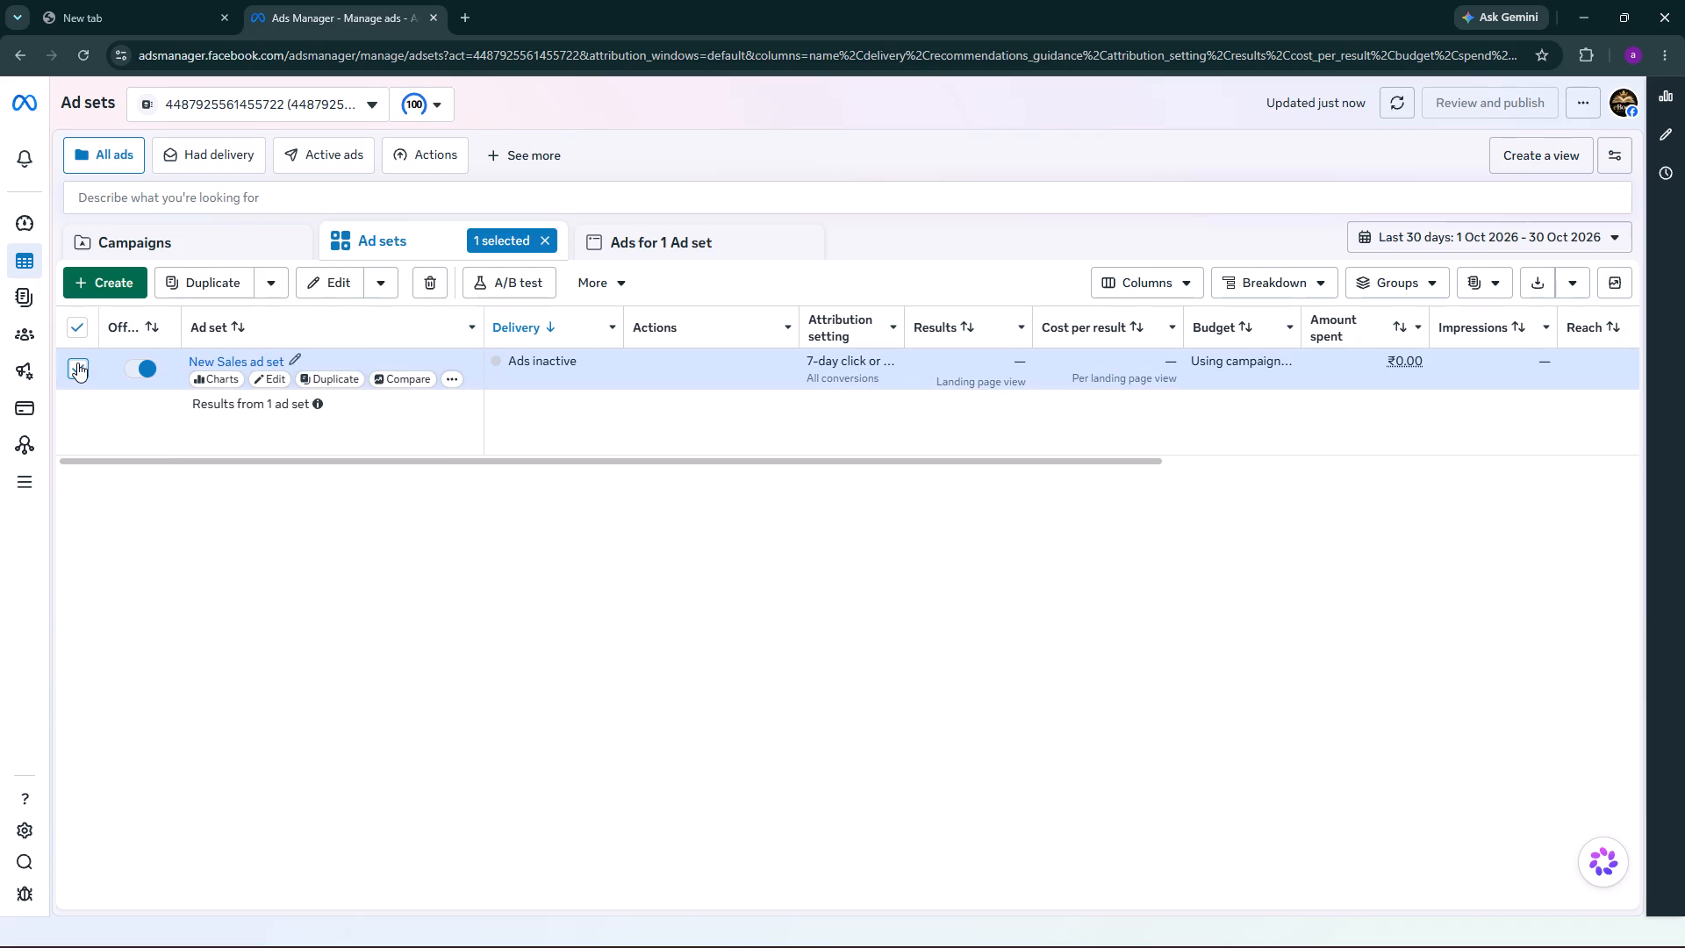
pyautogui.click(77, 363)
pyautogui.click(77, 363)
pyautogui.click(308, 281)
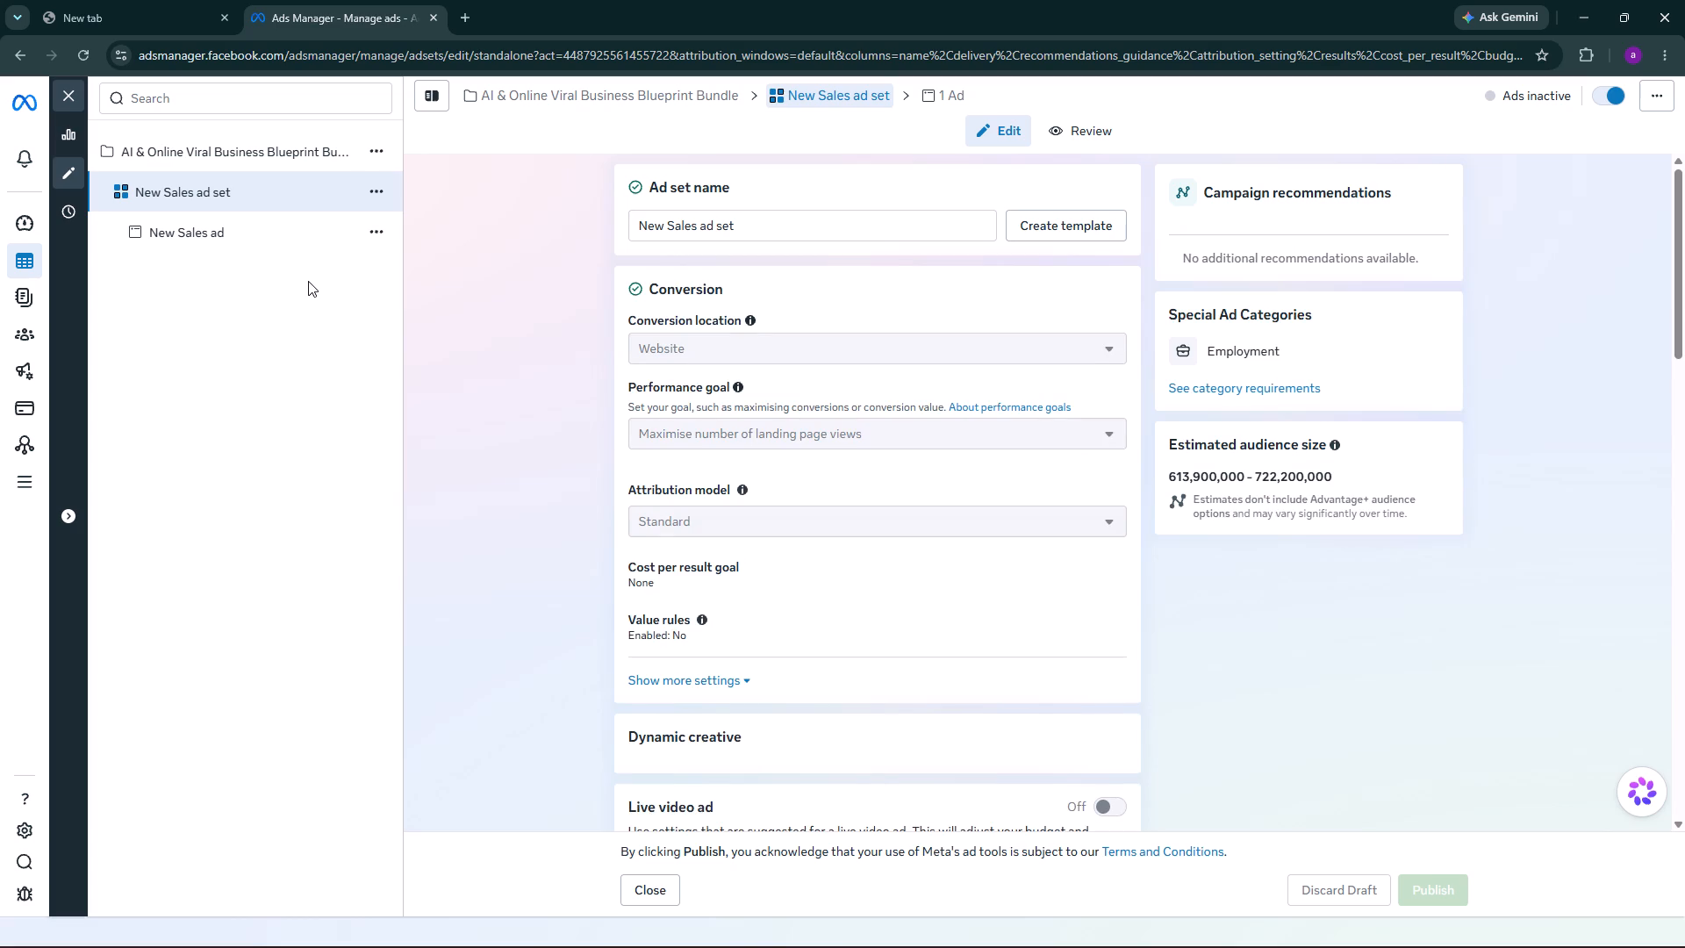
pyautogui.scroll(-3, 860, 432)
pyautogui.scroll(-2, 871, 503)
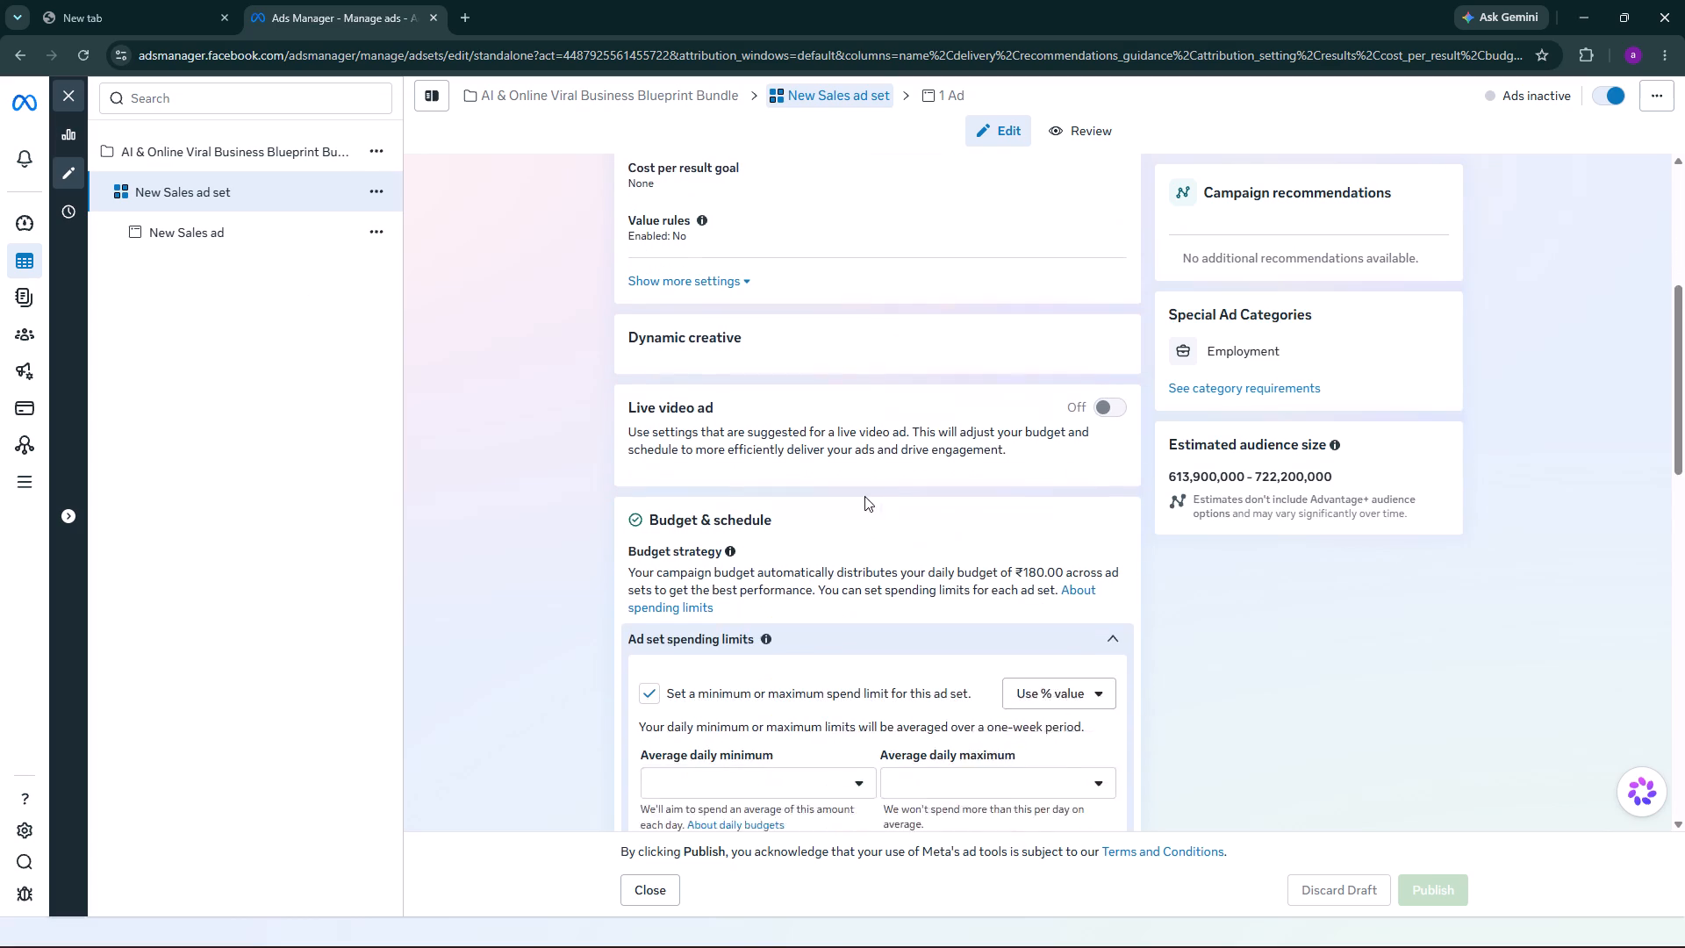
pyautogui.scroll(-2, 799, 512)
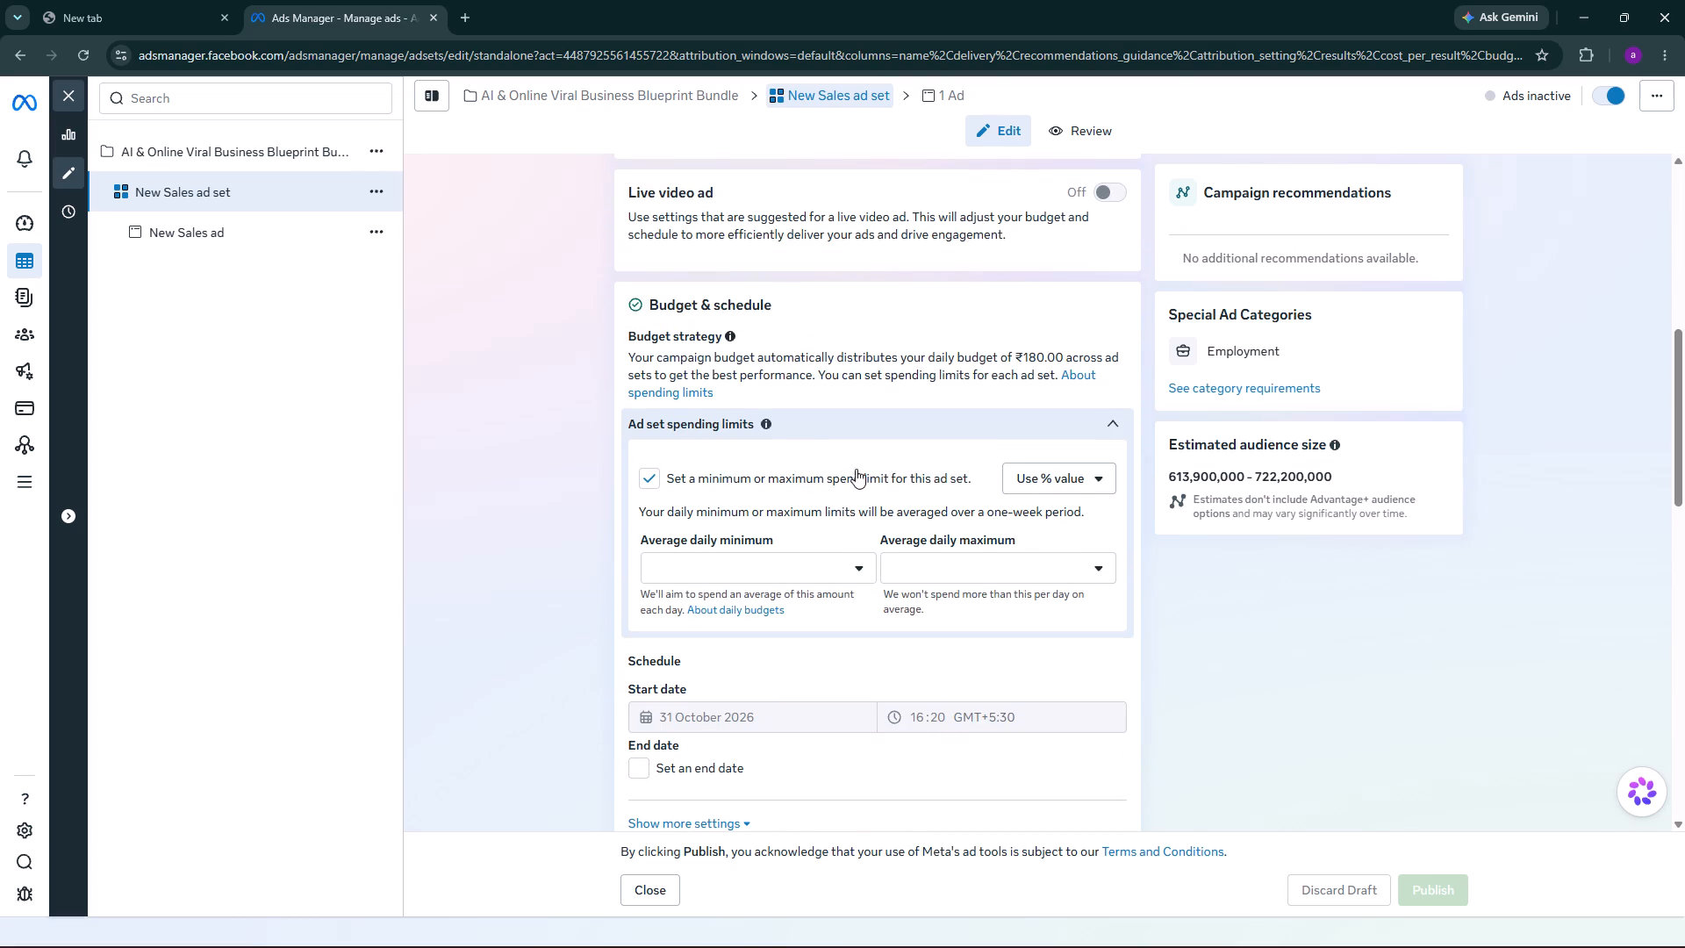
pyautogui.scroll(-5, 734, 384)
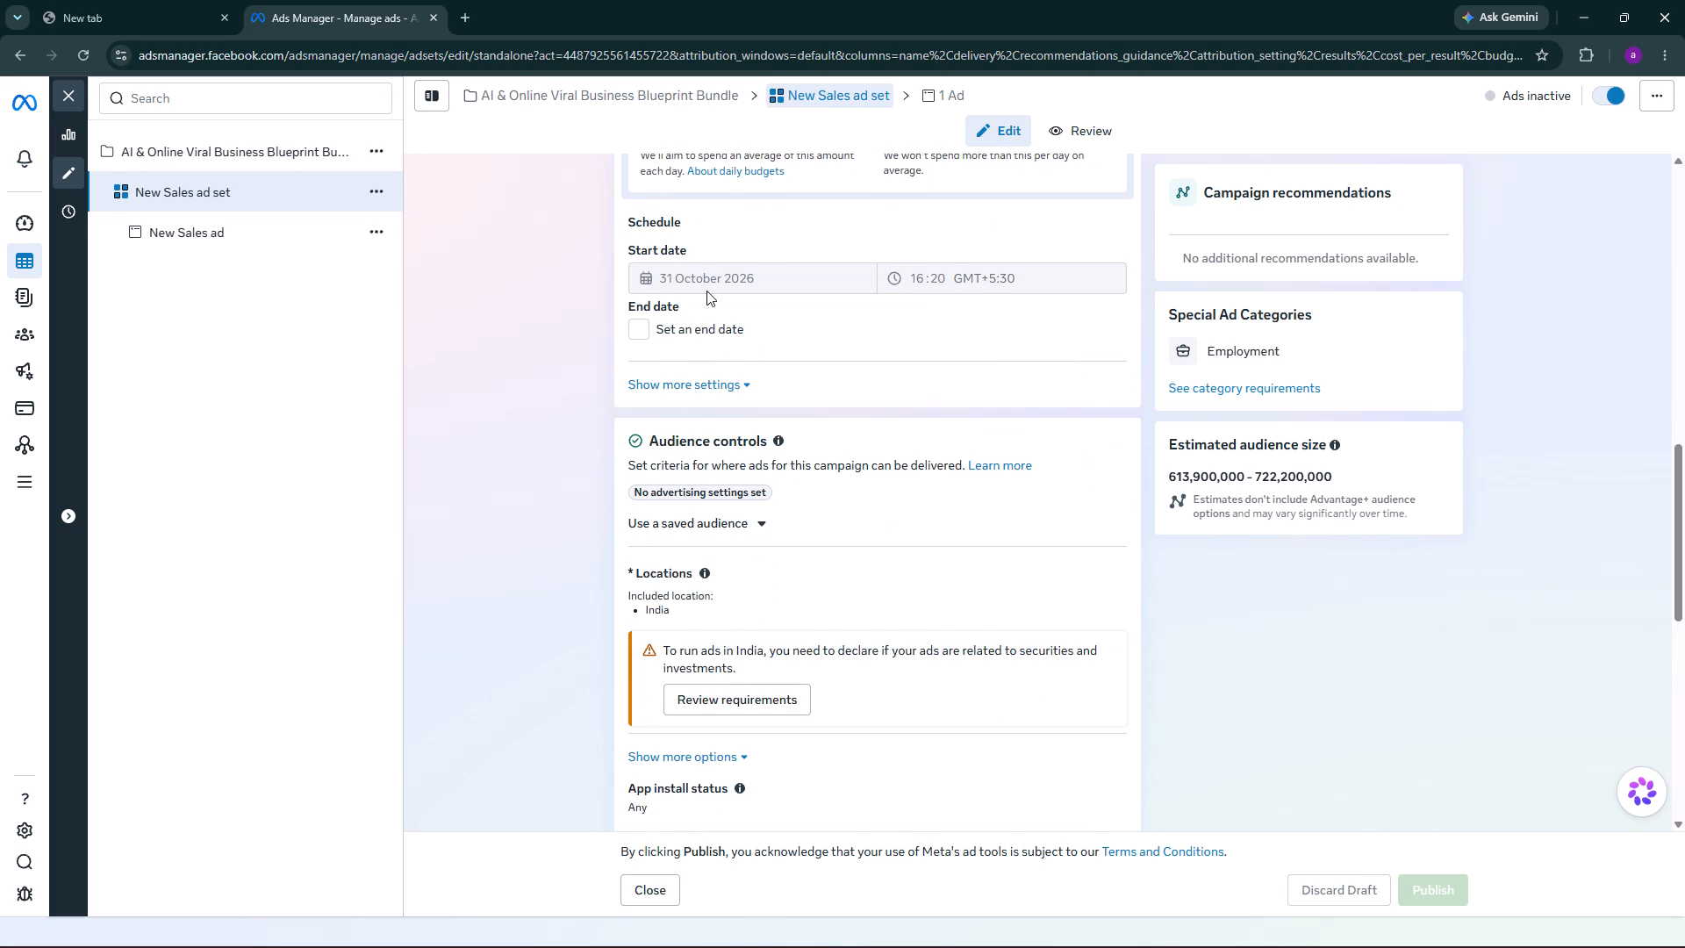
pyautogui.scroll(-5, 671, 352)
pyautogui.scroll(-2, 743, 436)
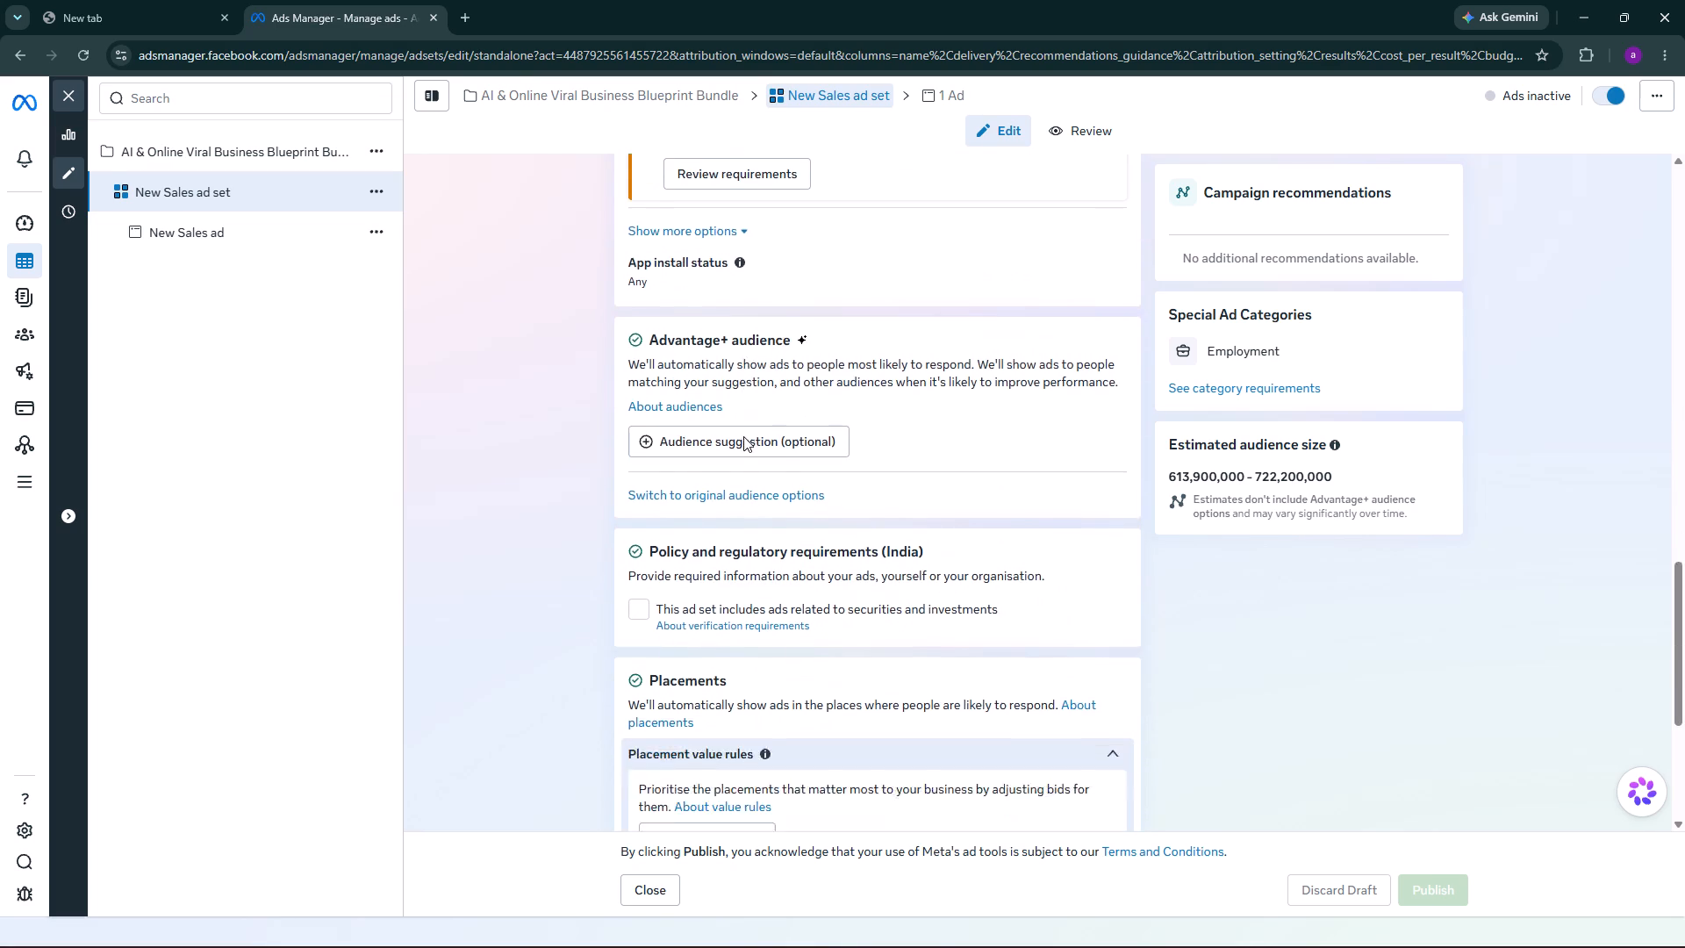
pyautogui.scroll(-8, 743, 436)
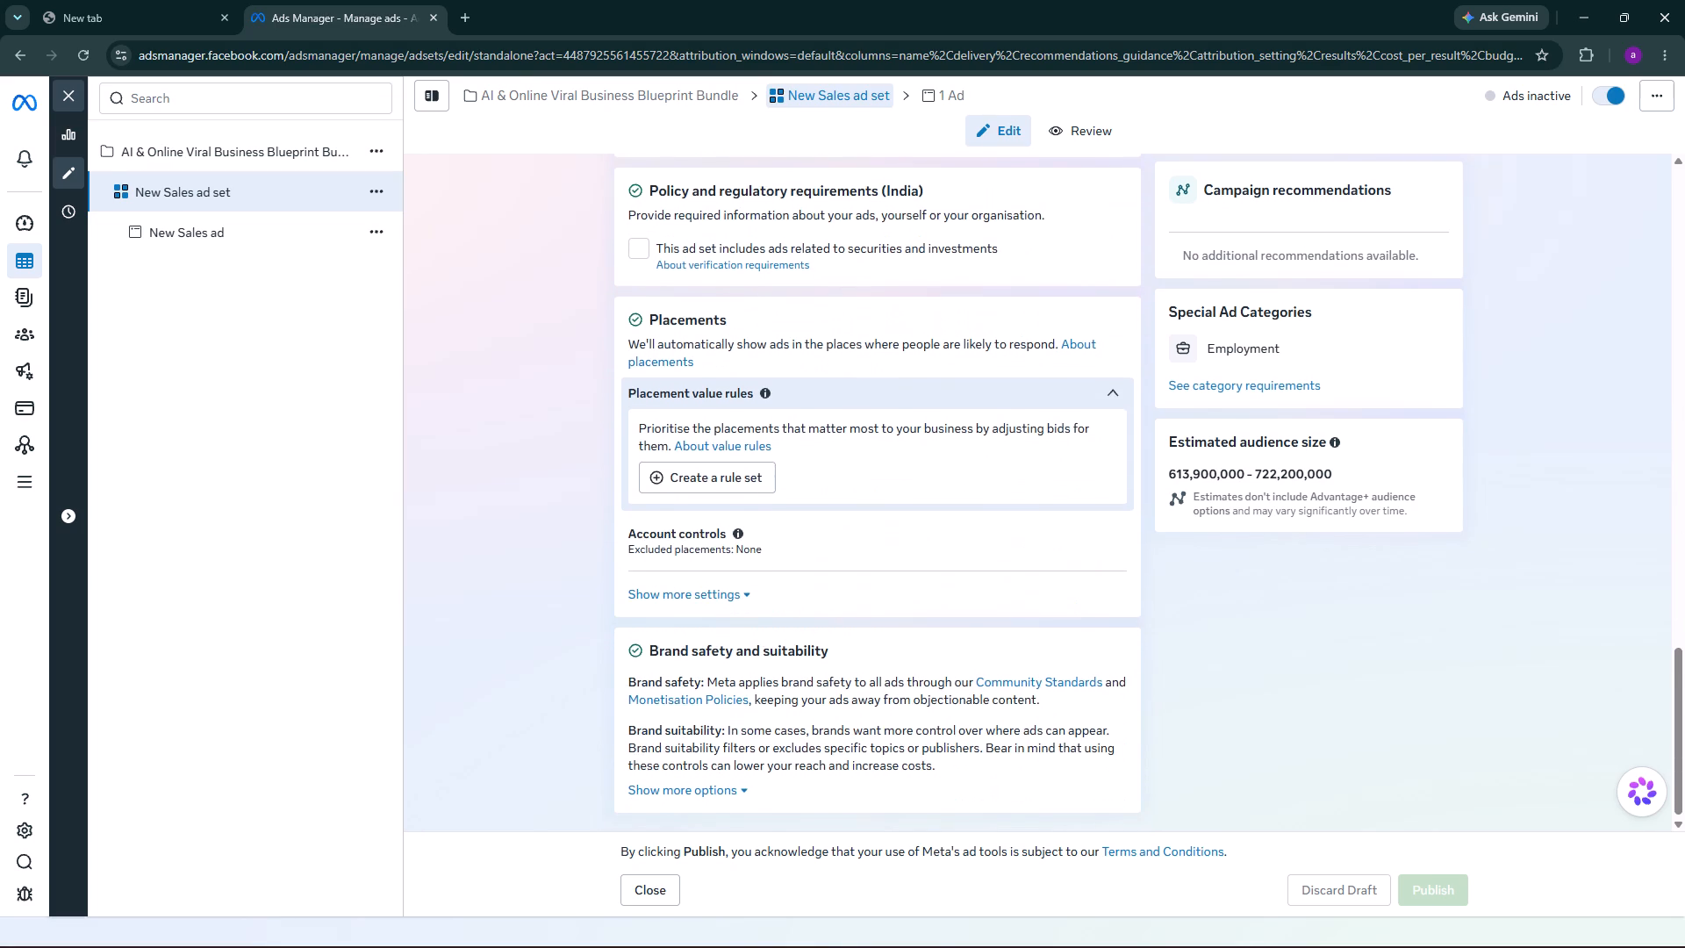
pyautogui.scroll(3, 869, 479)
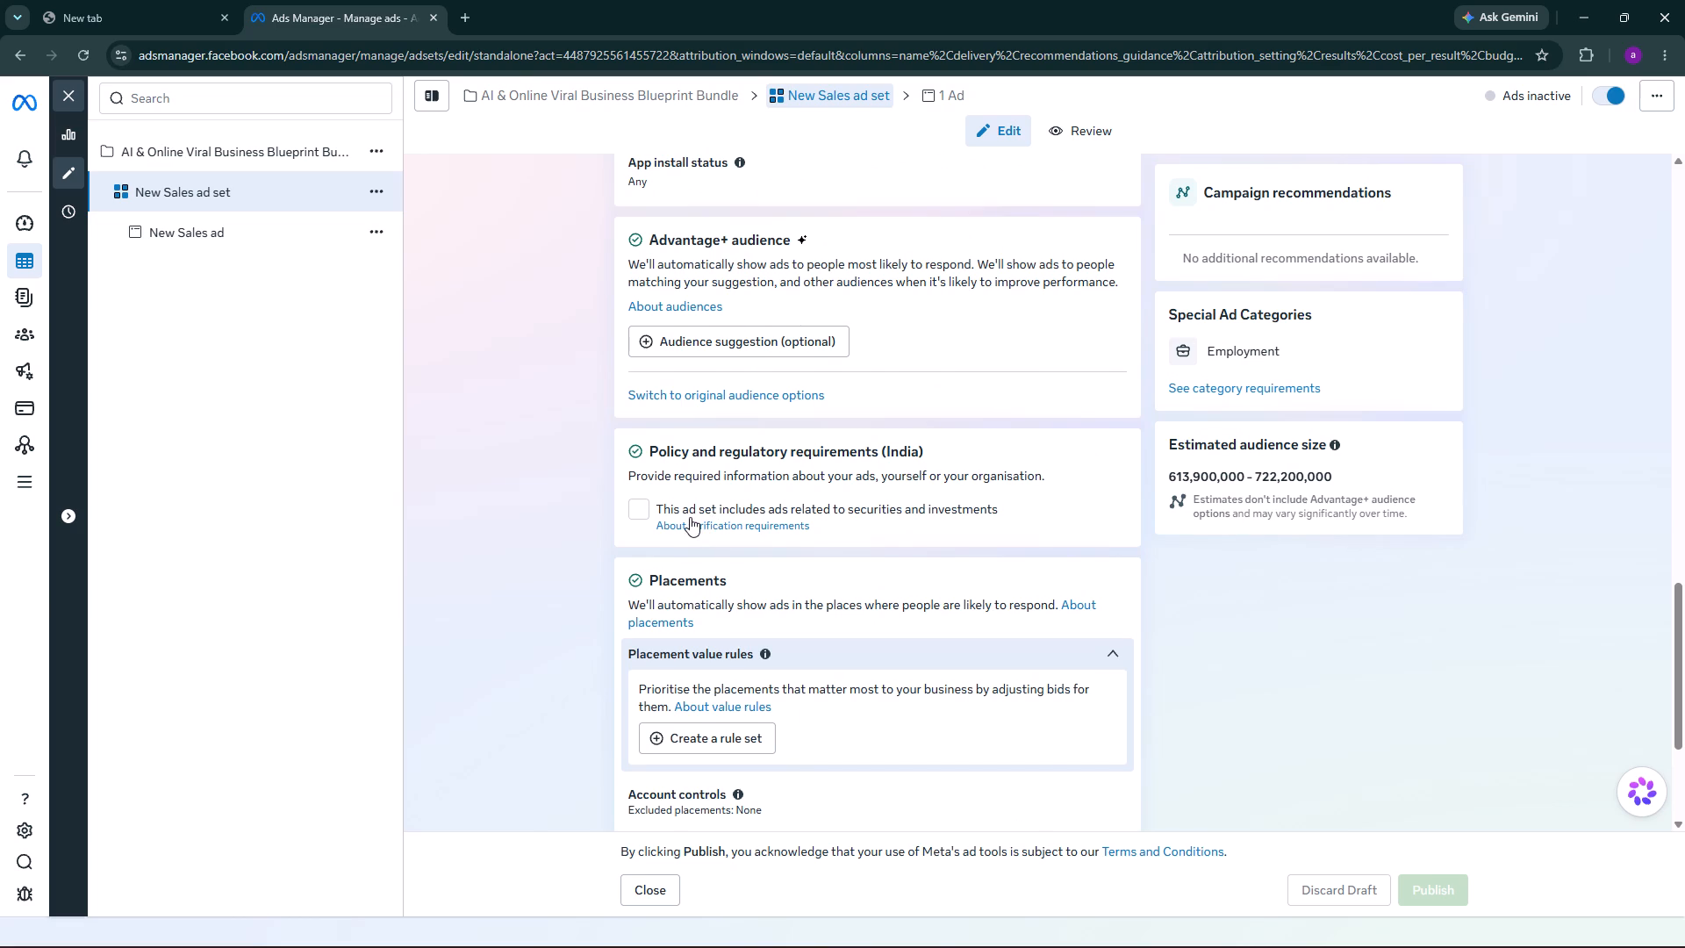
pyautogui.scroll(14, 690, 517)
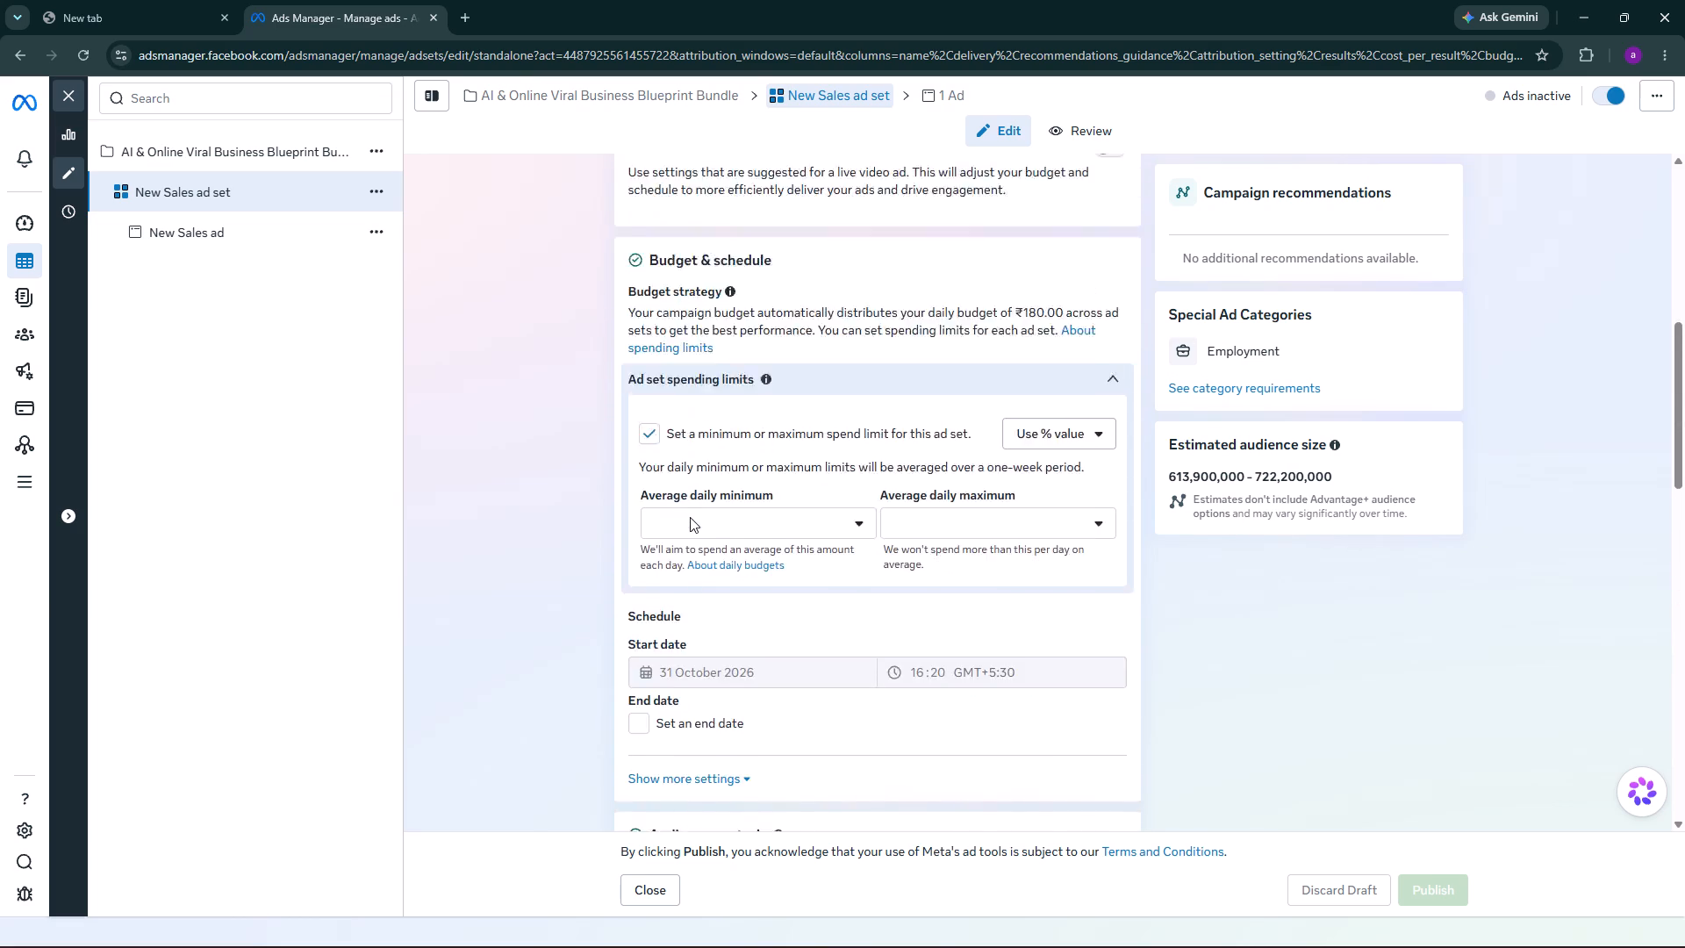
pyautogui.scroll(8, 690, 517)
# Review the settings summary of the New Sales ad set down to the delivery type.
pyautogui.click(1077, 124)
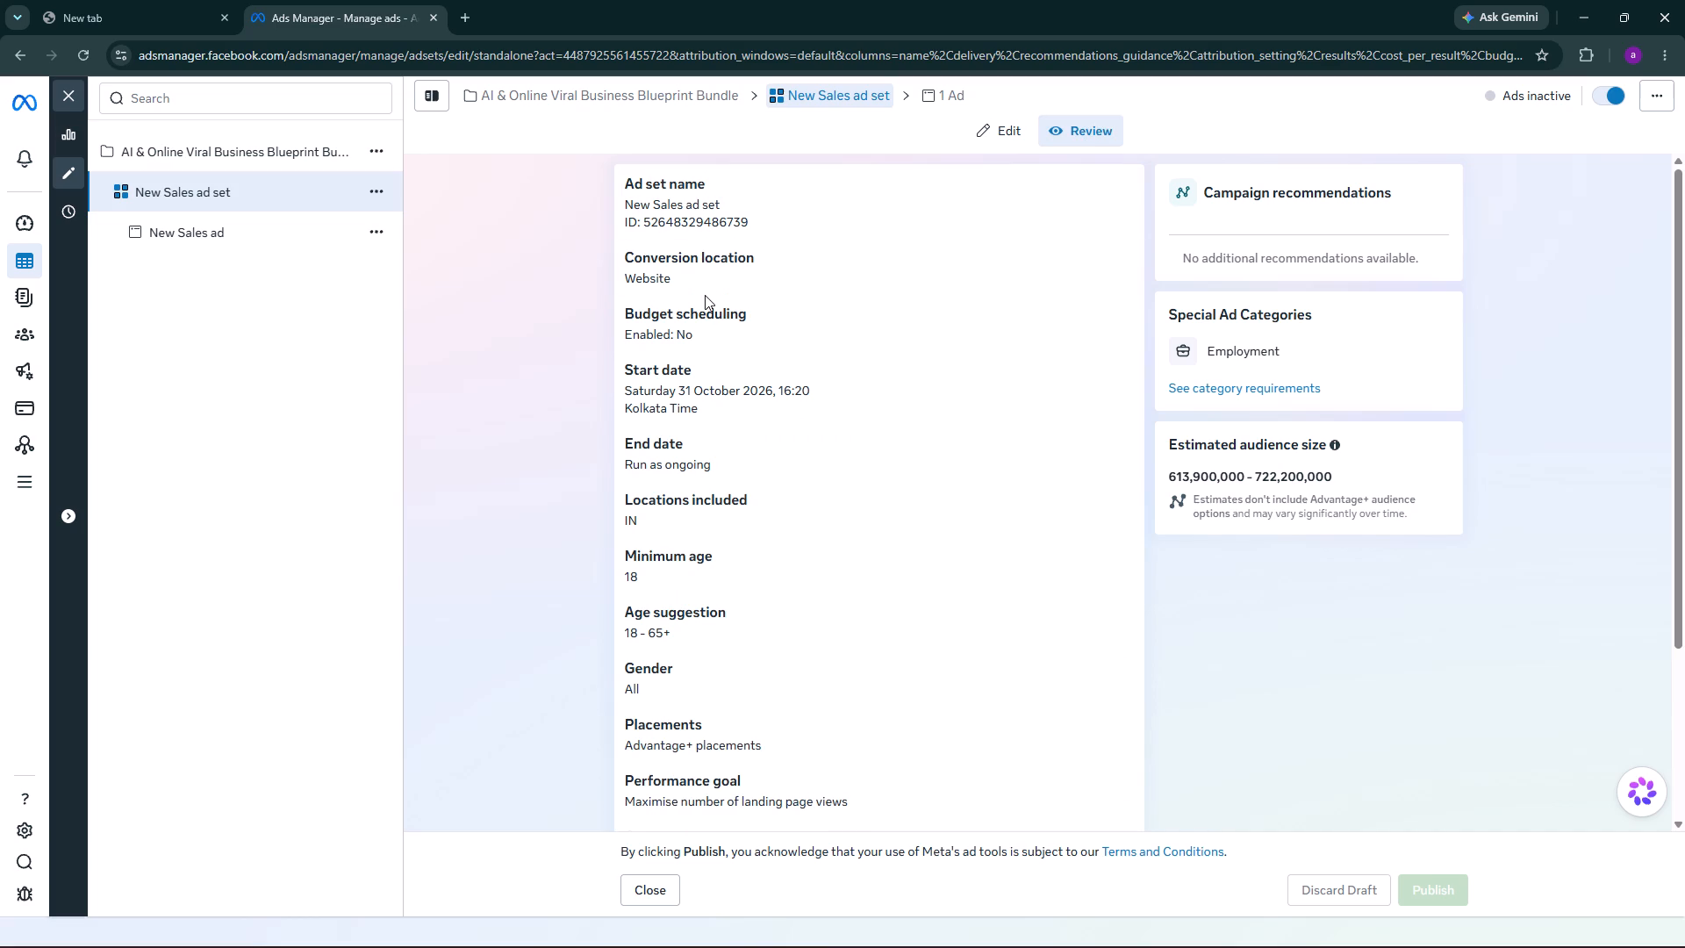
pyautogui.click(712, 335)
pyautogui.scroll(-2, 821, 475)
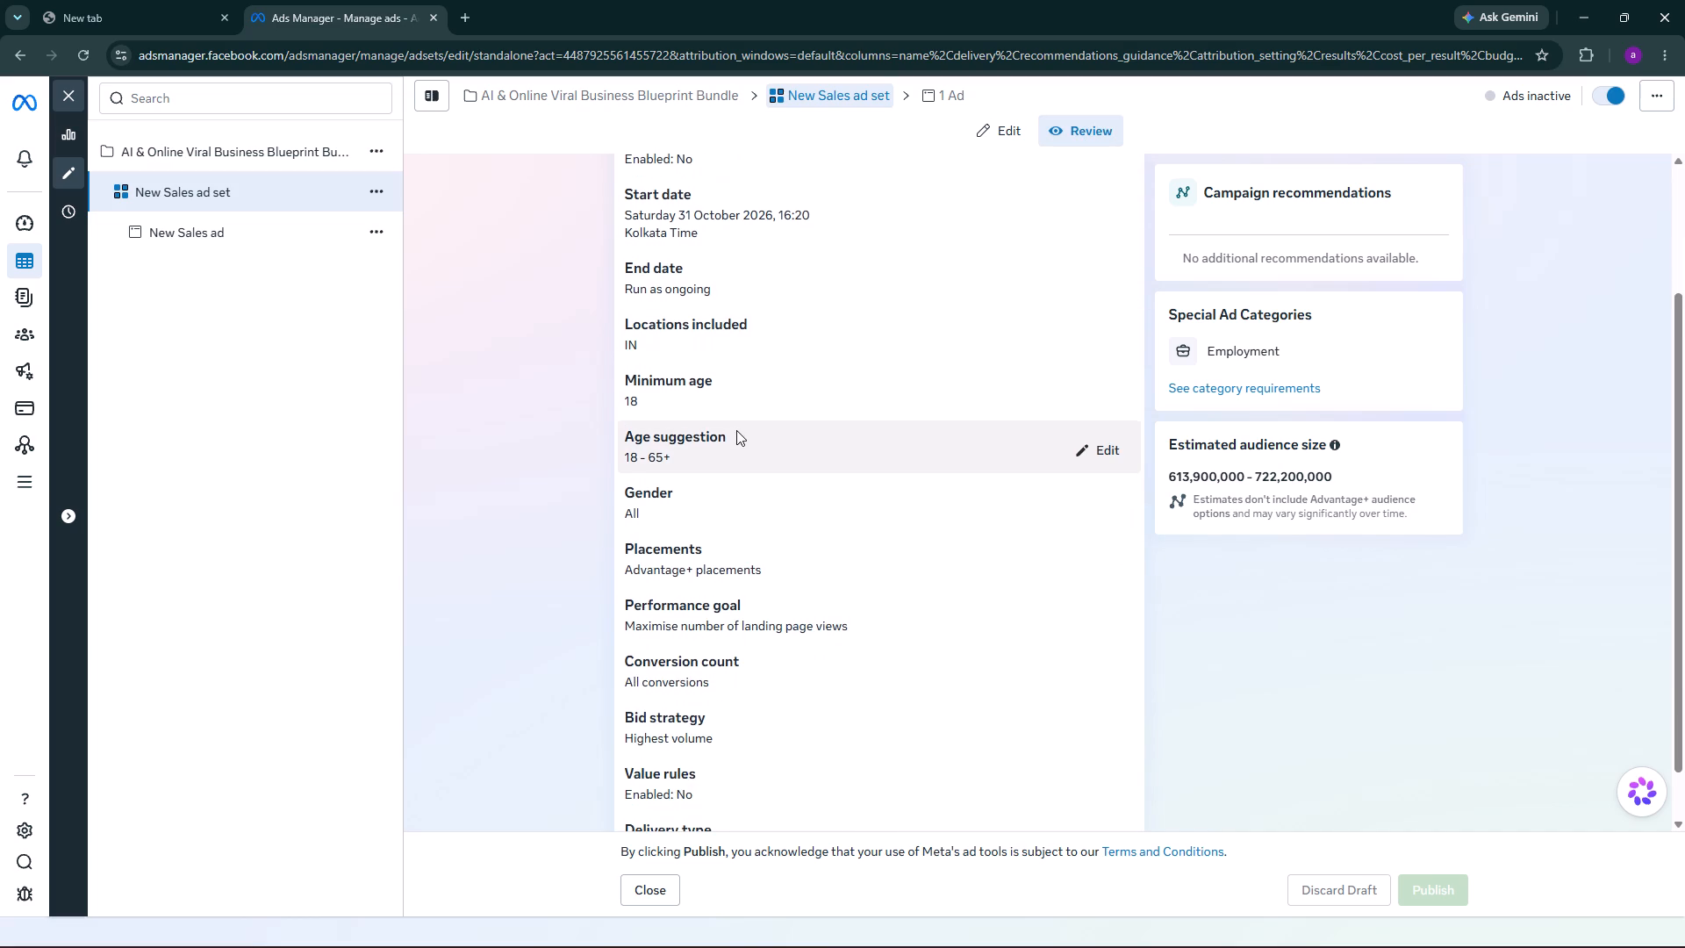
pyautogui.scroll(-2, 727, 434)
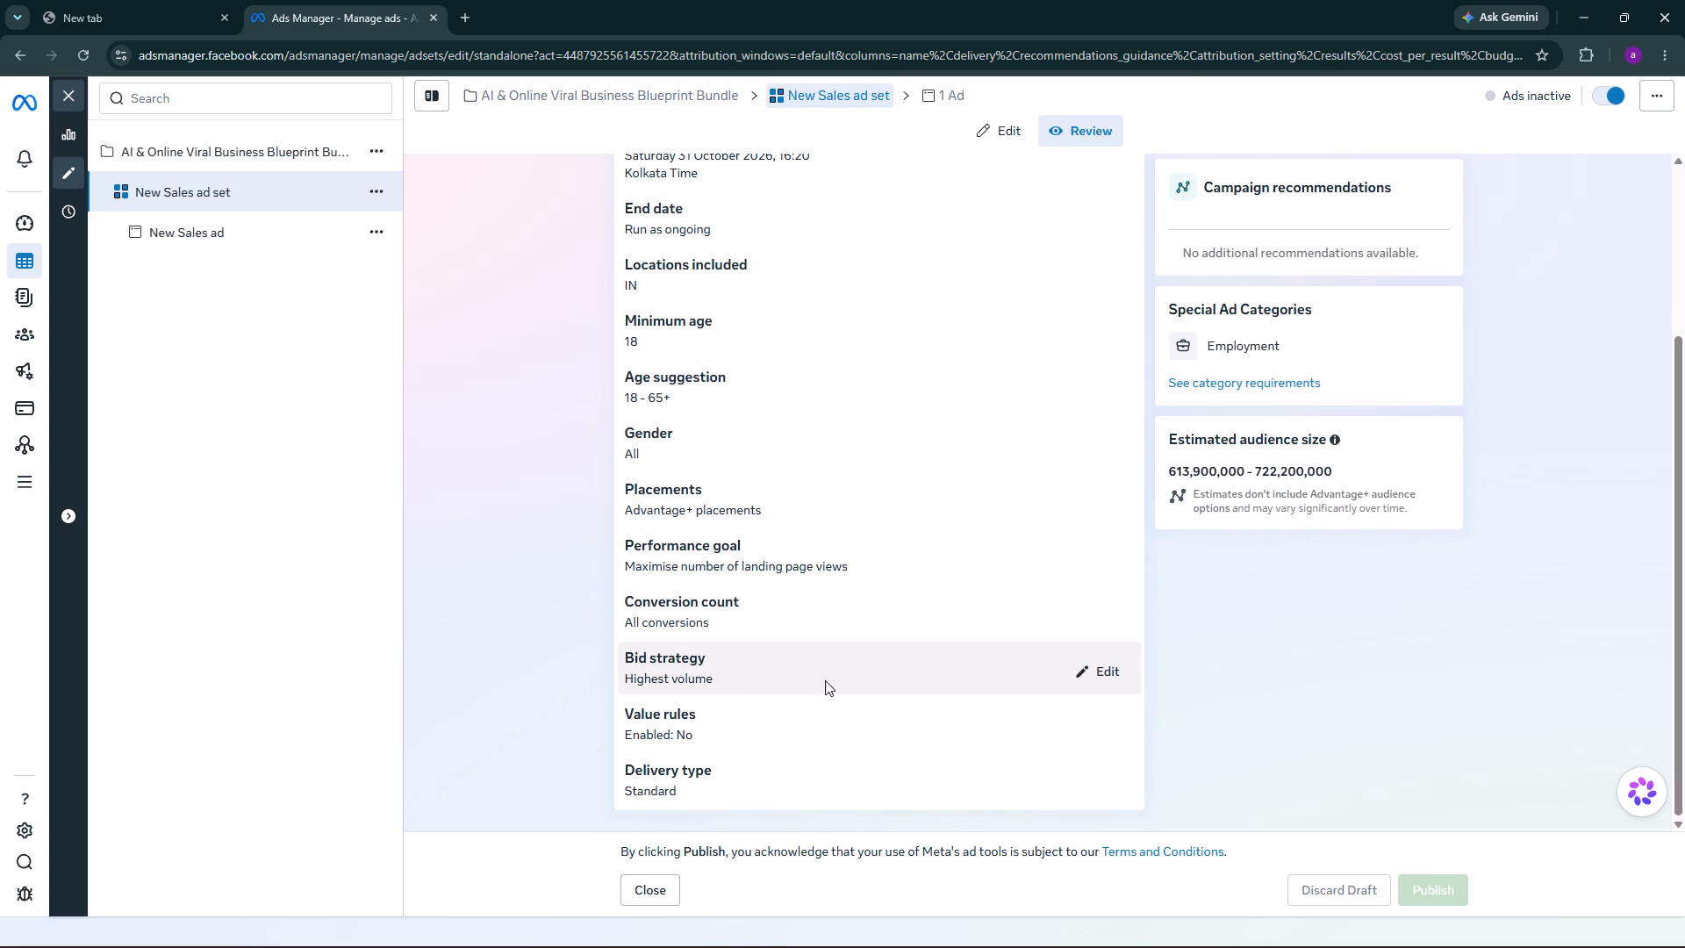
# Switch the ad set spending limits to ₹ values, with an average daily minimum of ₹70 and maximum of ₹100.
pyautogui.click(1084, 679)
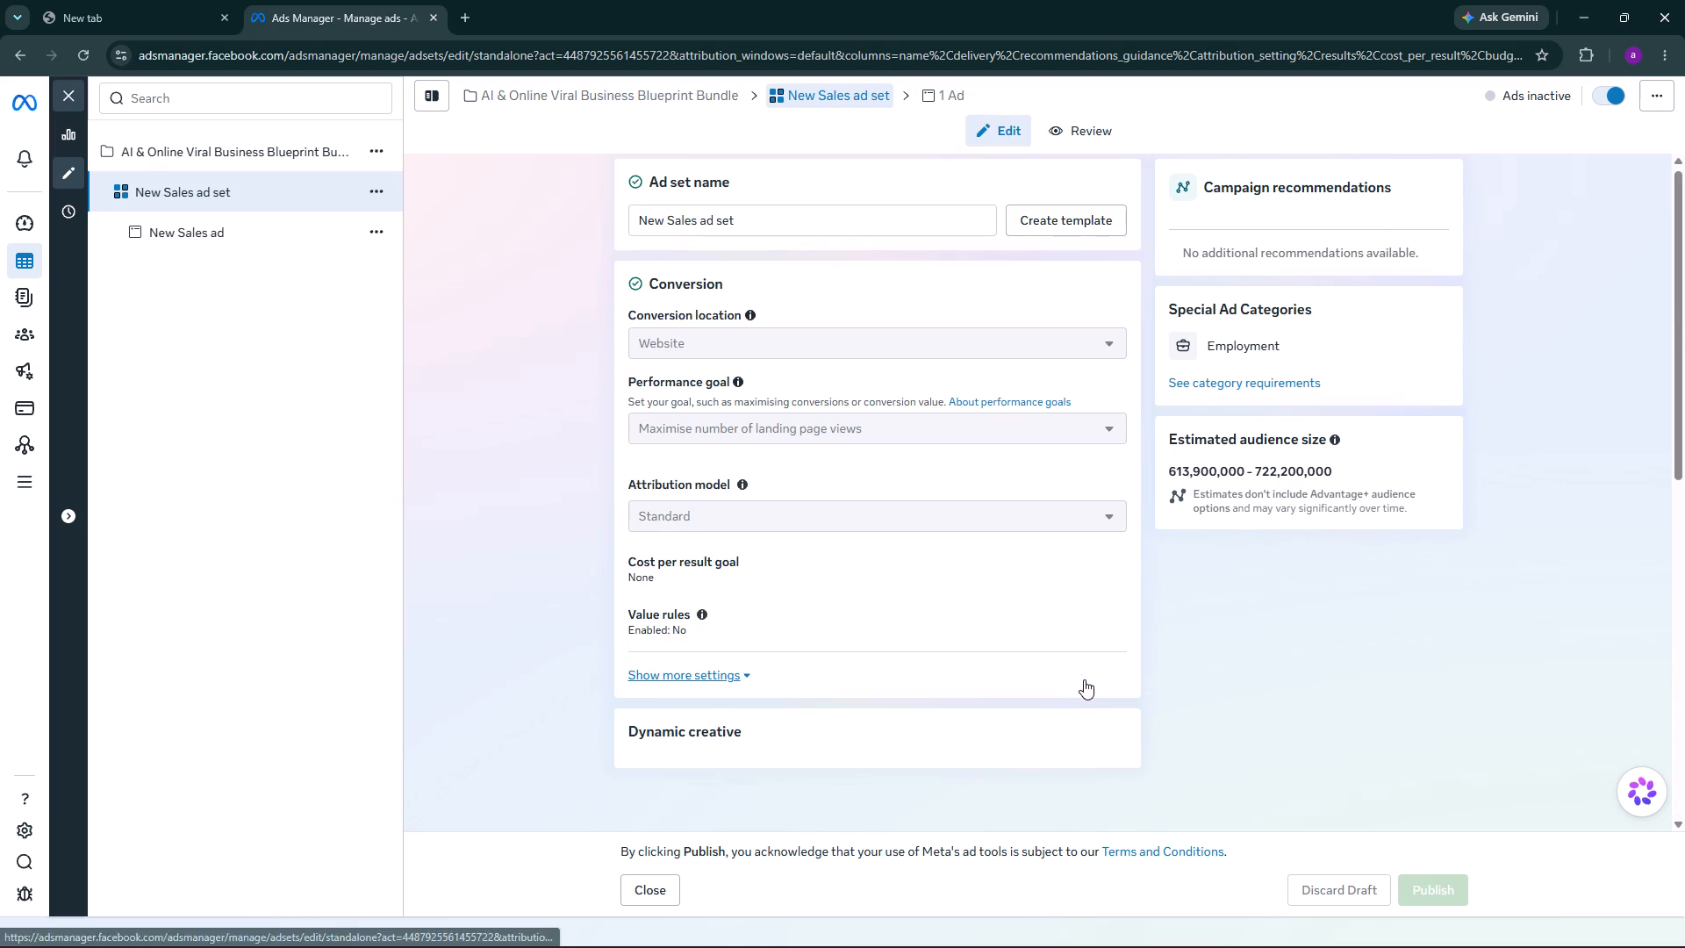
pyautogui.scroll(-6, 902, 473)
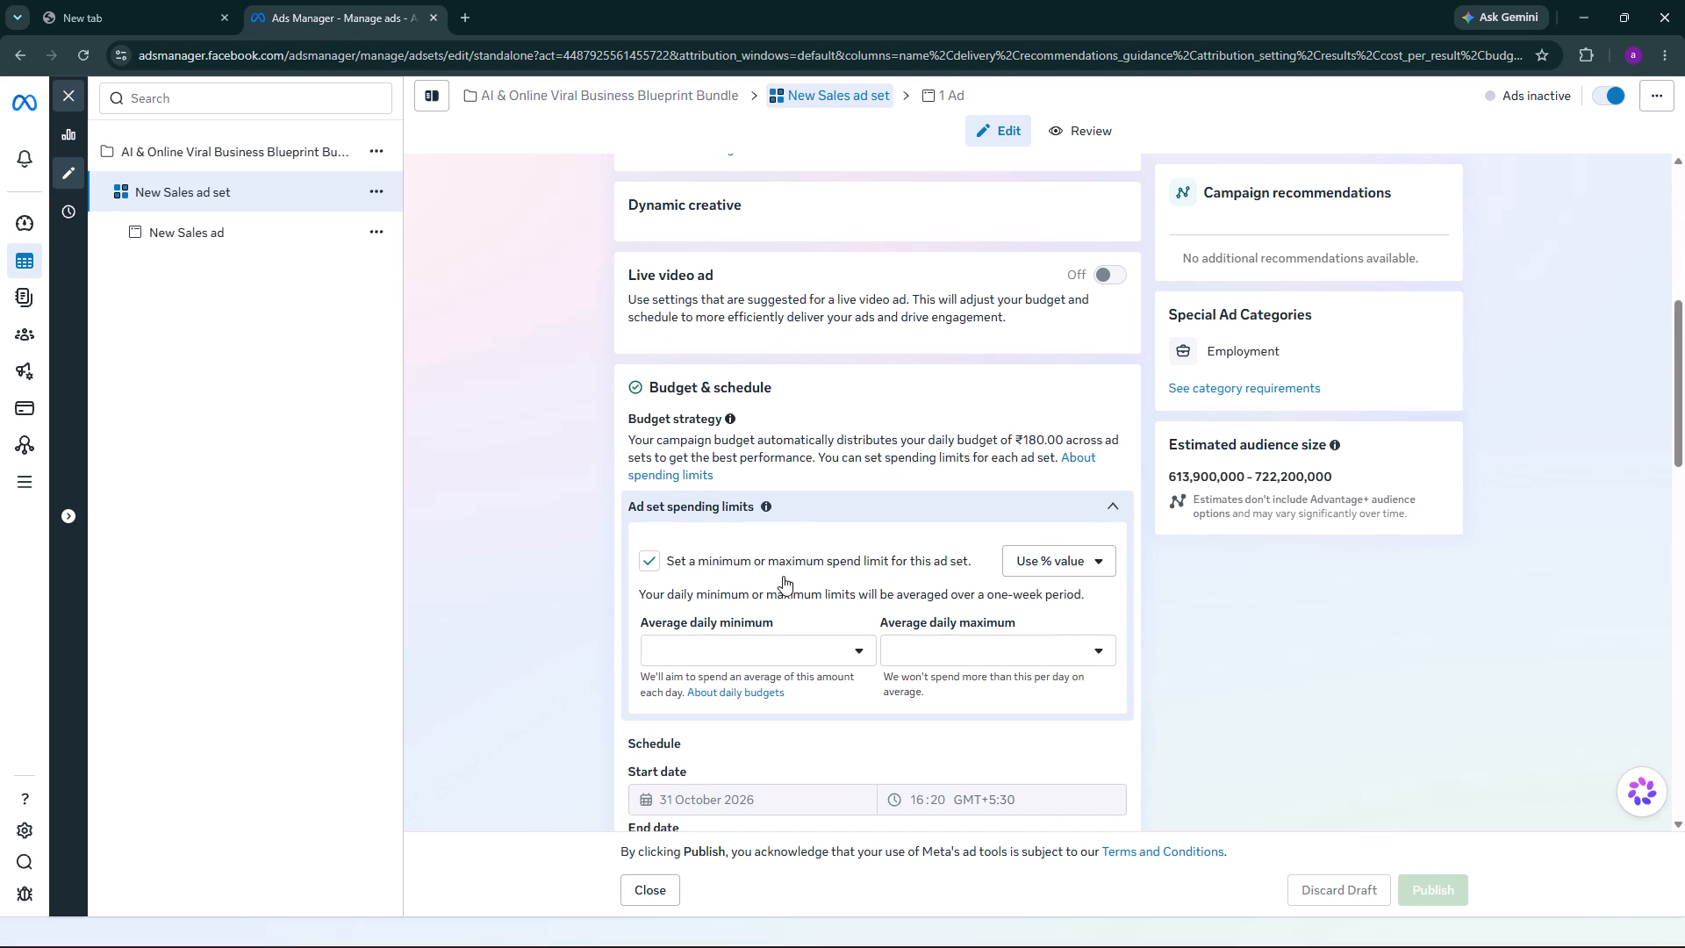
pyautogui.click(1033, 564)
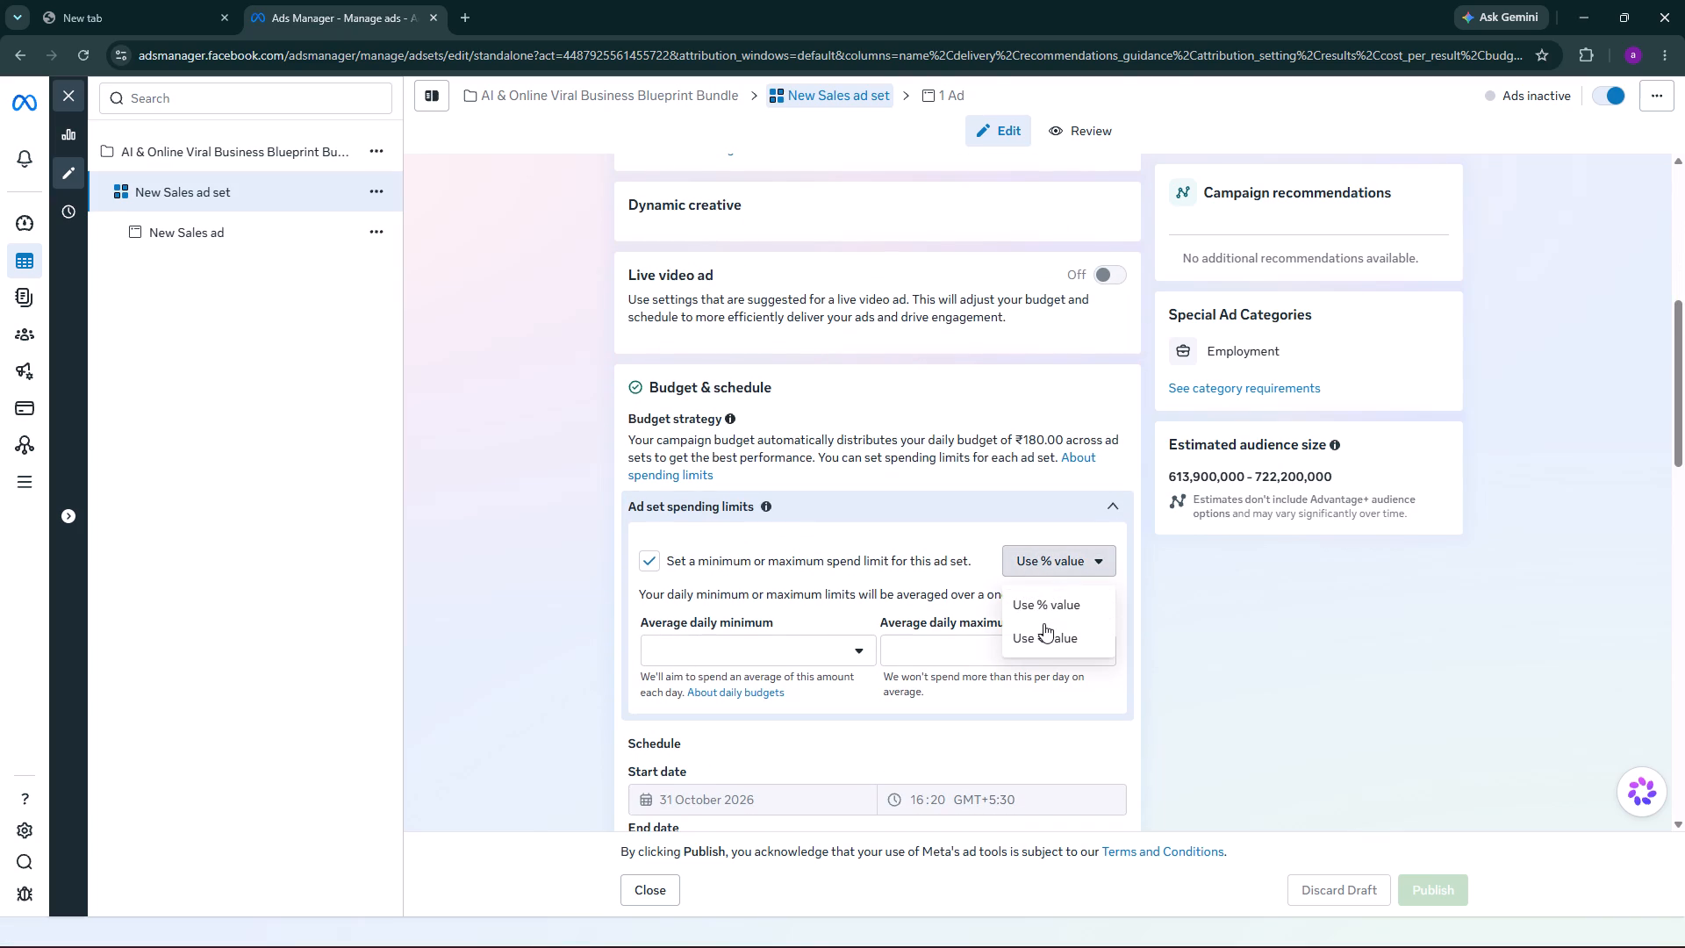
pyautogui.click(1043, 623)
pyautogui.click(820, 656)
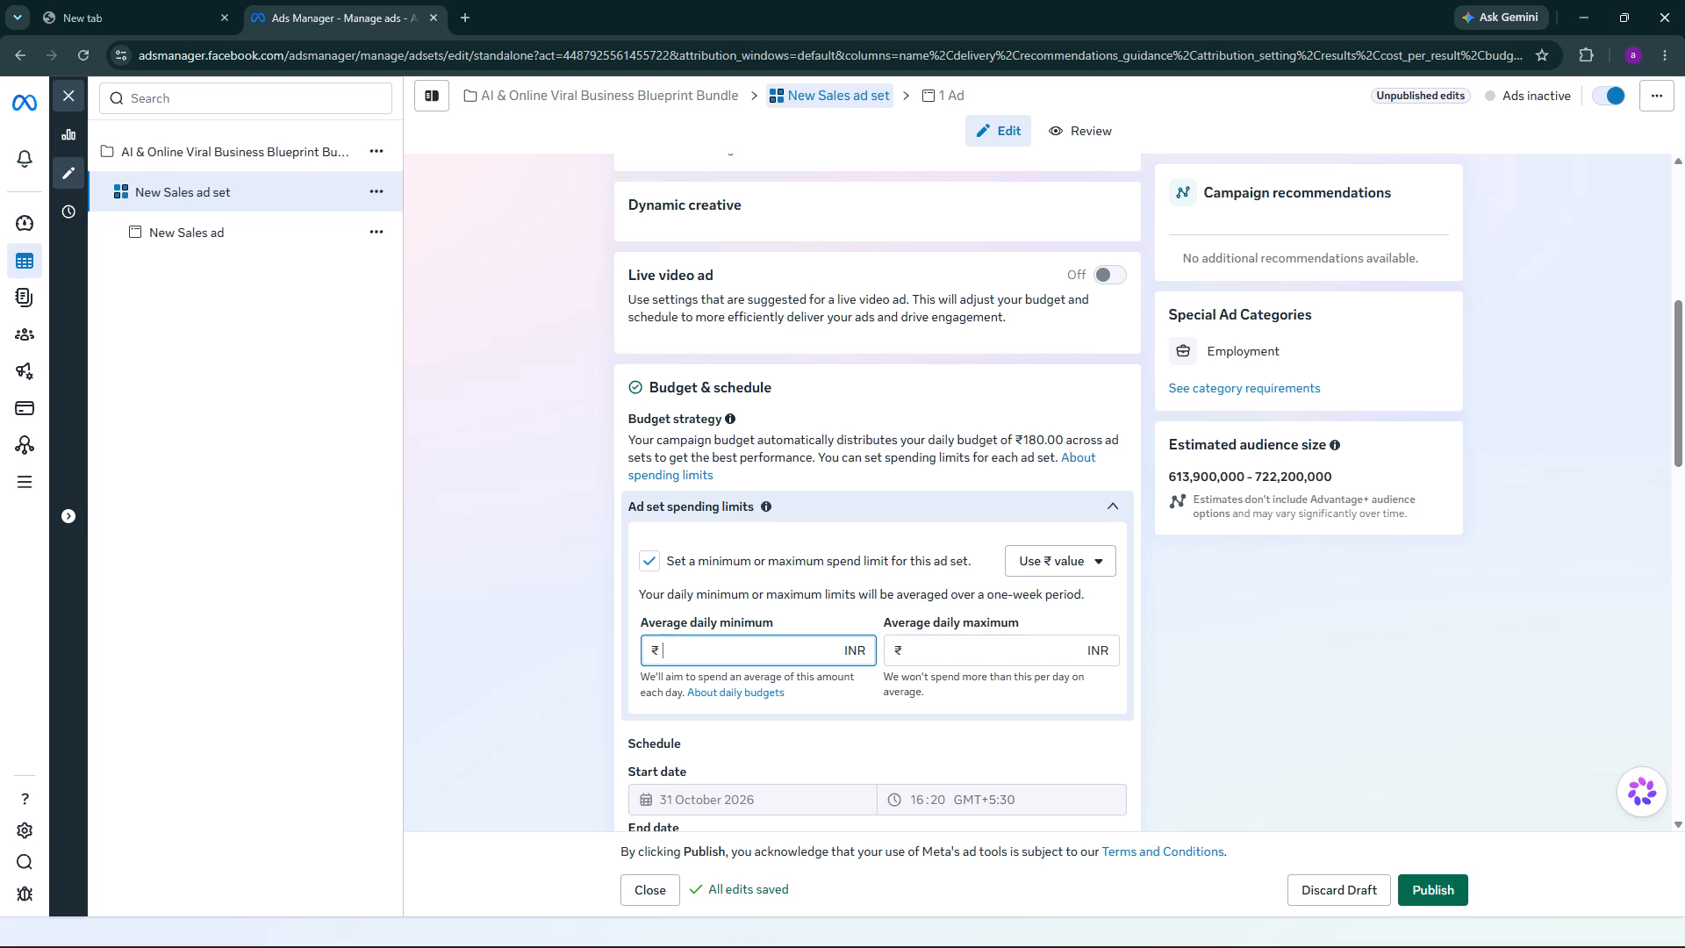
pyautogui.press('1')
pyautogui.write('00')
pyautogui.press('BackSpace')
pyautogui.press('BackSpace')
pyautogui.press('BackSpace')
pyautogui.write('70')
pyautogui.click(962, 657)
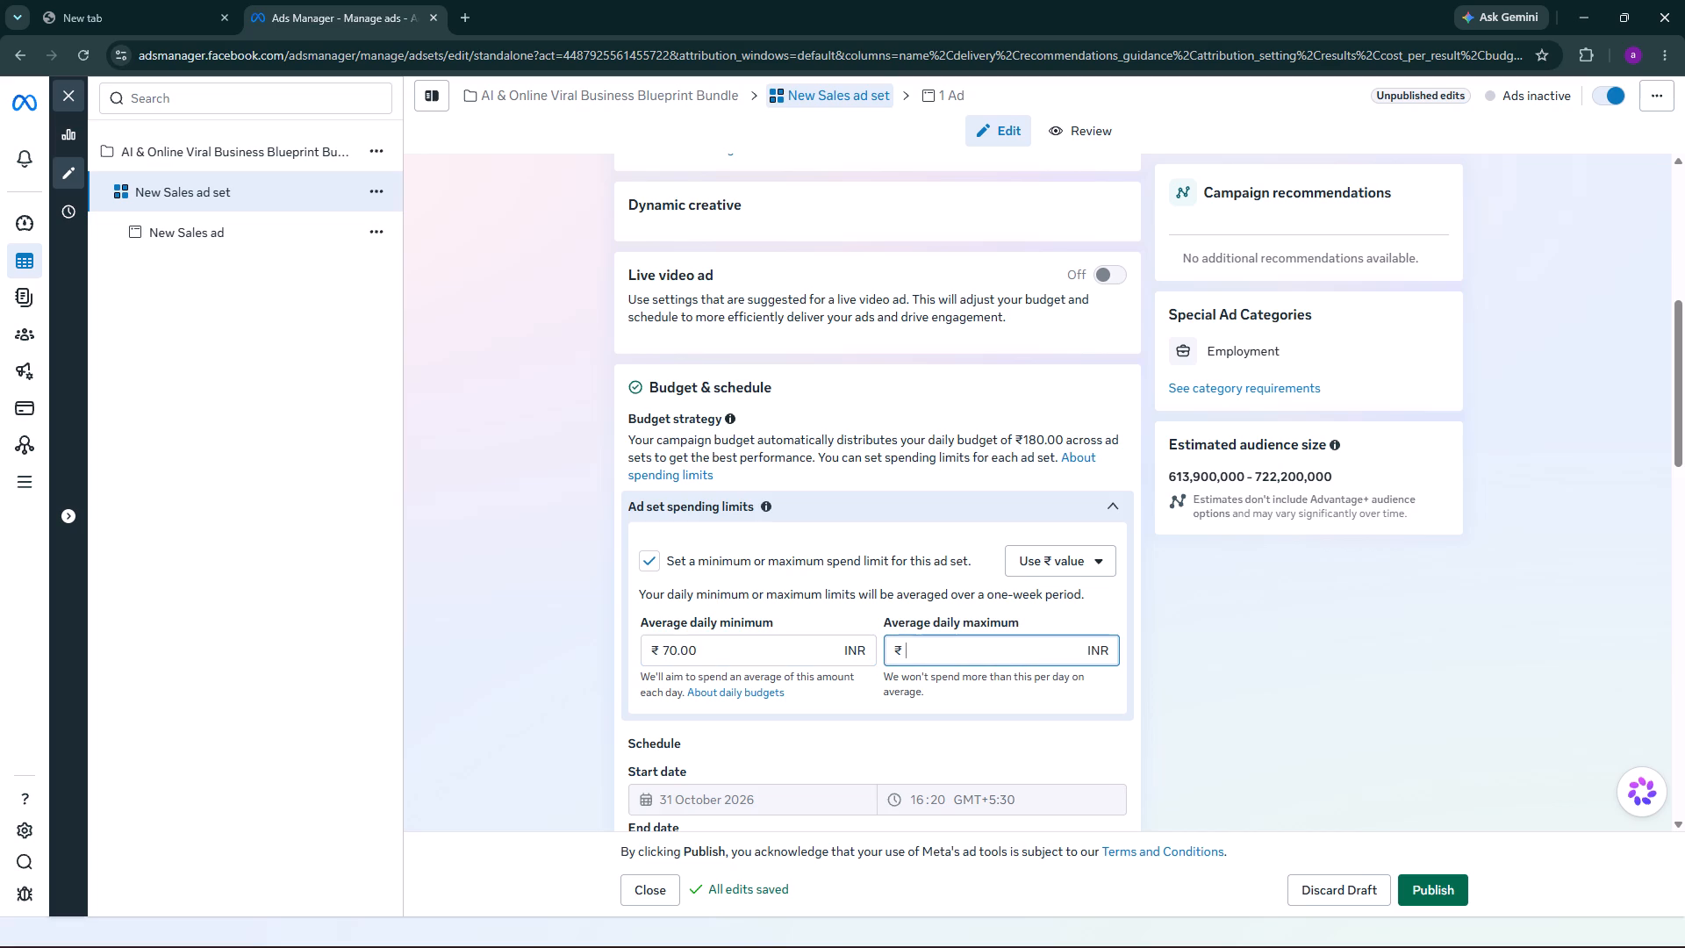
pyautogui.write('100')
pyautogui.click(1292, 572)
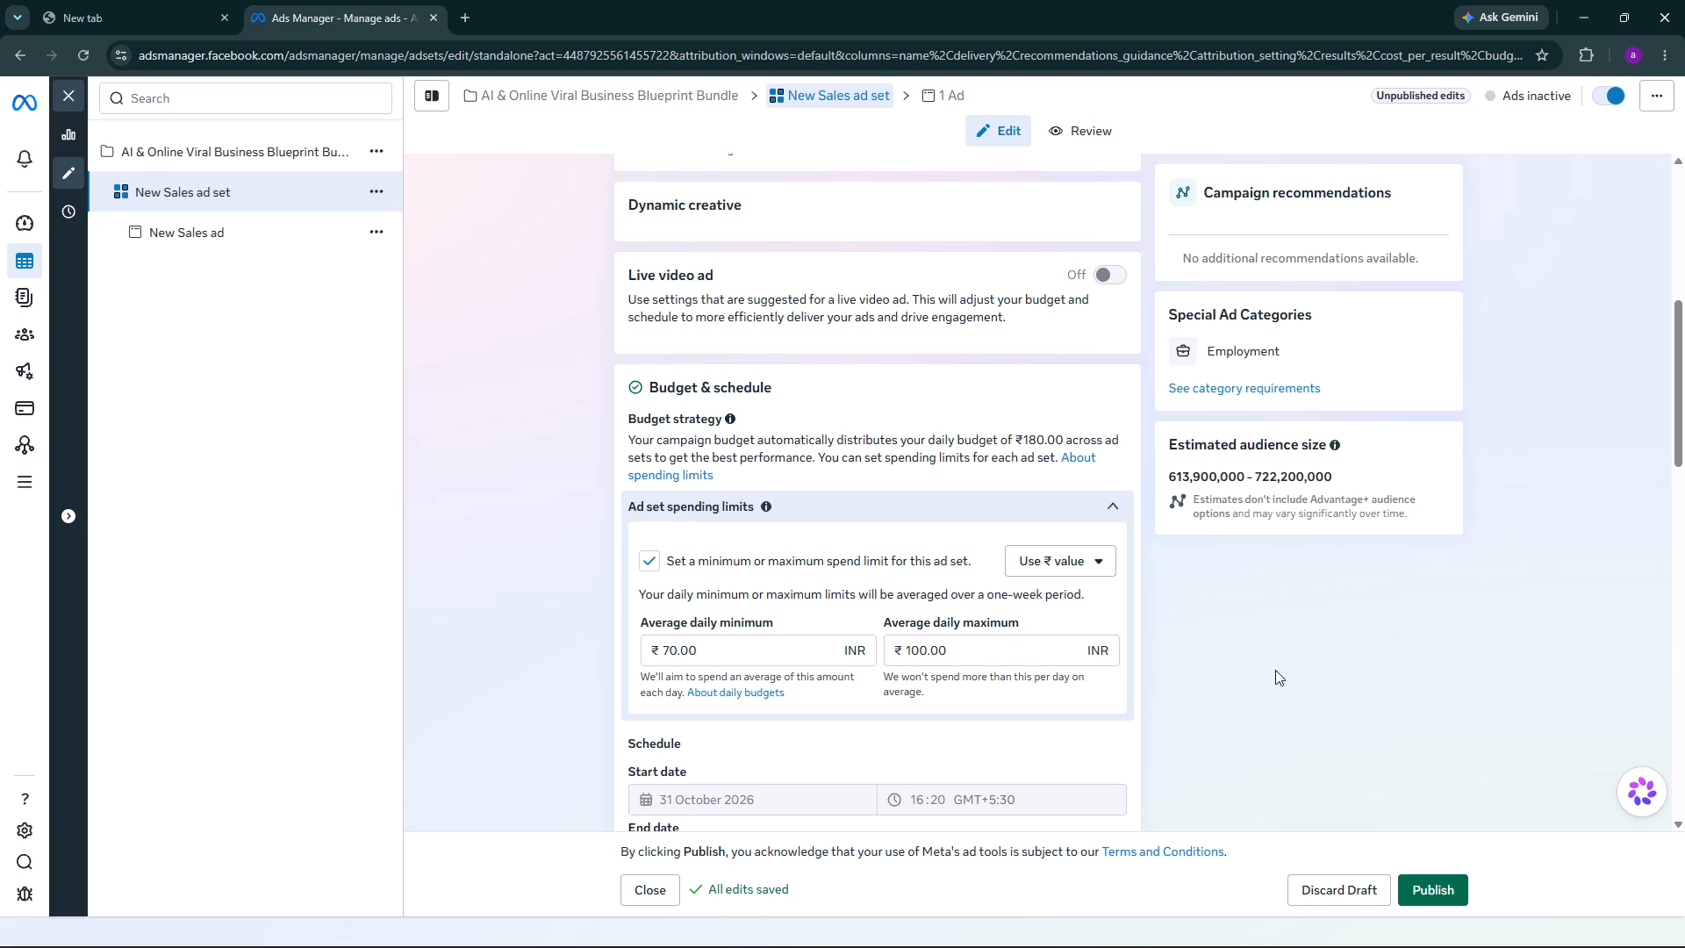
# Try to publish the New Sales ad set with its edited spending limits.
pyautogui.click(1448, 903)
pyautogui.click(1445, 893)
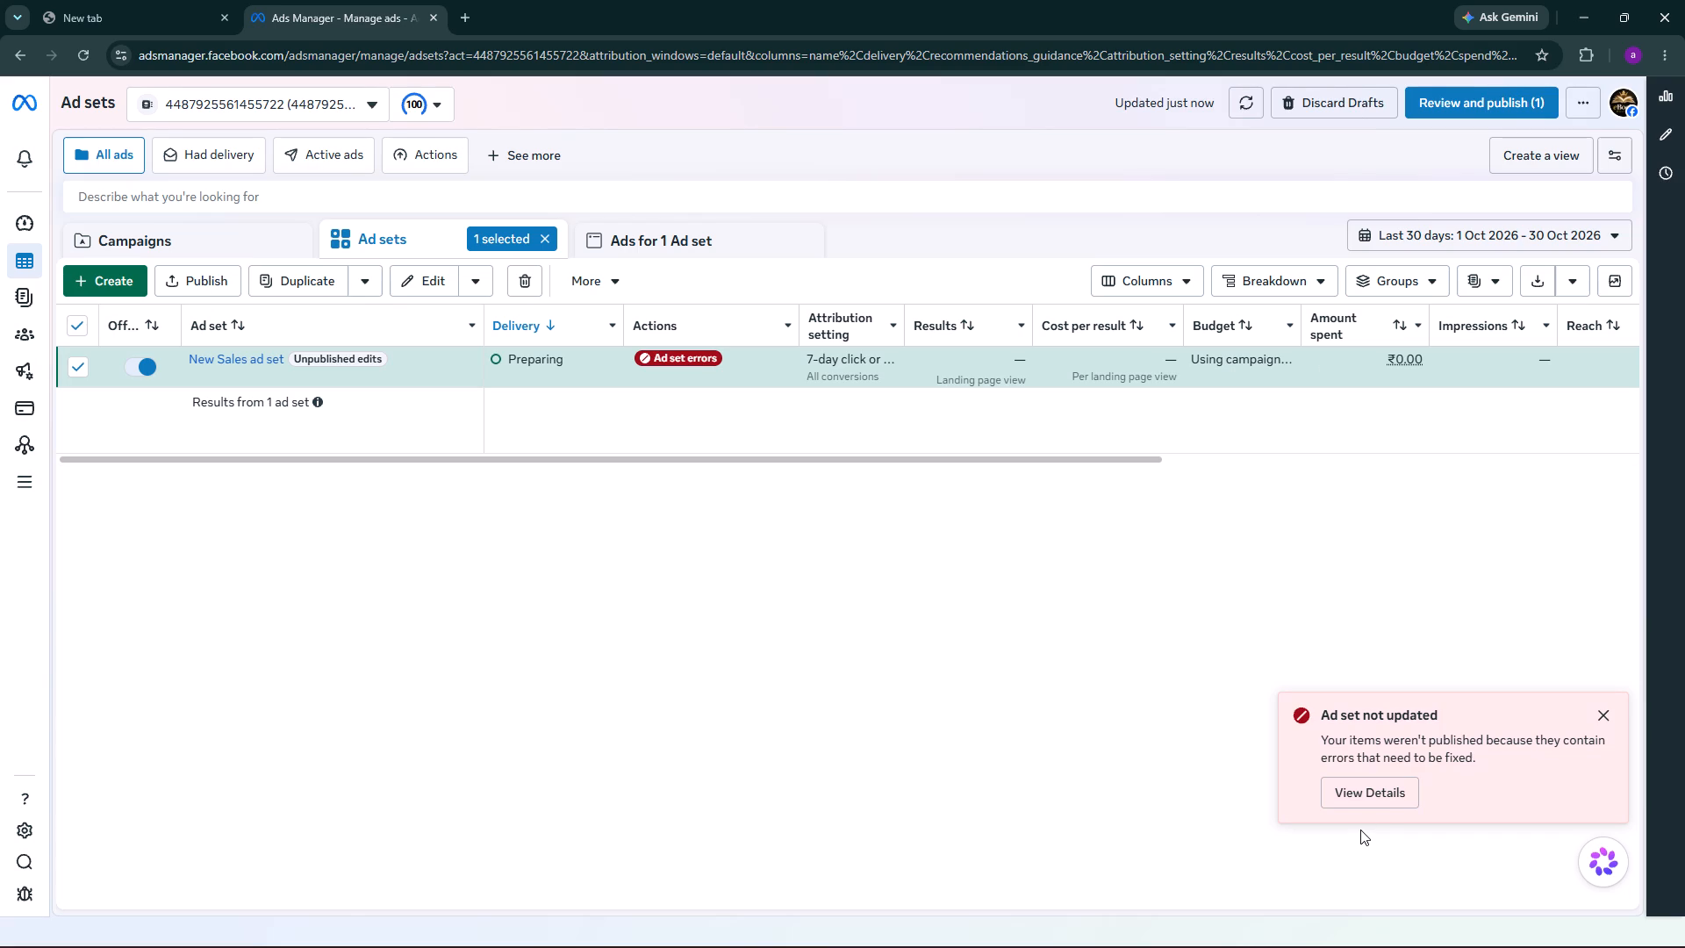
# View the ad set's publishing error details and open the ad set to fix the error.
pyautogui.click(1402, 792)
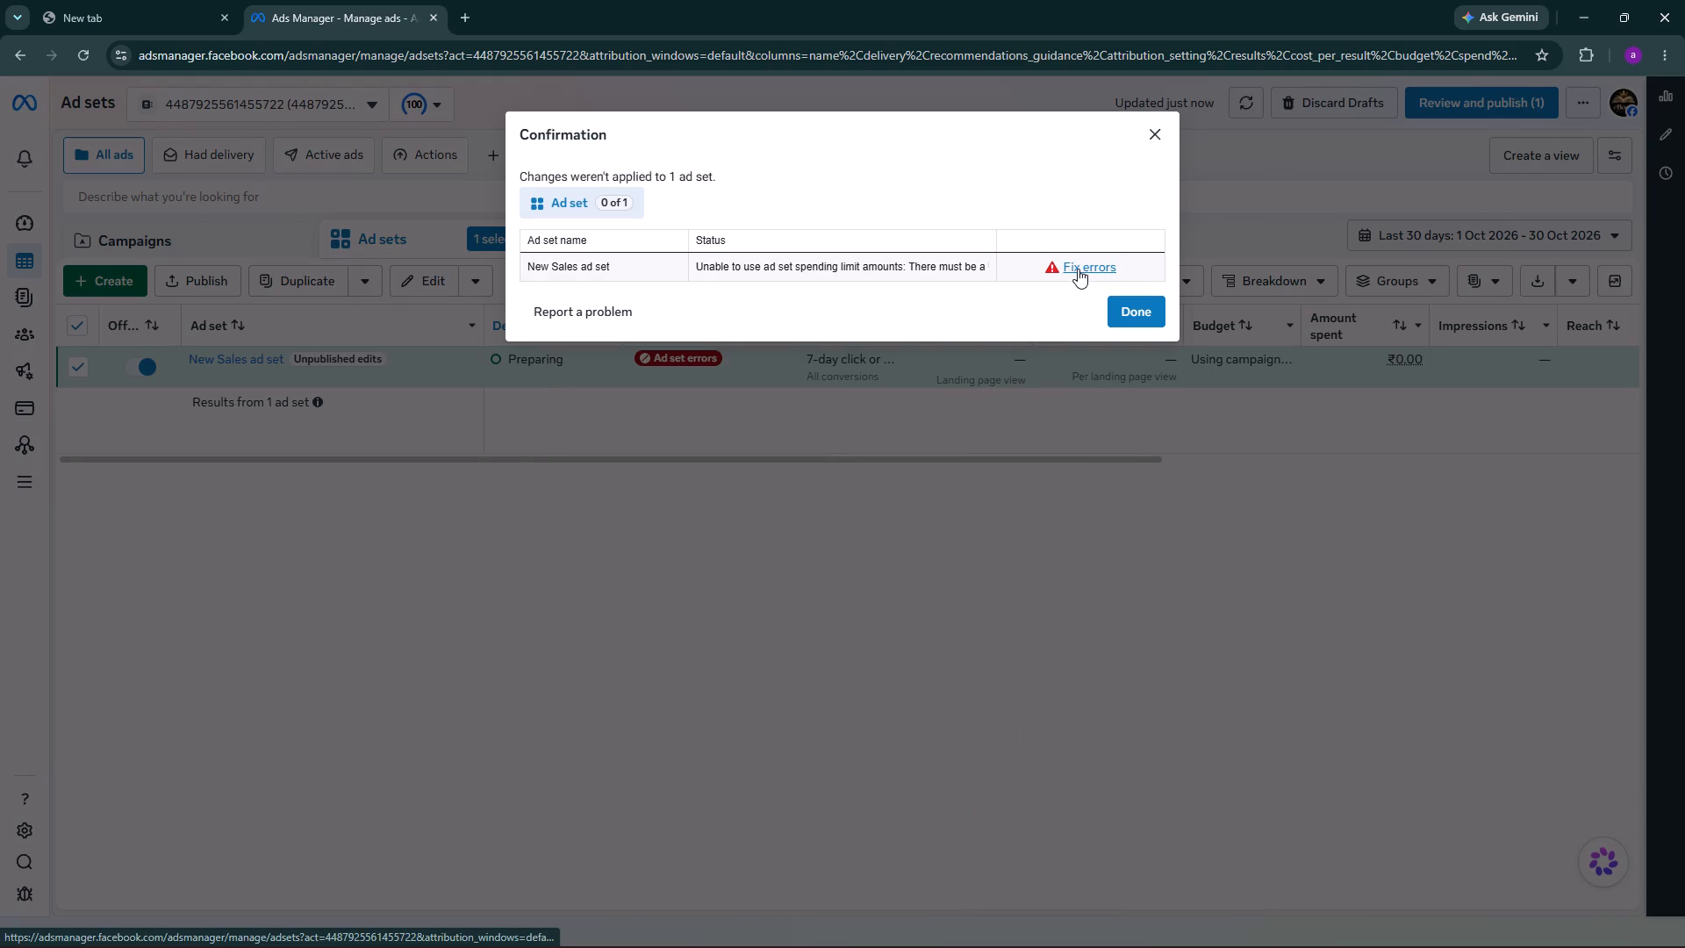
pyautogui.click(1078, 268)
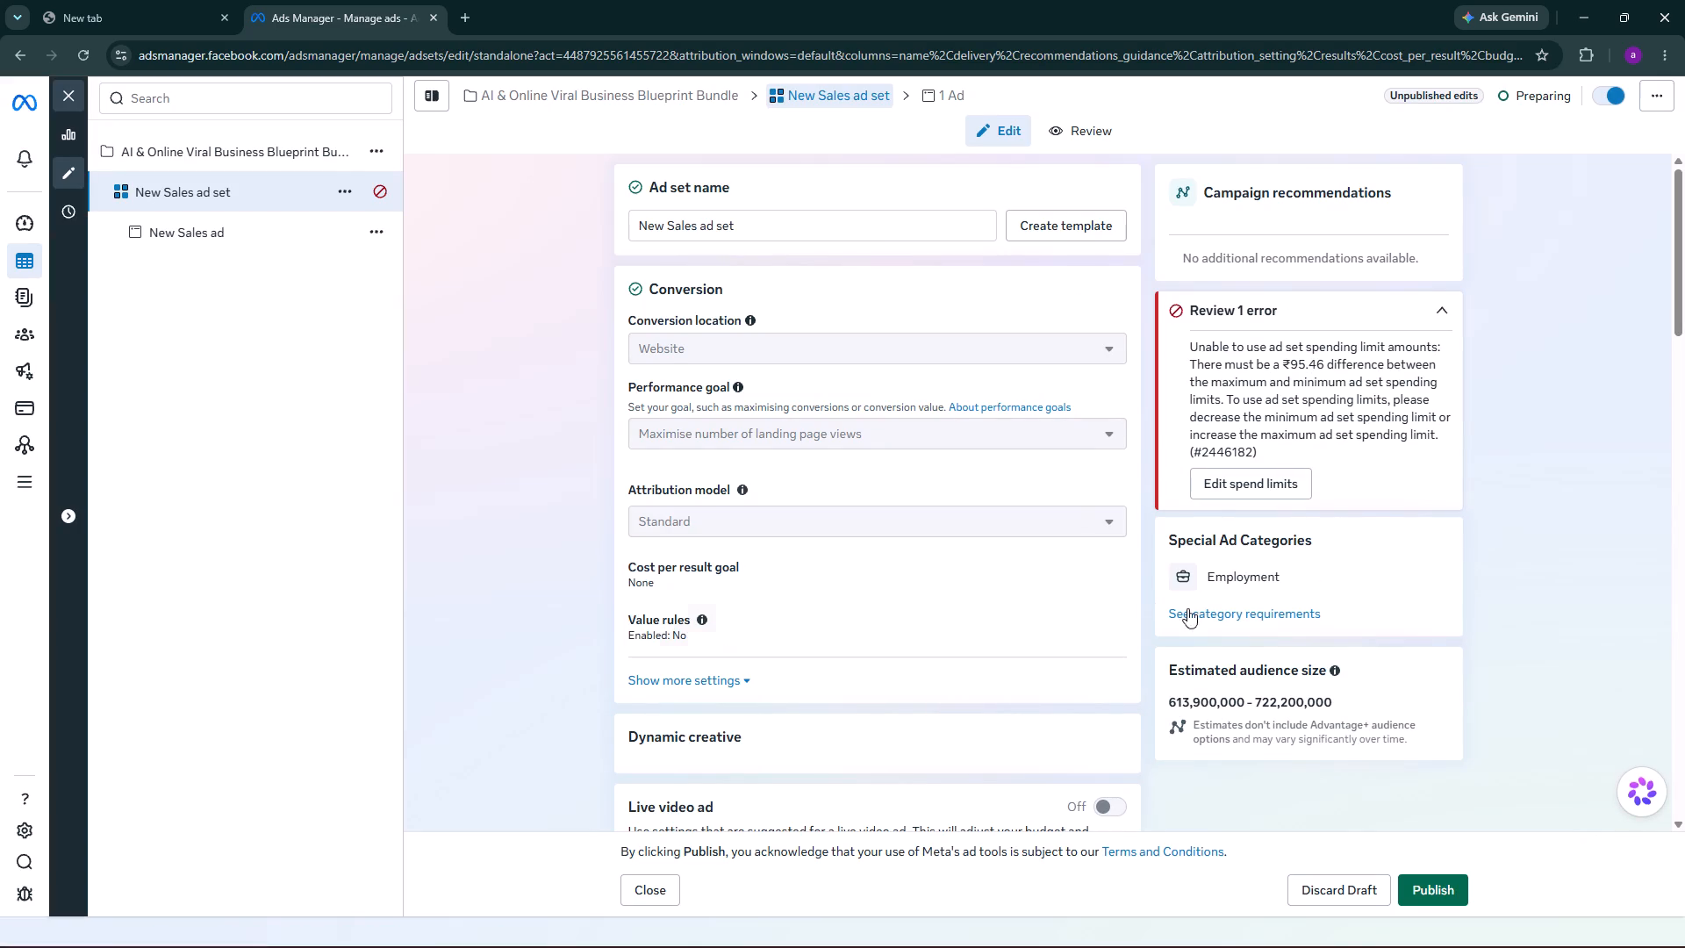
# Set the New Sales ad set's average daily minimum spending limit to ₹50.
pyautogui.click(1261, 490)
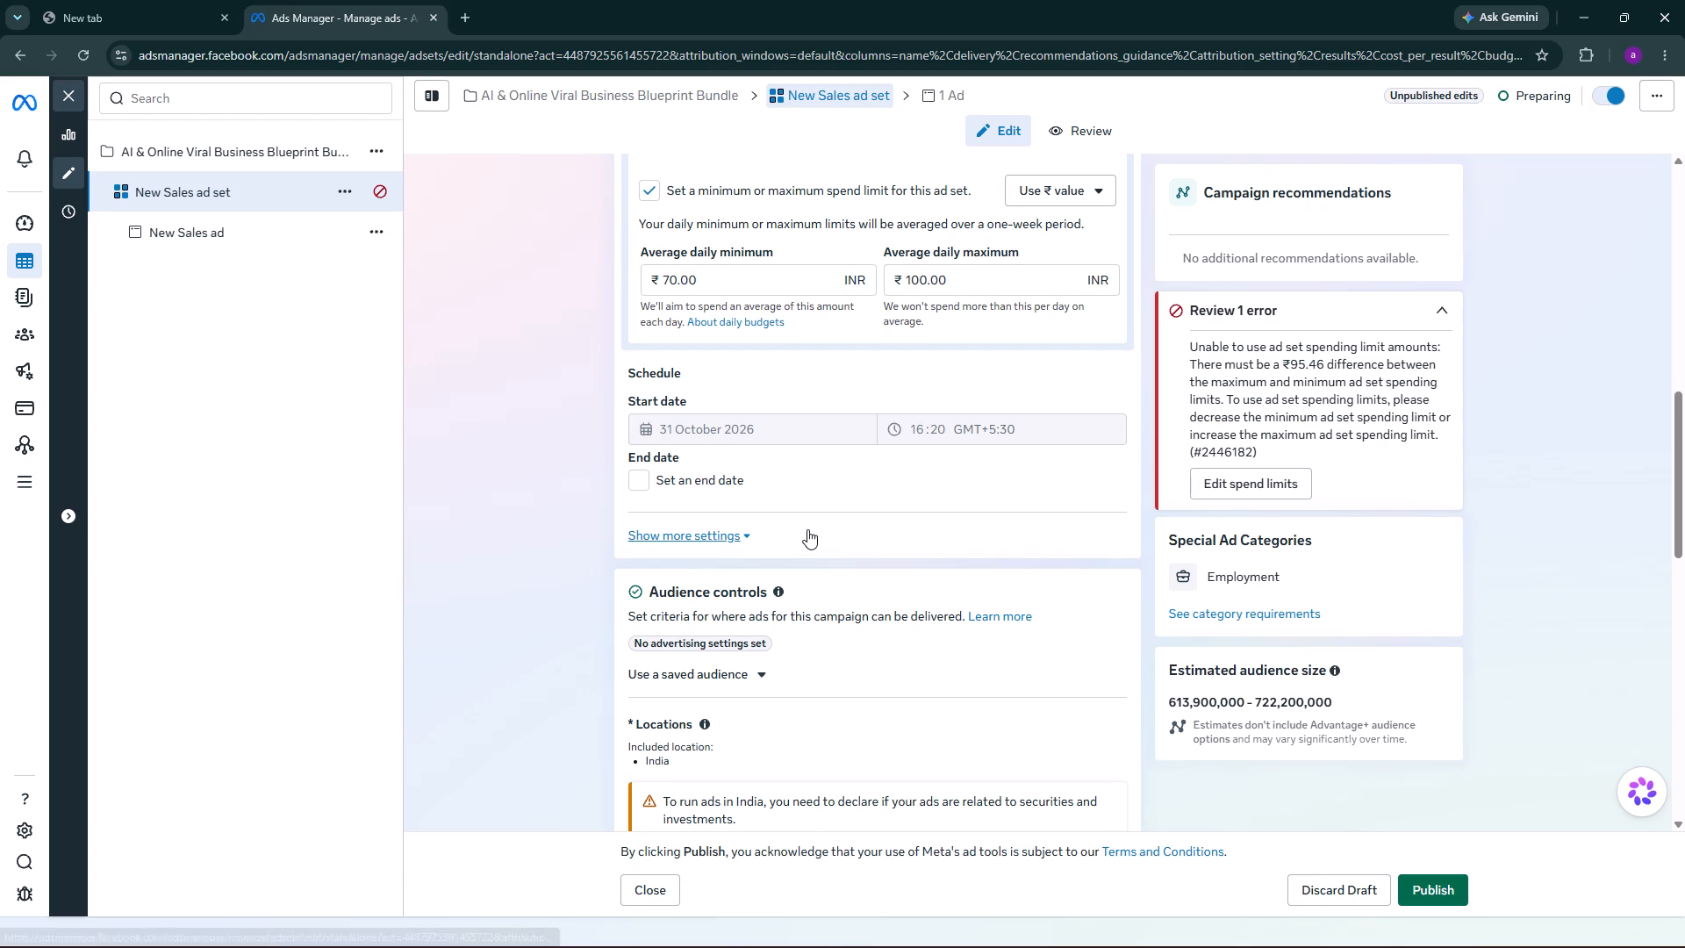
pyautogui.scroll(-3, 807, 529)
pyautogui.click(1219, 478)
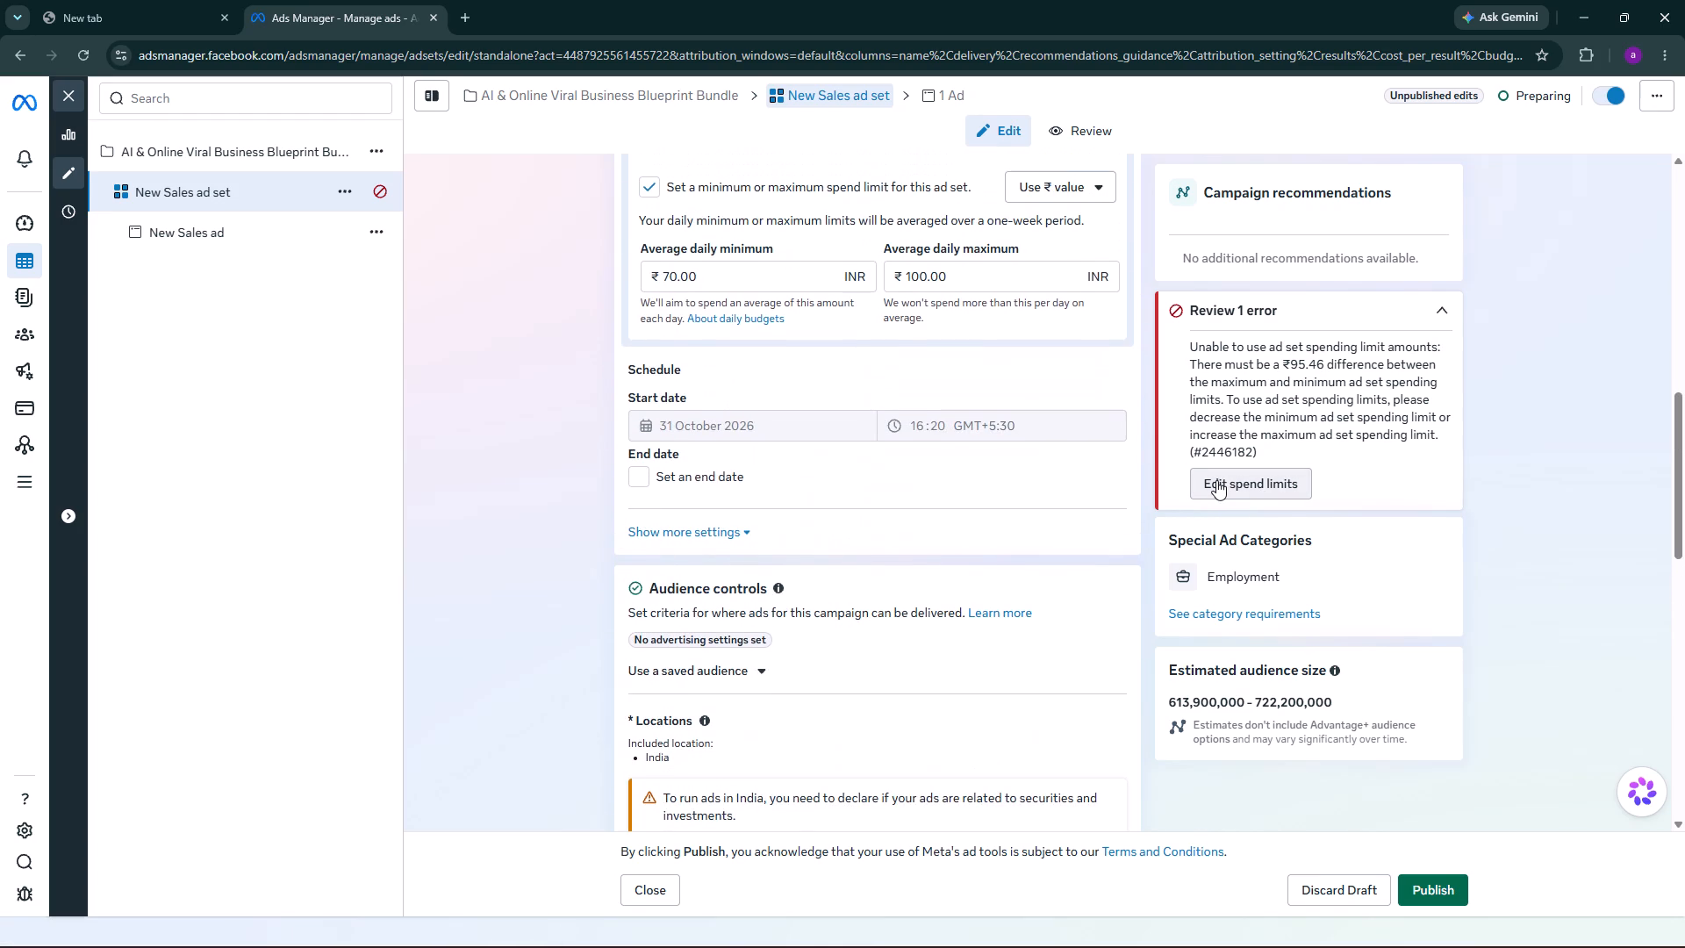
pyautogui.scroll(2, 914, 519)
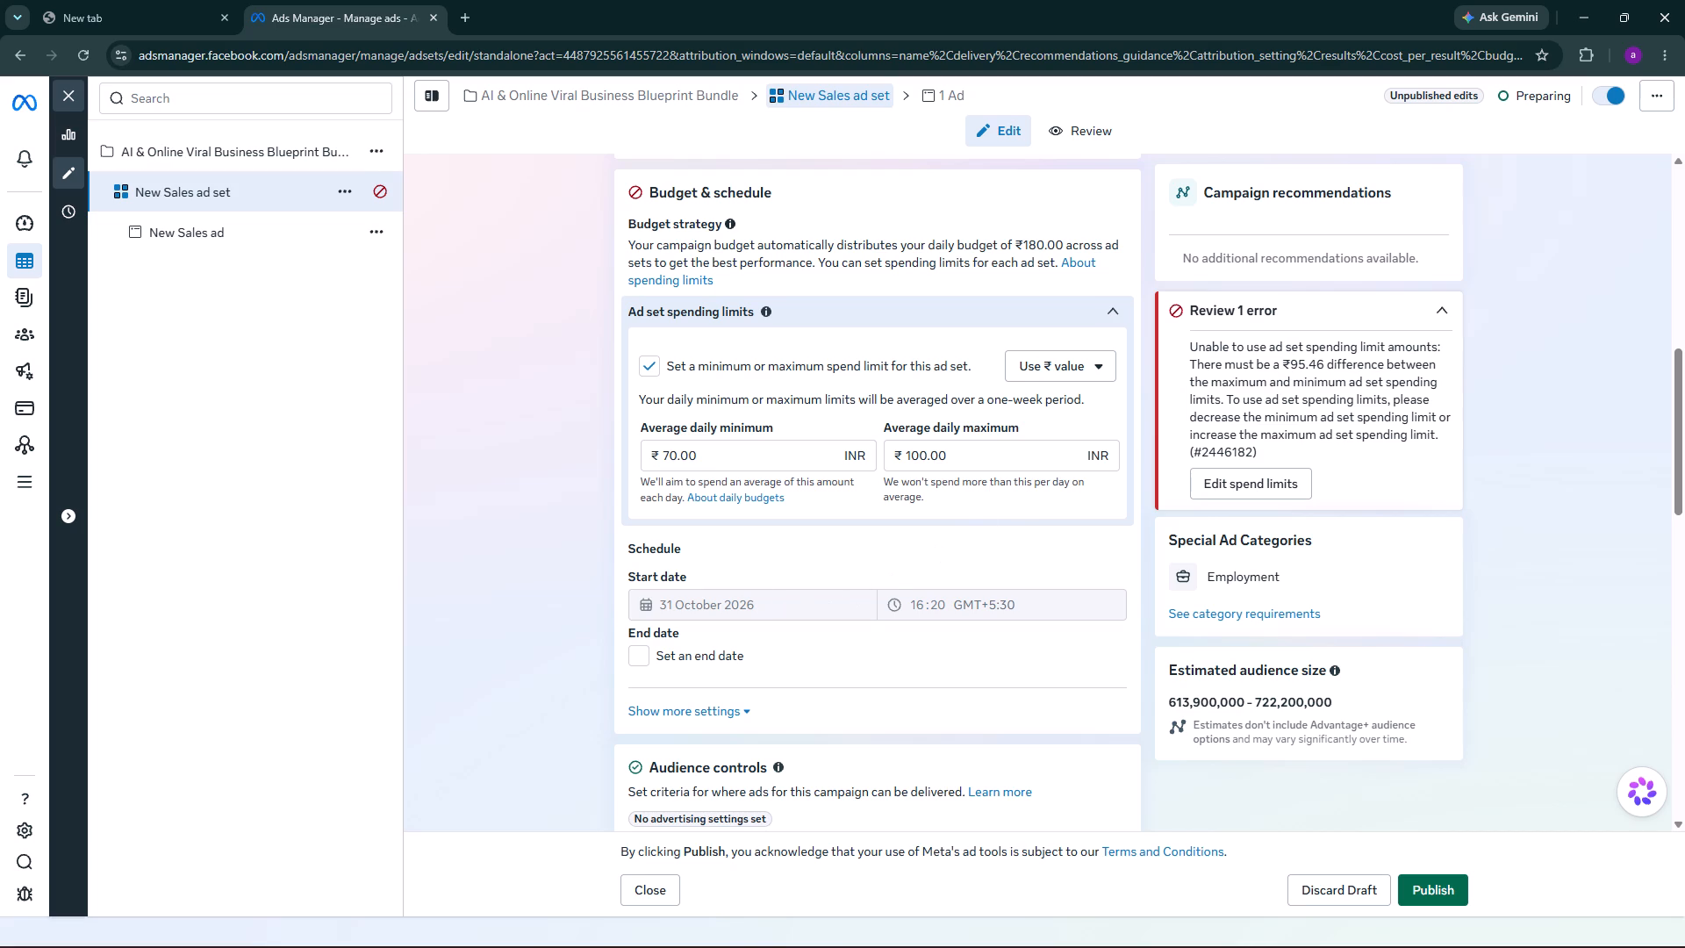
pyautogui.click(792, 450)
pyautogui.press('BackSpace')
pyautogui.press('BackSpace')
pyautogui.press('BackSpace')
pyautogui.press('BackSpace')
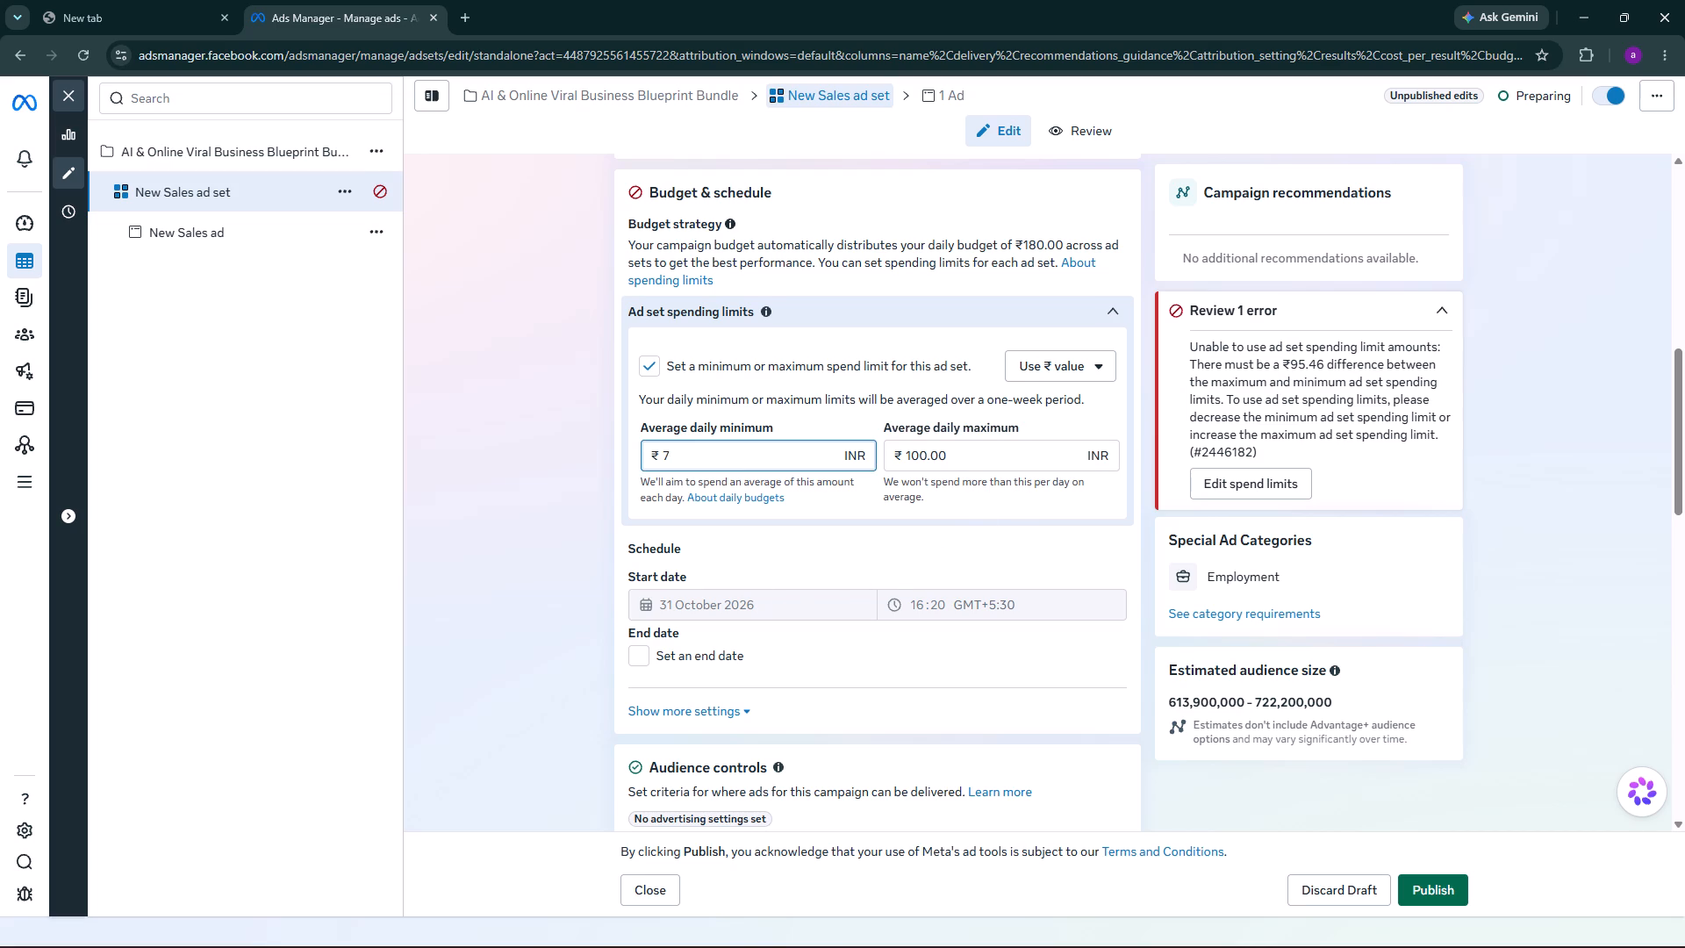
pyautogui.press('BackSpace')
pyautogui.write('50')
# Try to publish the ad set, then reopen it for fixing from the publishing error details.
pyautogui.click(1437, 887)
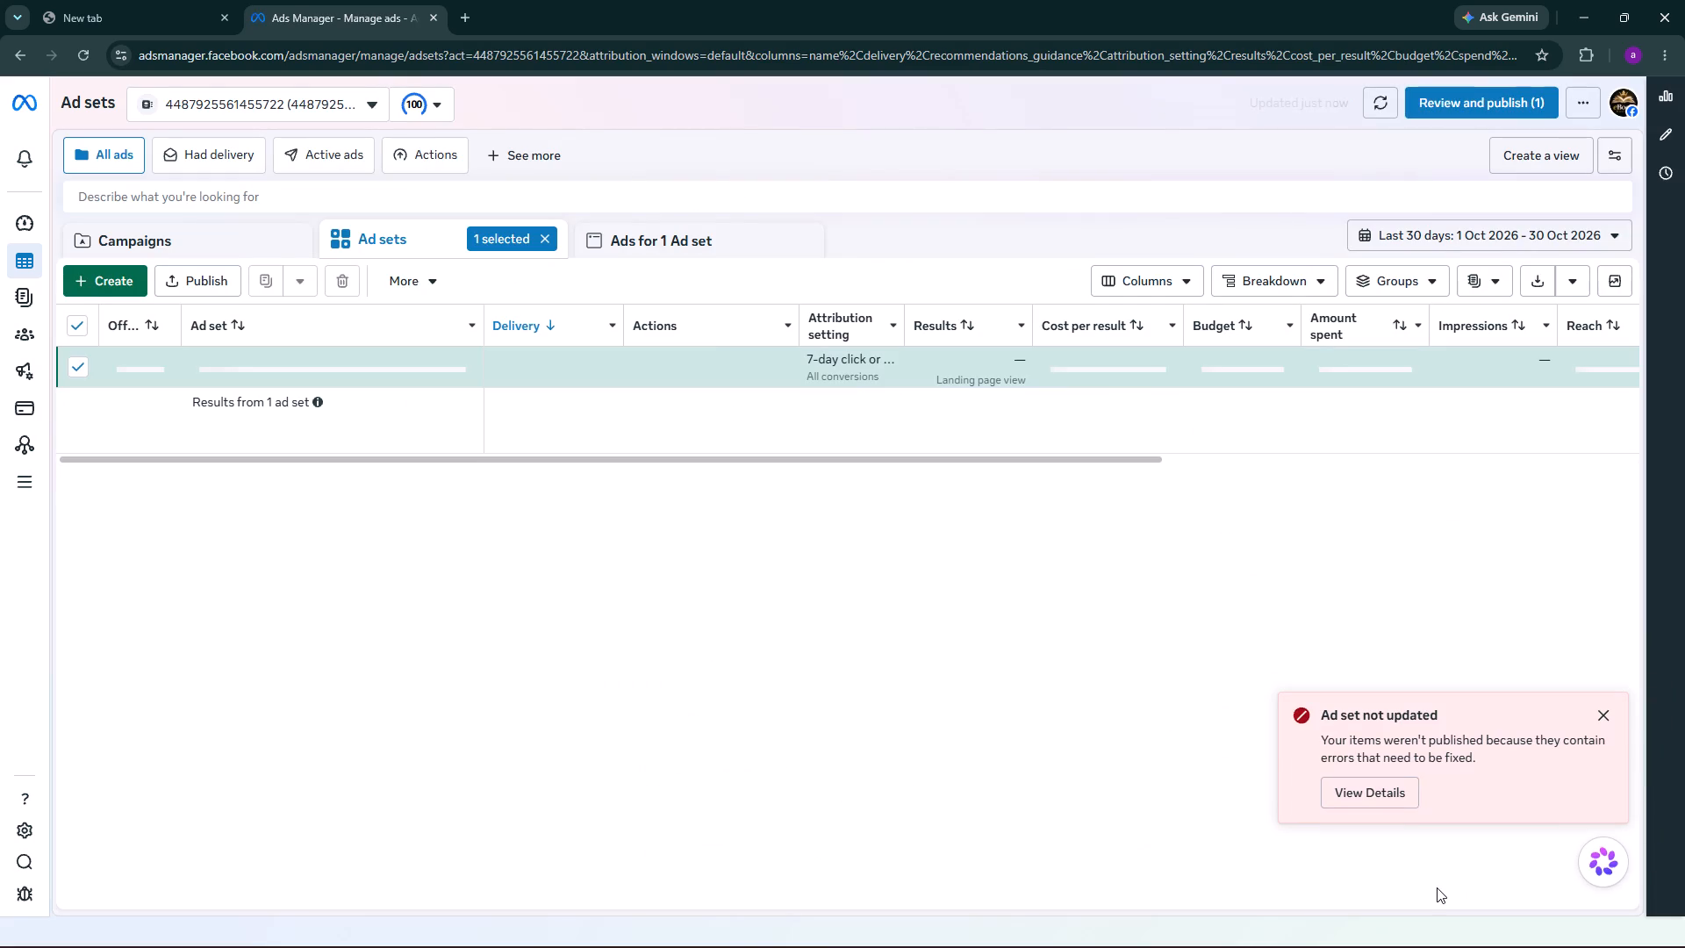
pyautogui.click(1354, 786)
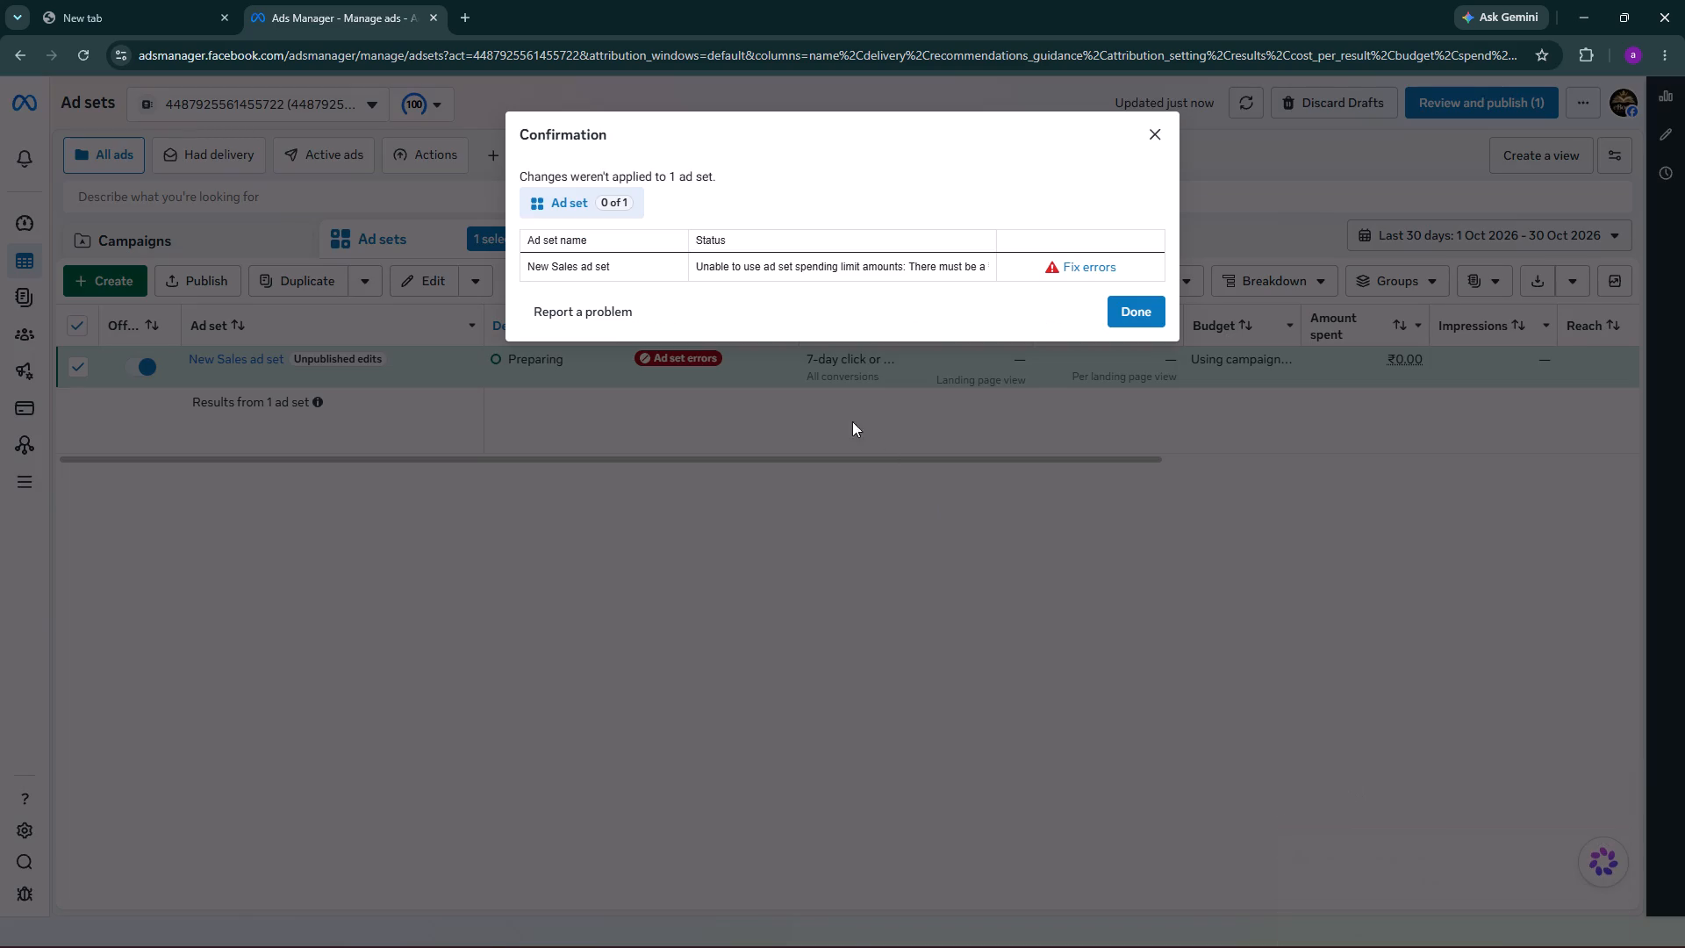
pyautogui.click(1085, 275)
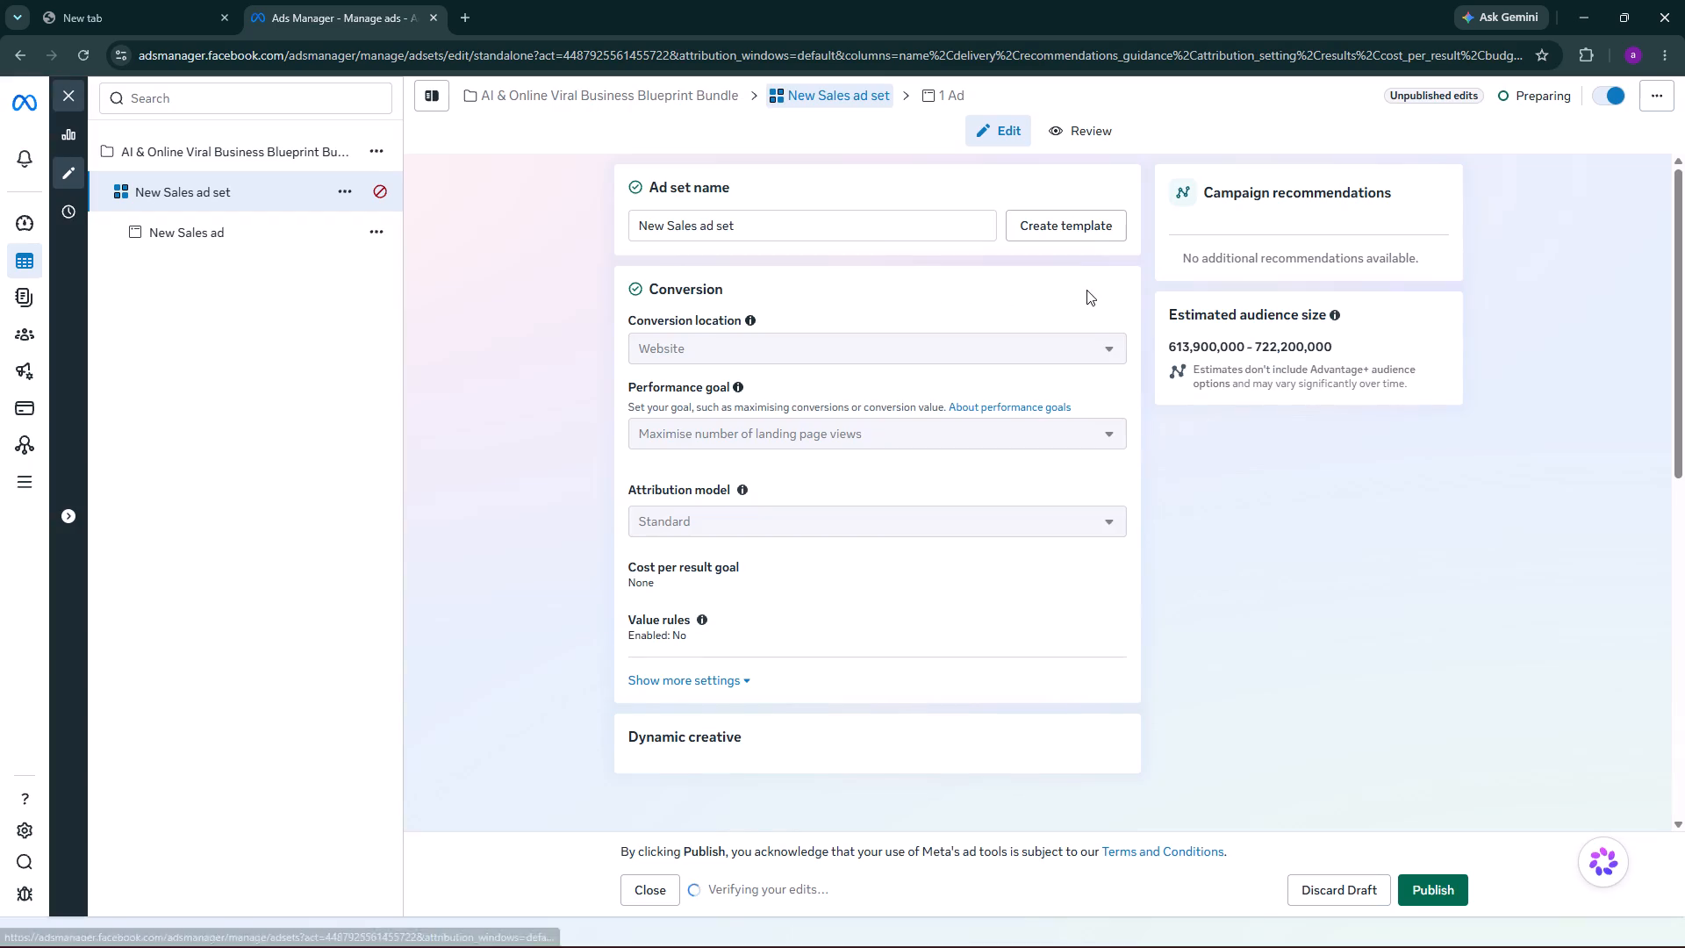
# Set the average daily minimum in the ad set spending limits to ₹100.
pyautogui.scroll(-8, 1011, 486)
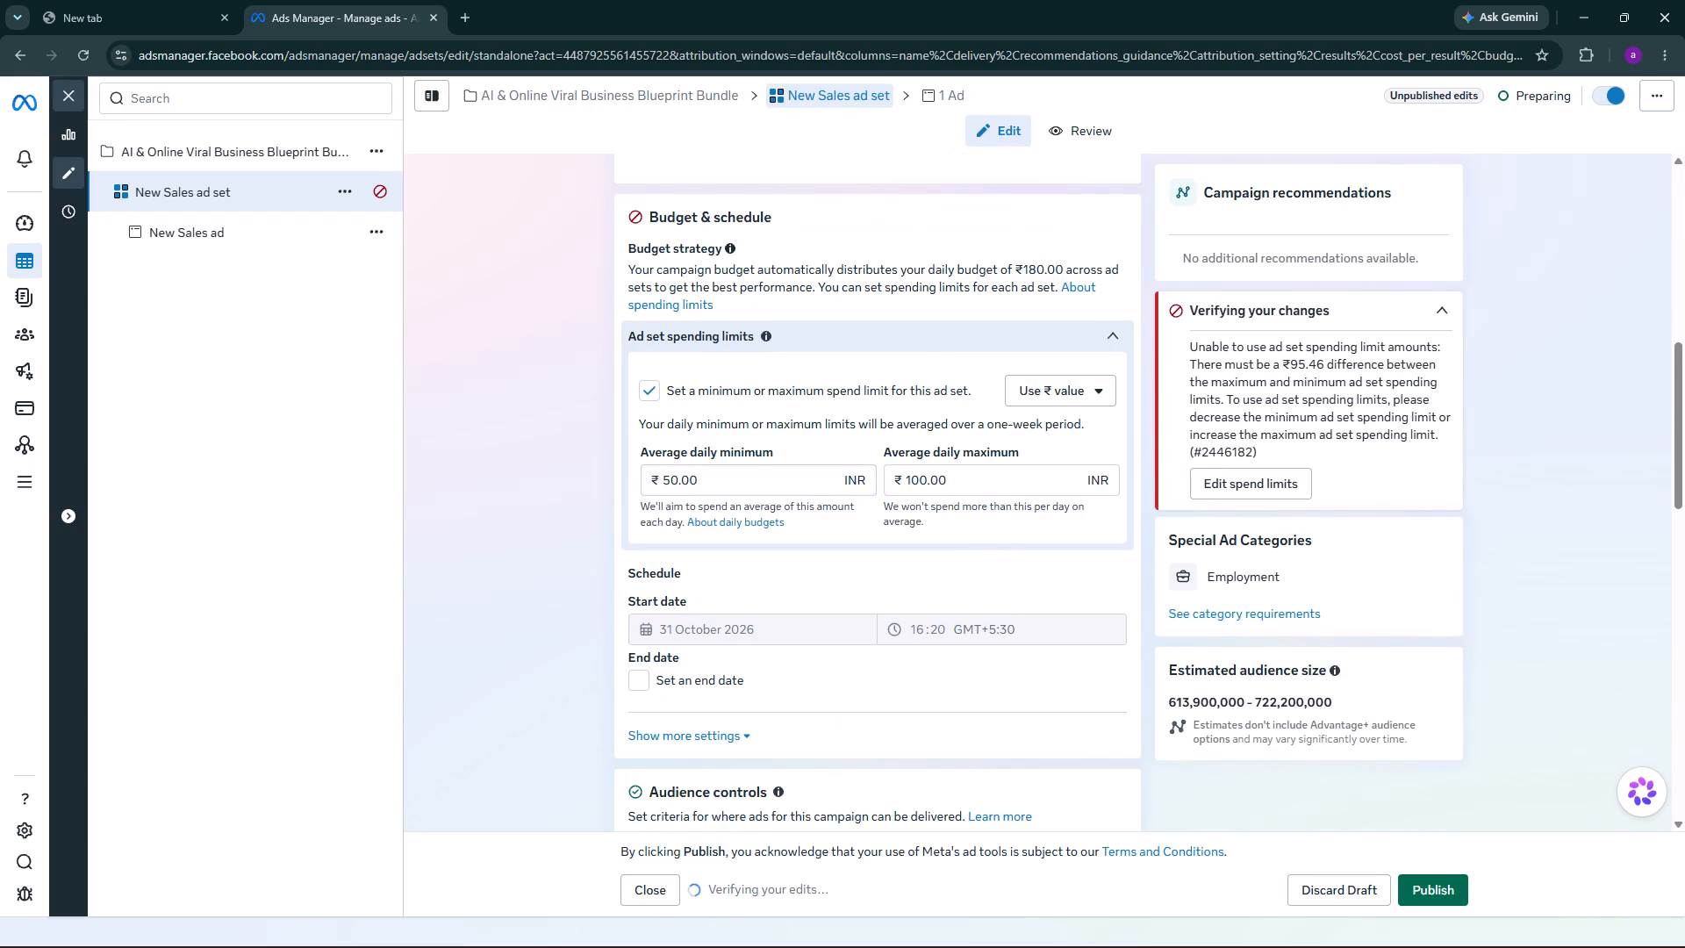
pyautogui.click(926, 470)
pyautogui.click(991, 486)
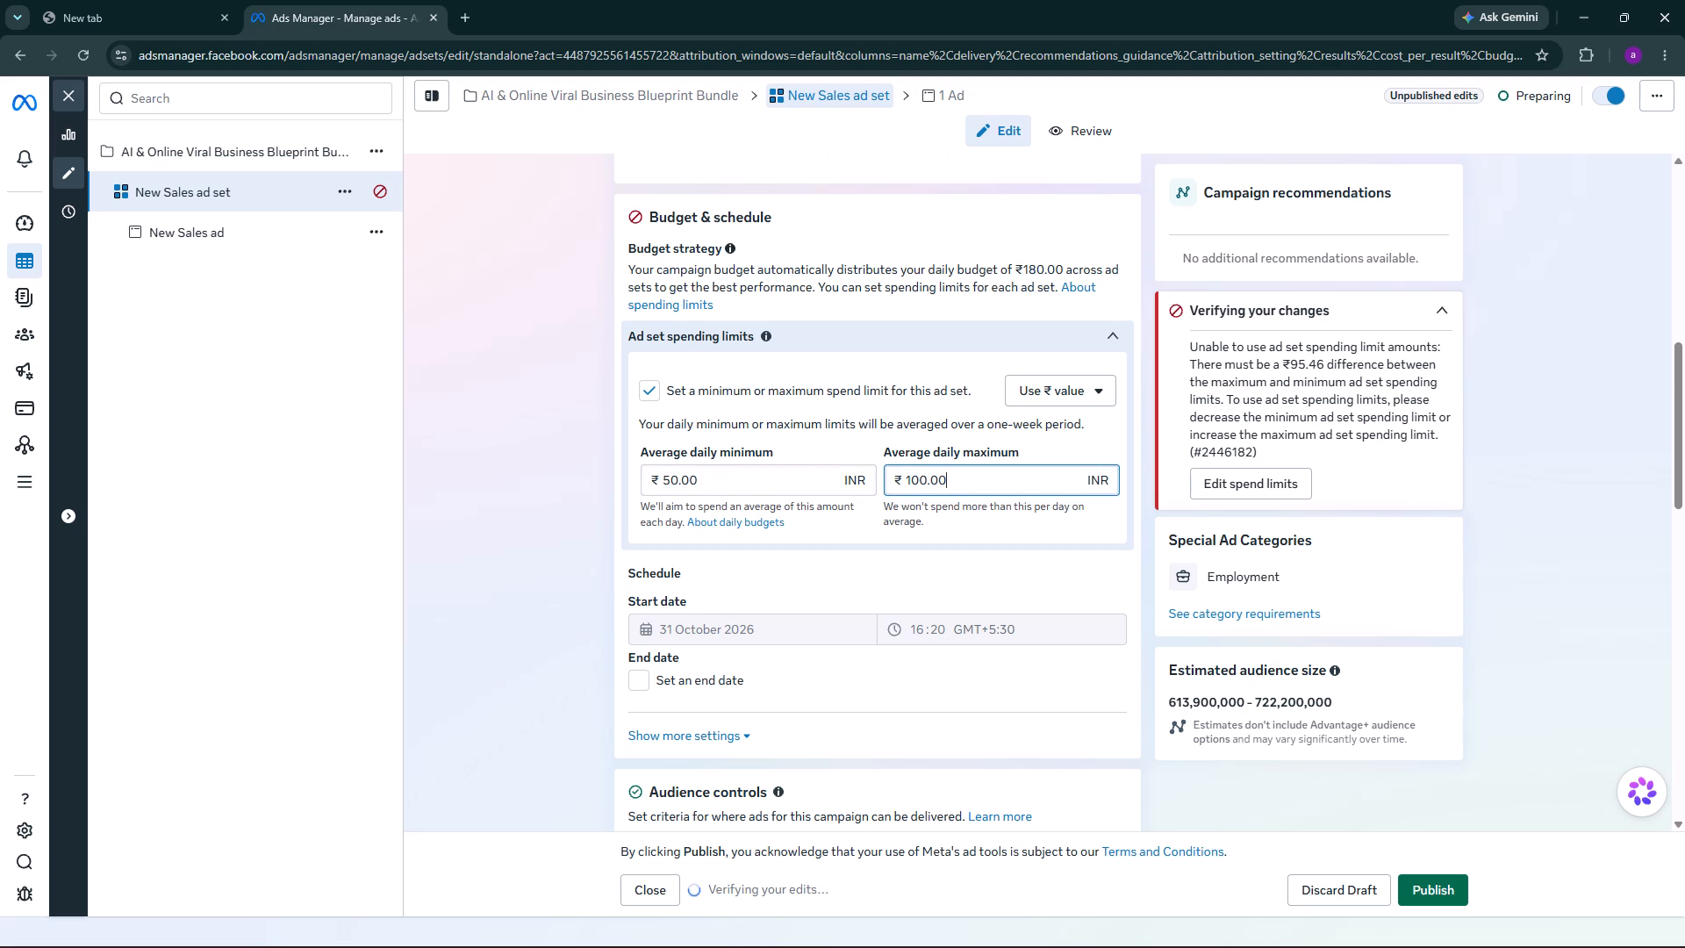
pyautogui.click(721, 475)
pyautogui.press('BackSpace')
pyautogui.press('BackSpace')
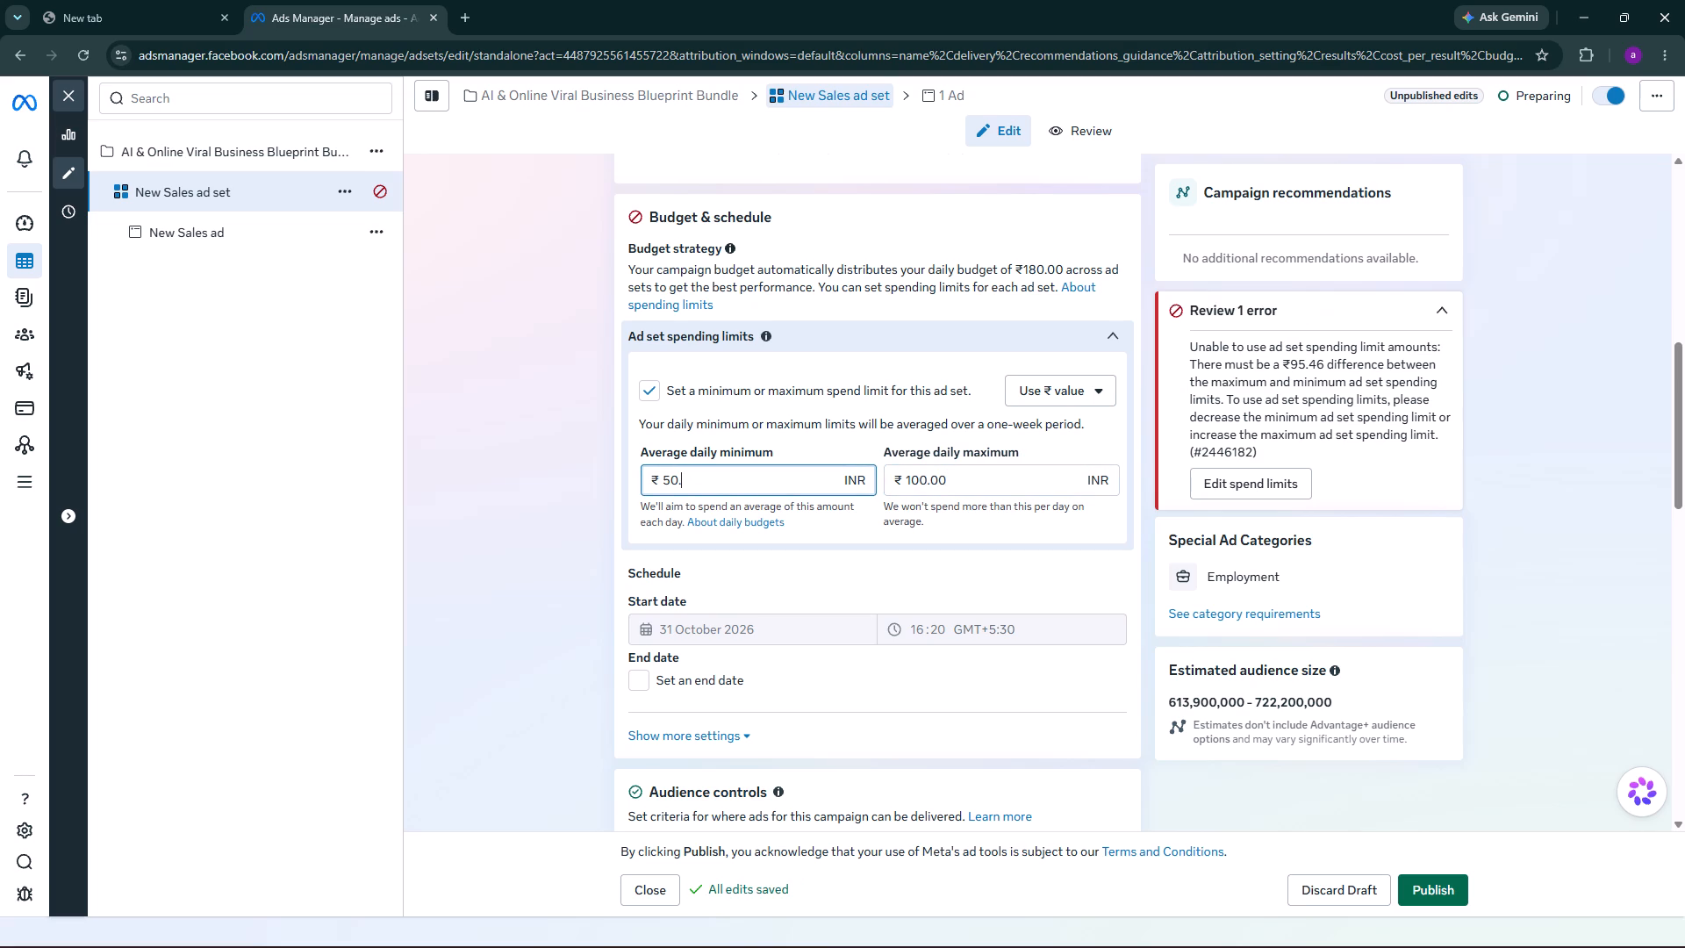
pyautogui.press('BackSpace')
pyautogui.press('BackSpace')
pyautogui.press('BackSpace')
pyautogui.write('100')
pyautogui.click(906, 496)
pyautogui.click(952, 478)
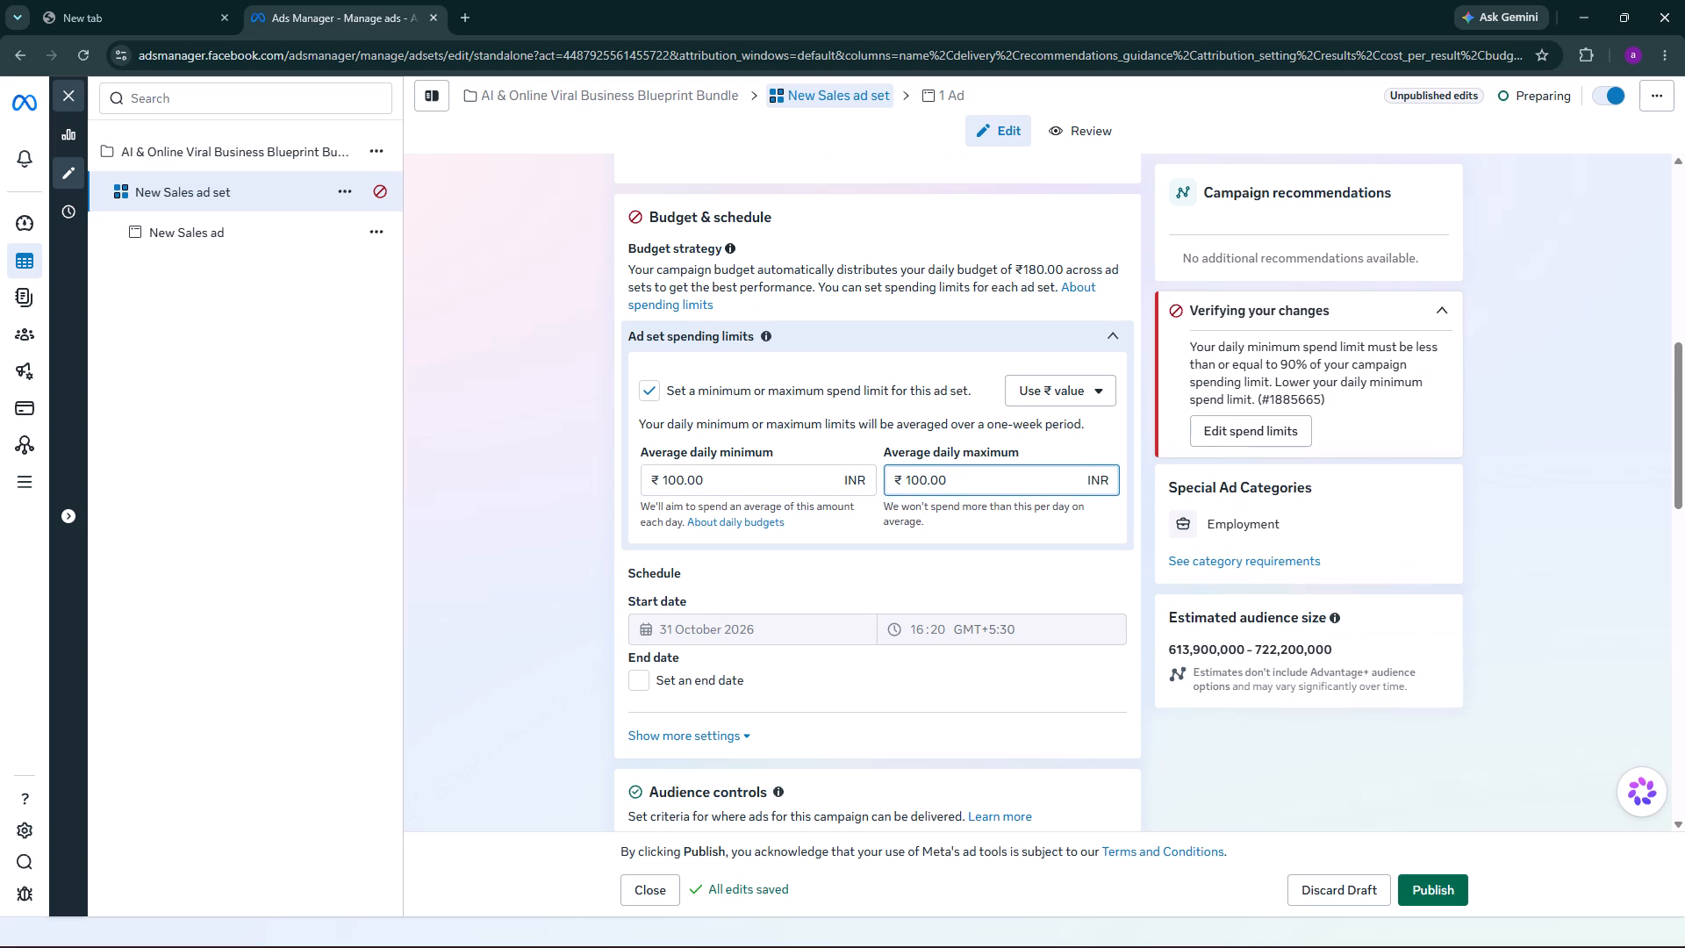
# Set the ad set's average daily minimum spending limit to ₹80.
pyautogui.click(785, 485)
pyautogui.press('BackSpace')
pyautogui.press('BackSpace')
pyautogui.press('BackSpace')
pyautogui.press('BackSpace')
pyautogui.press('BackSpace')
pyautogui.press('BackSpace')
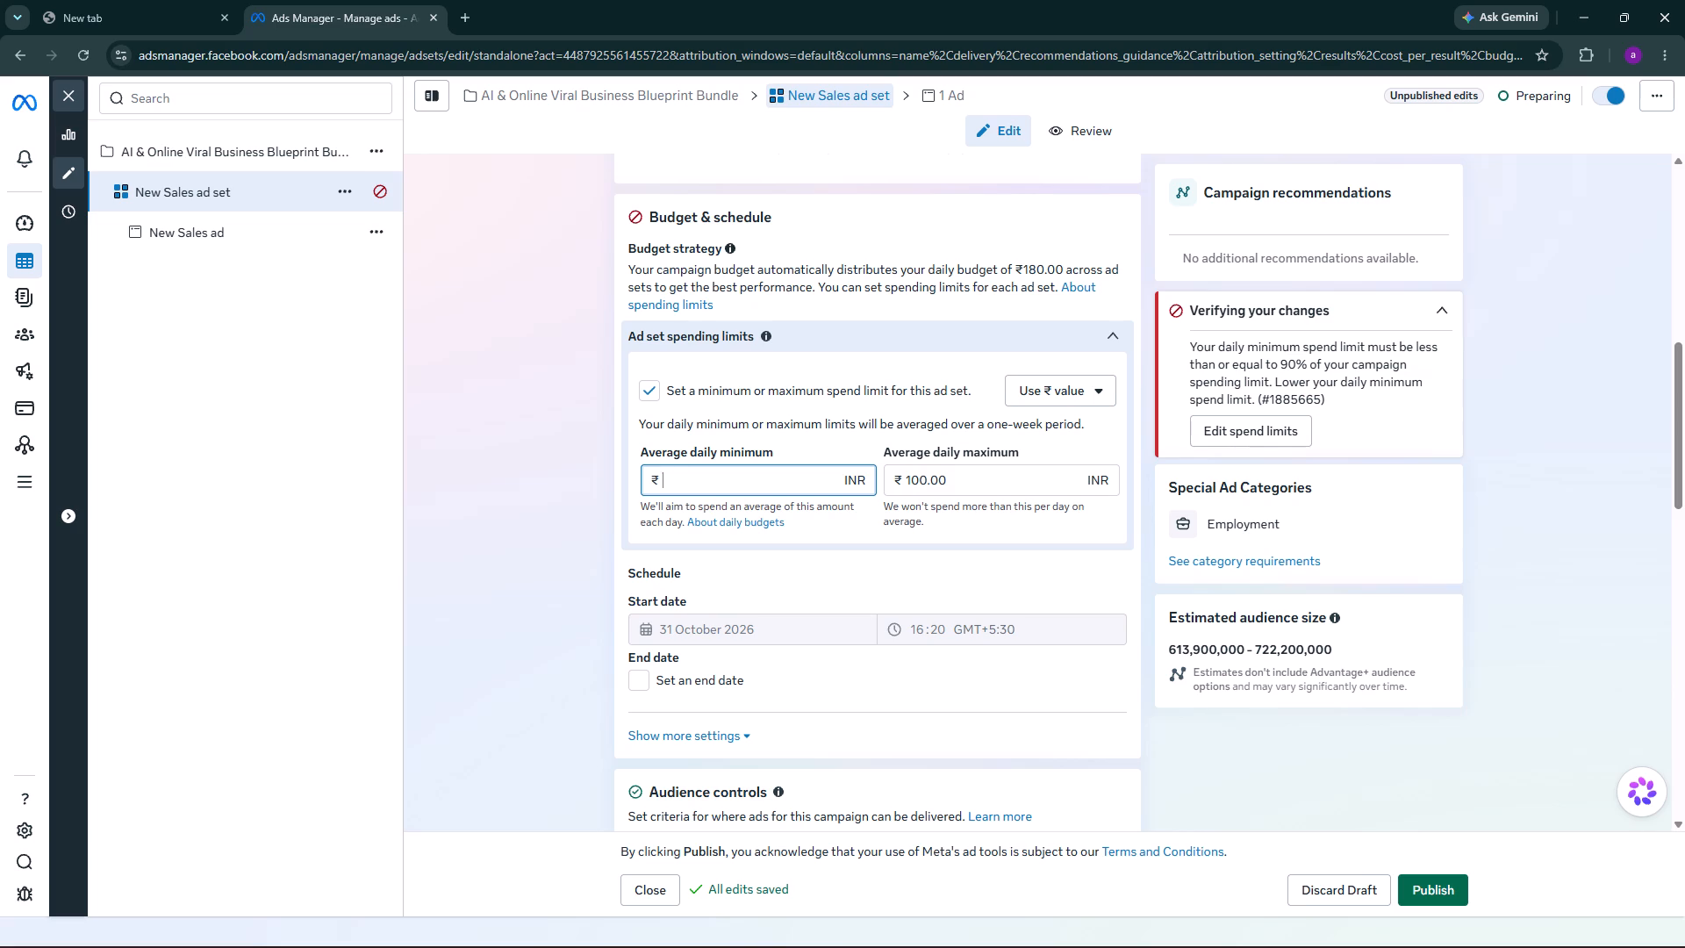
pyautogui.write('8-')
pyautogui.press('BackSpace')
pyautogui.press('0')
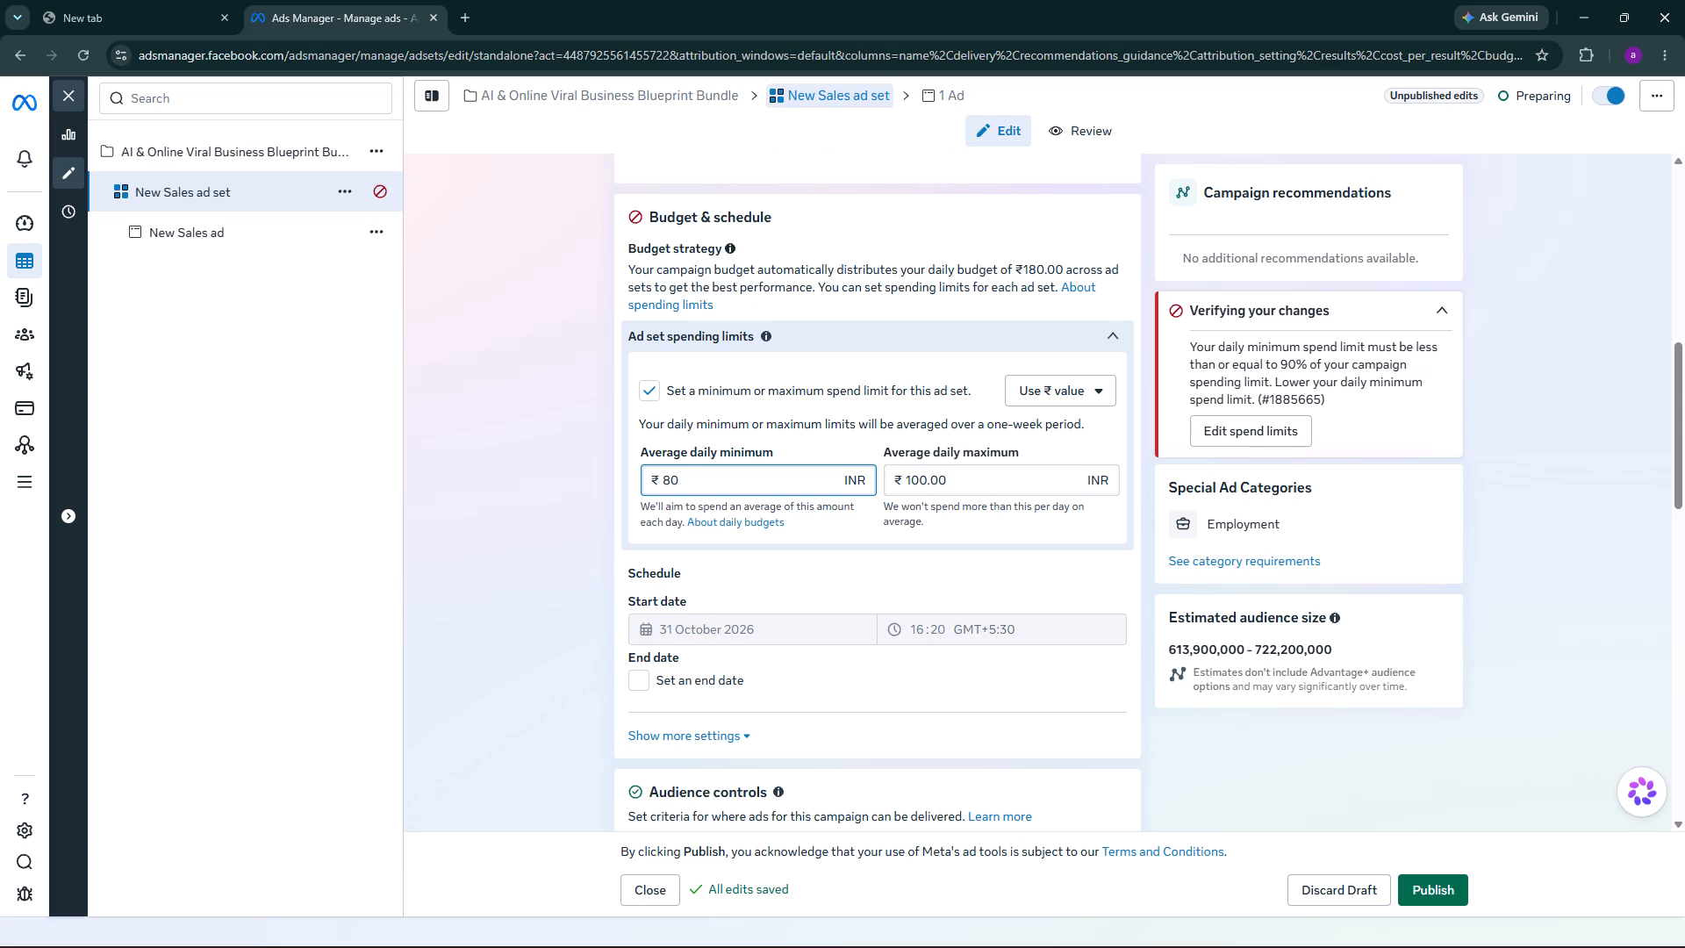
# Set the ad set's average daily maximum spending limit to ₹125.
pyautogui.click(988, 478)
pyautogui.press('BackSpace')
pyautogui.press('BackSpace')
pyautogui.press('BackSpace')
pyautogui.press('BackSpace')
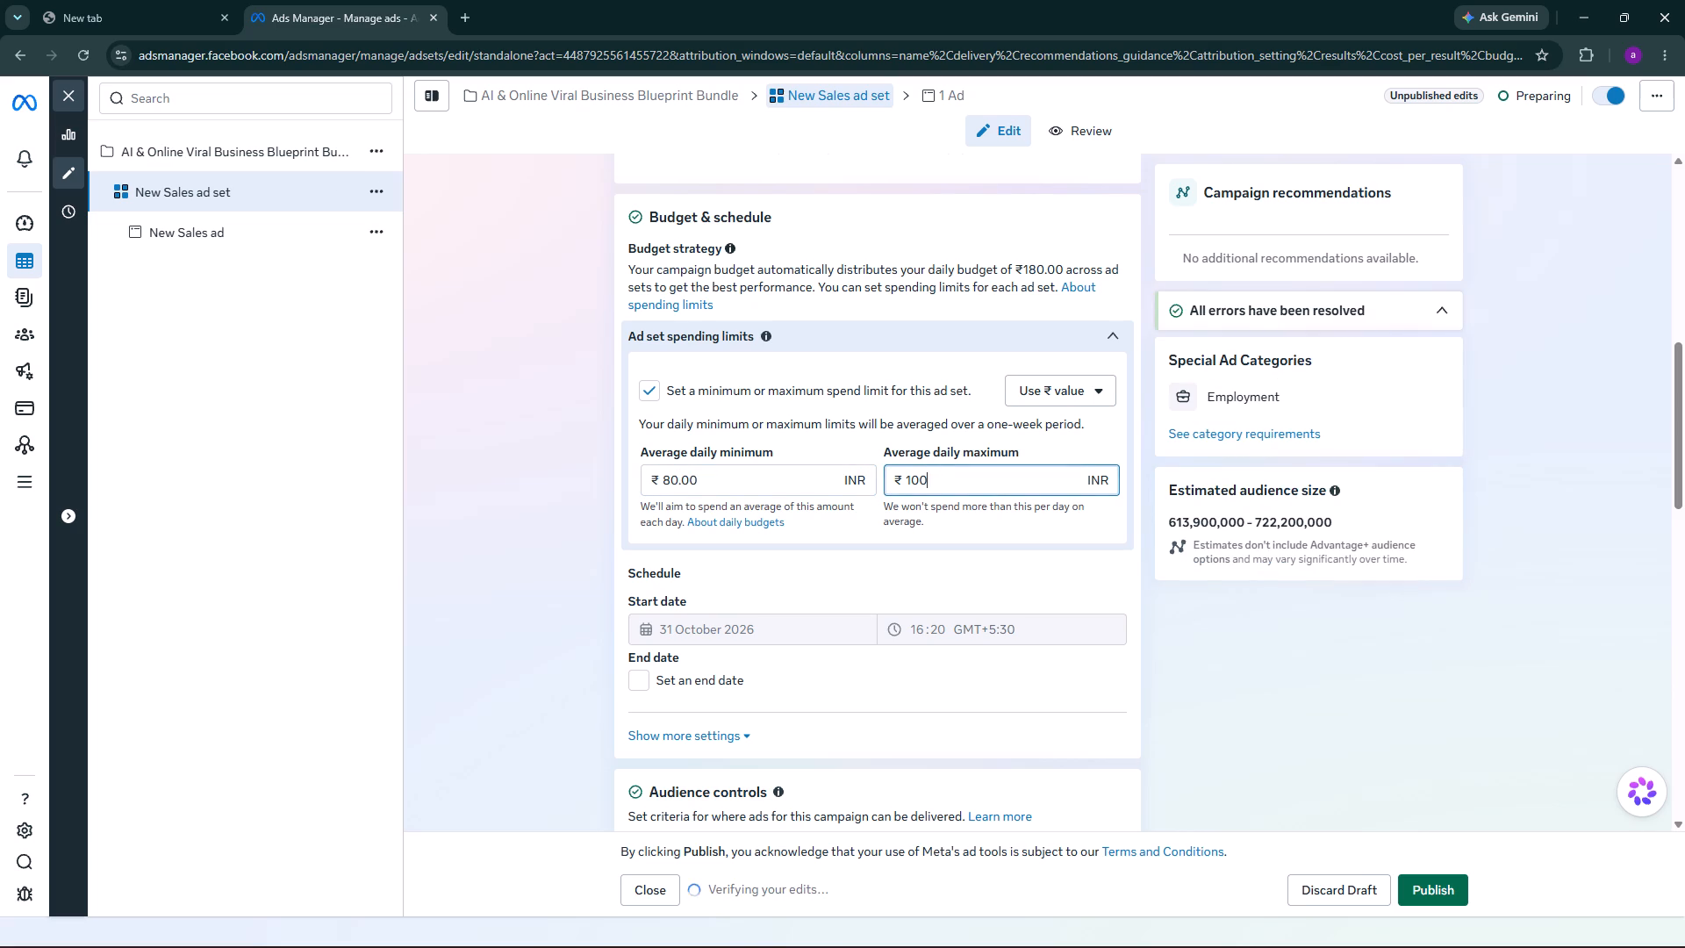
pyautogui.press('BackSpace')
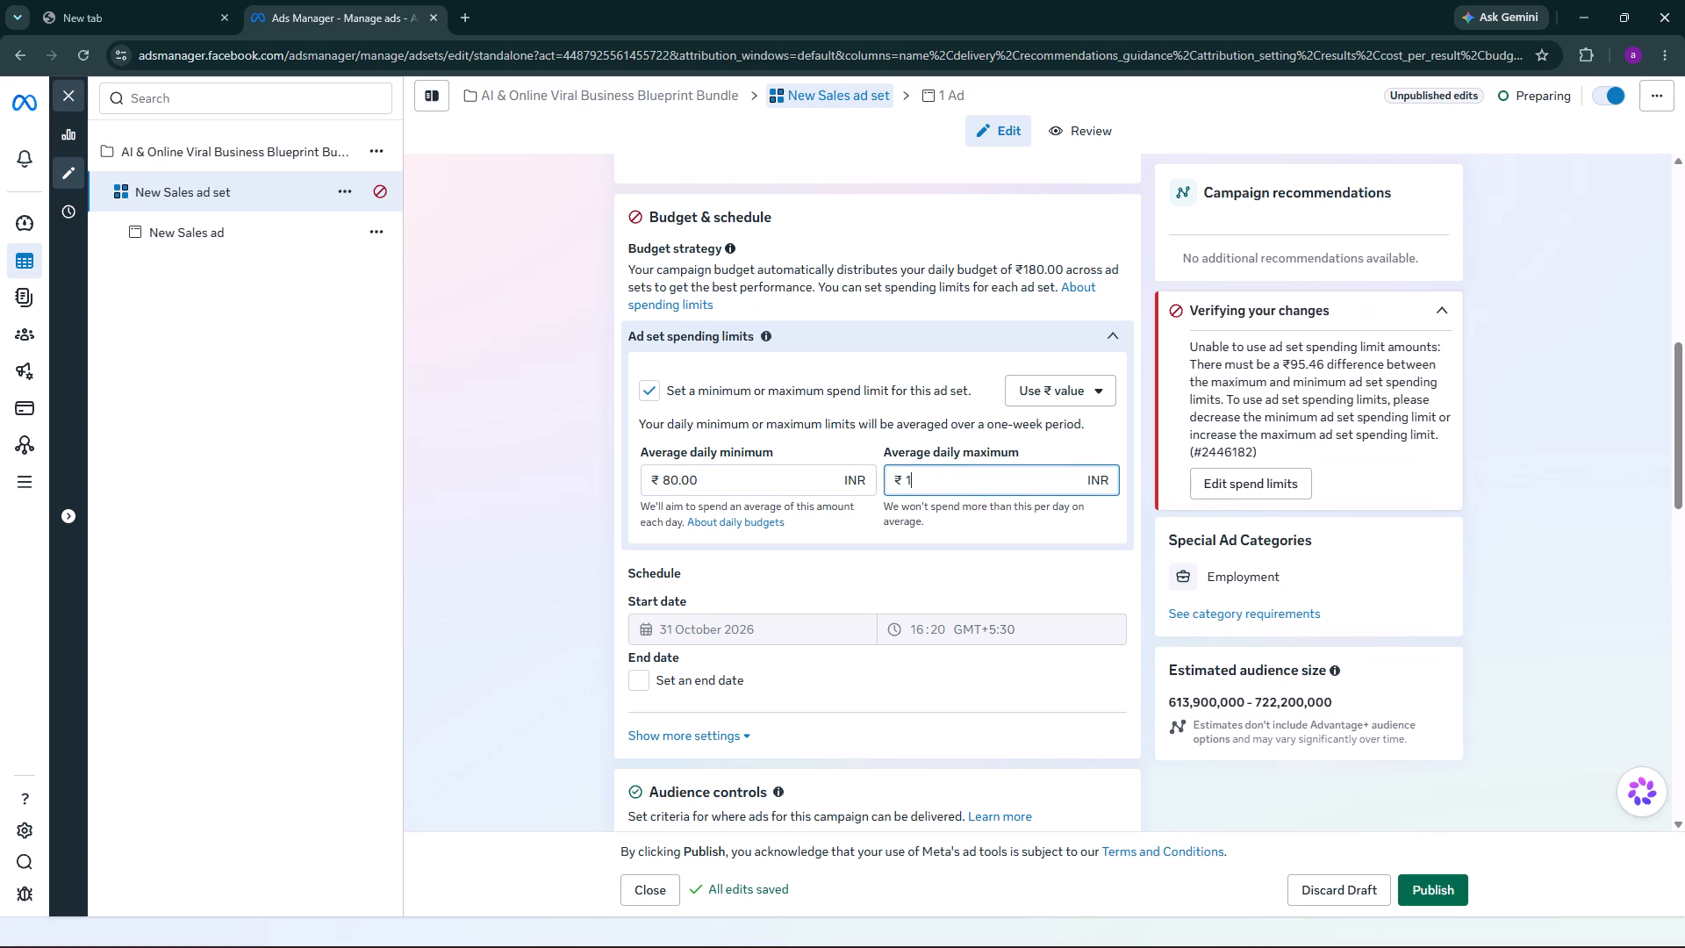
pyautogui.press('2')
pyautogui.press('5')
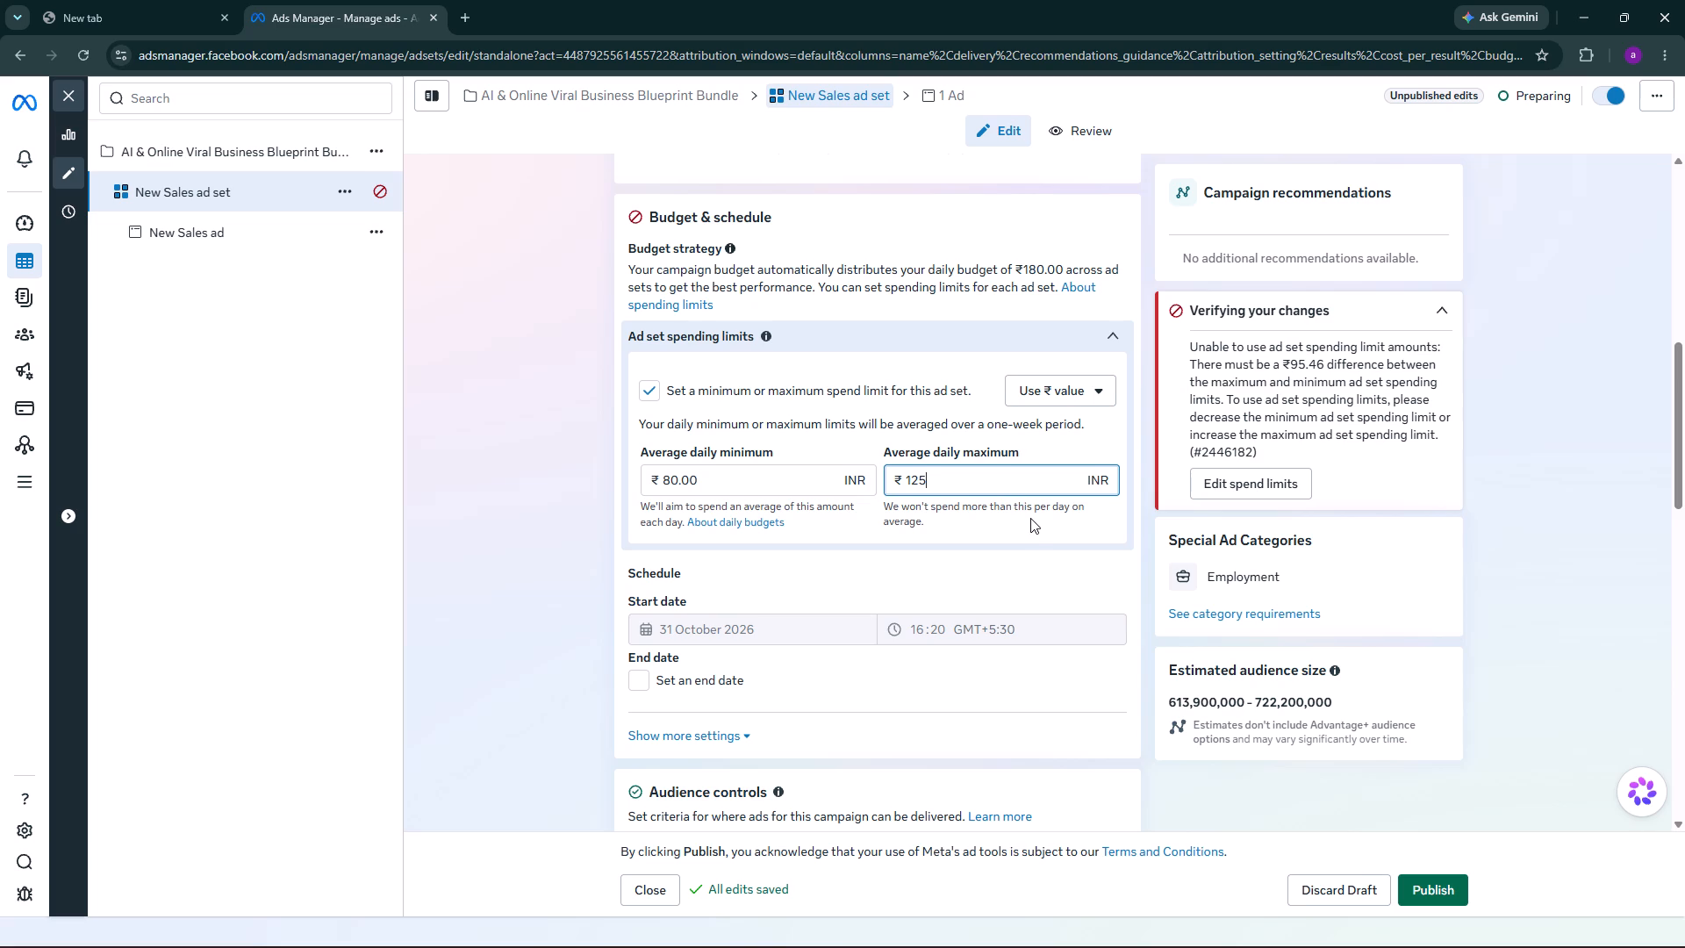
pyautogui.click(1031, 520)
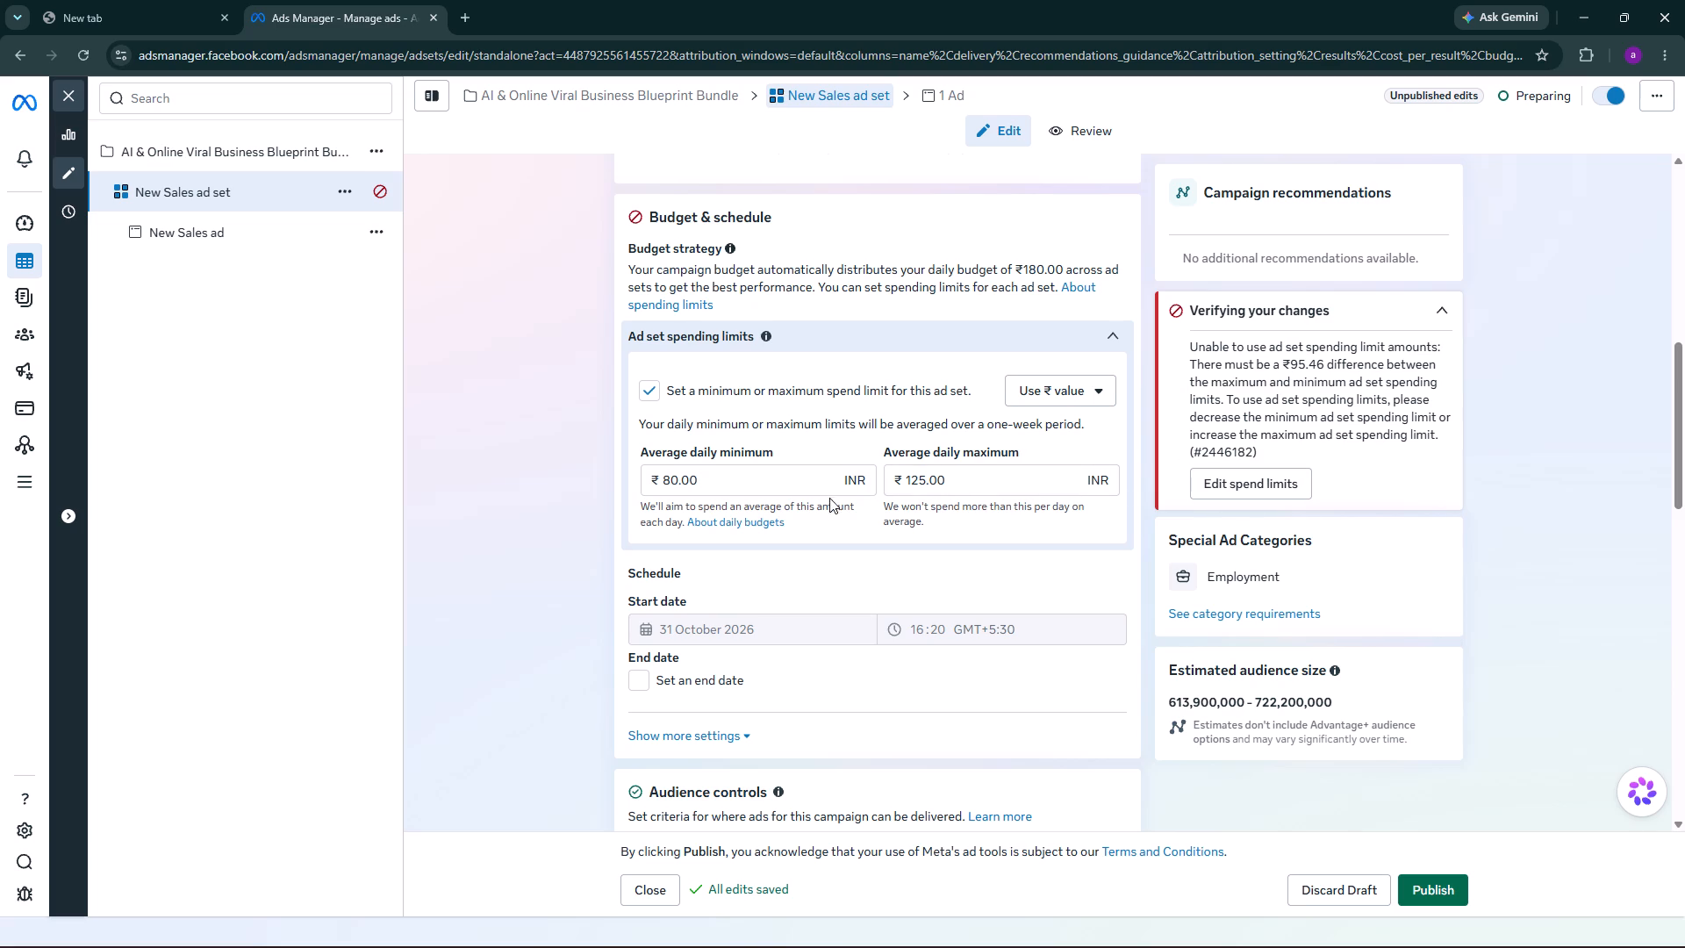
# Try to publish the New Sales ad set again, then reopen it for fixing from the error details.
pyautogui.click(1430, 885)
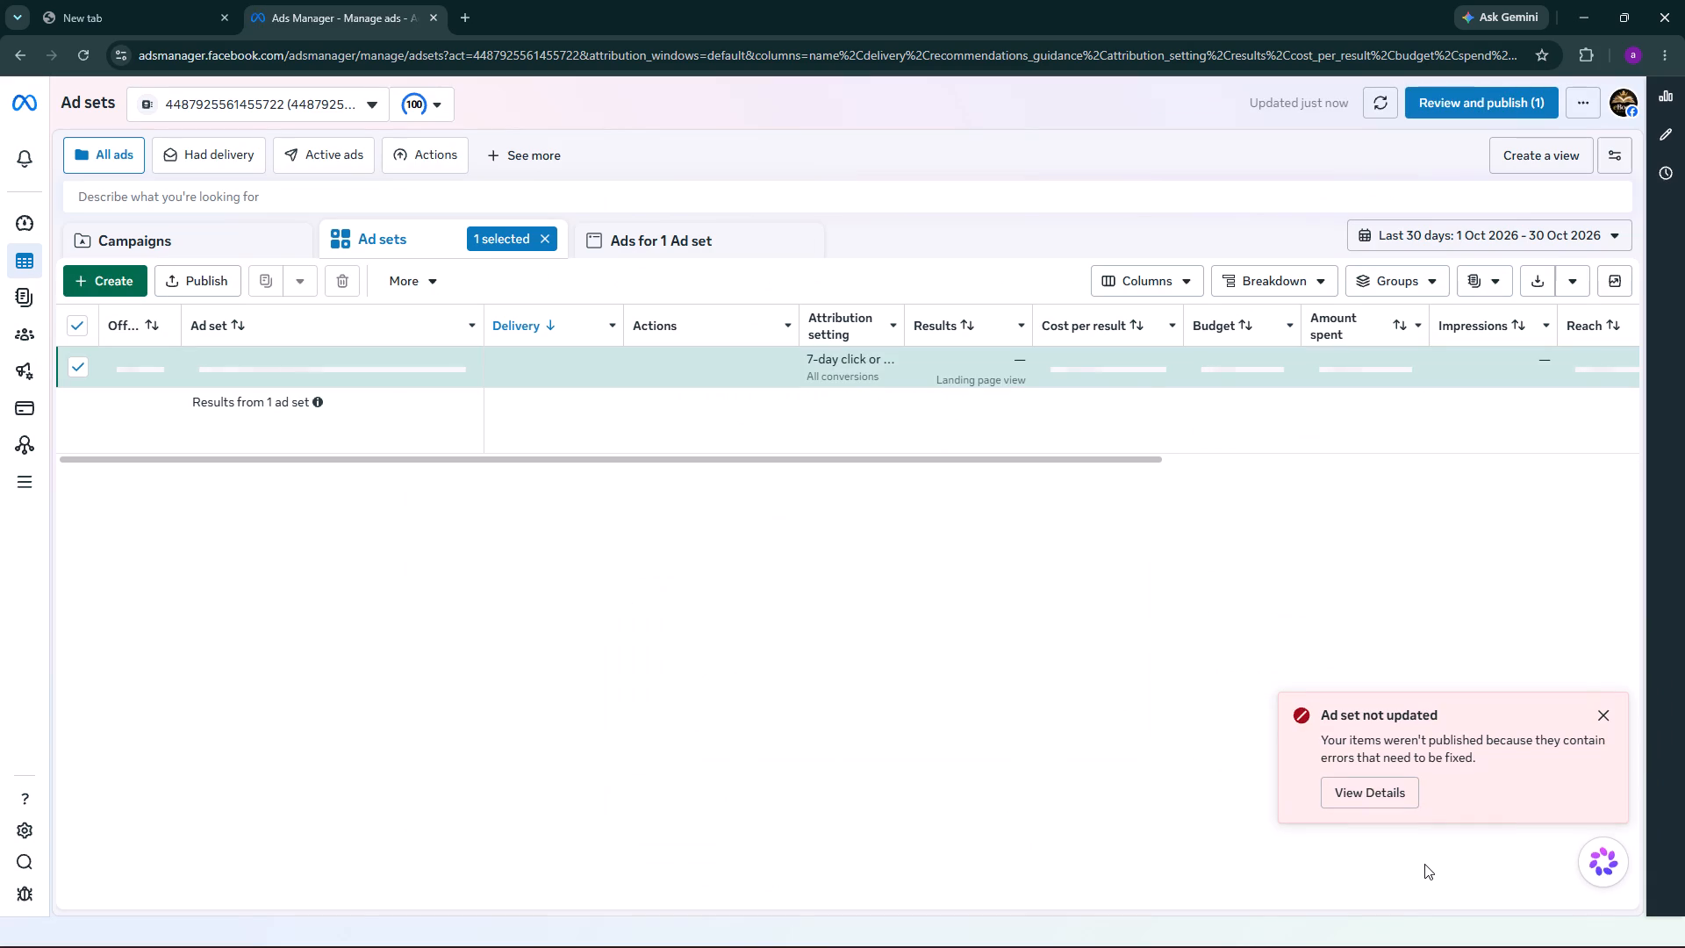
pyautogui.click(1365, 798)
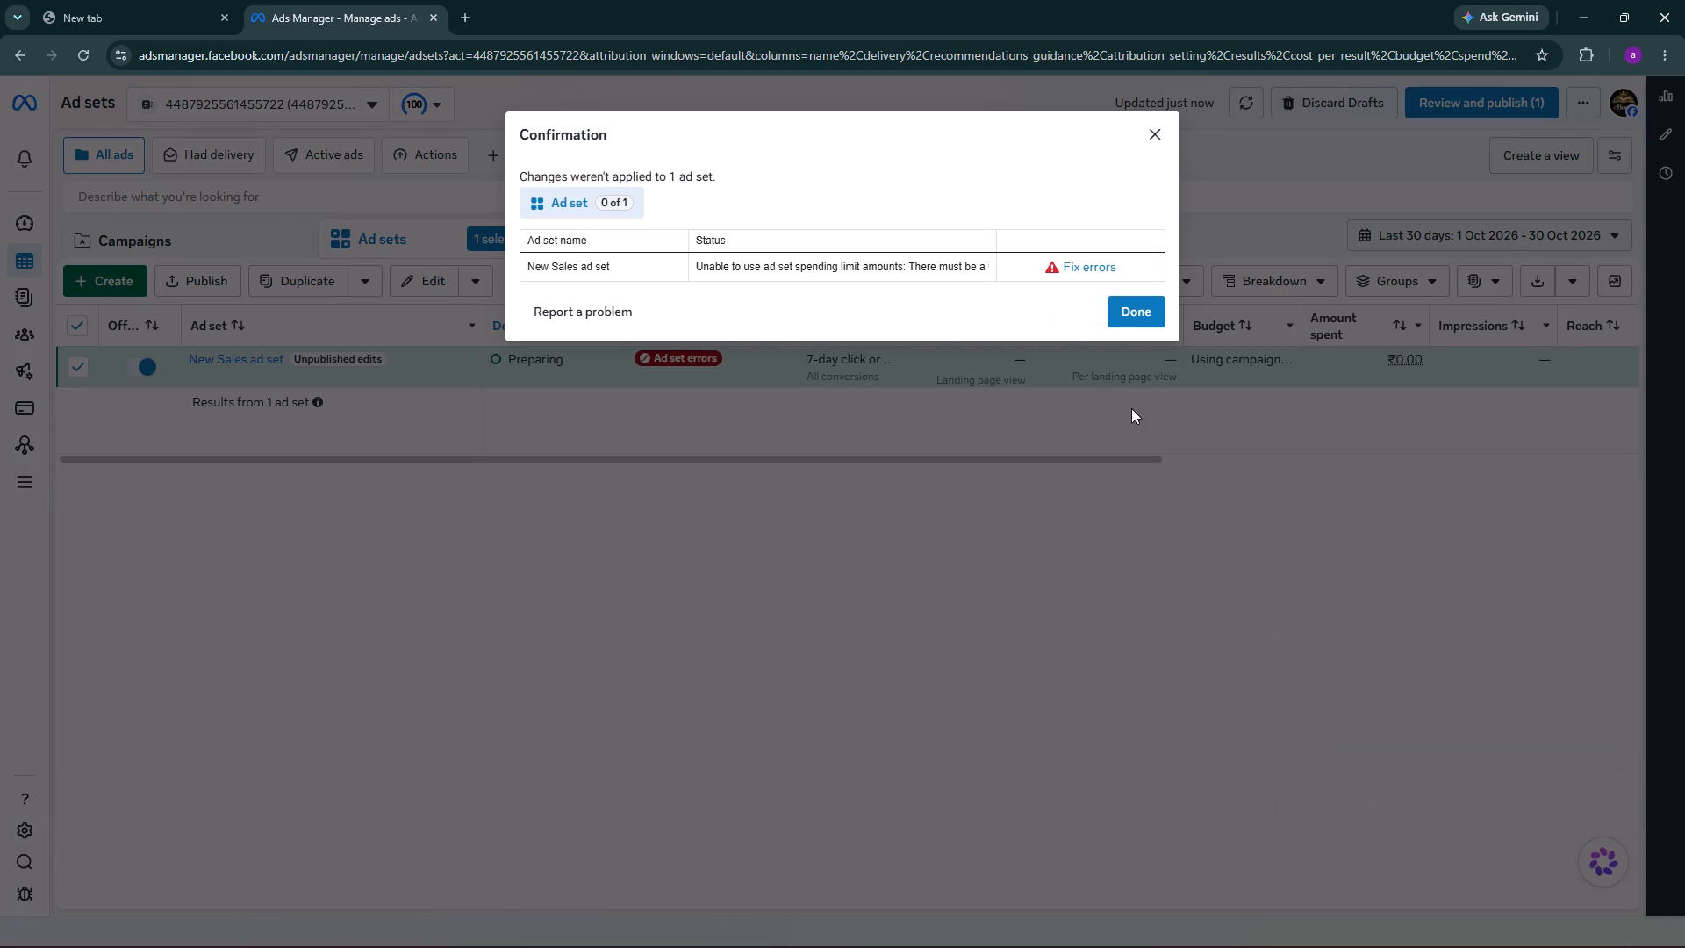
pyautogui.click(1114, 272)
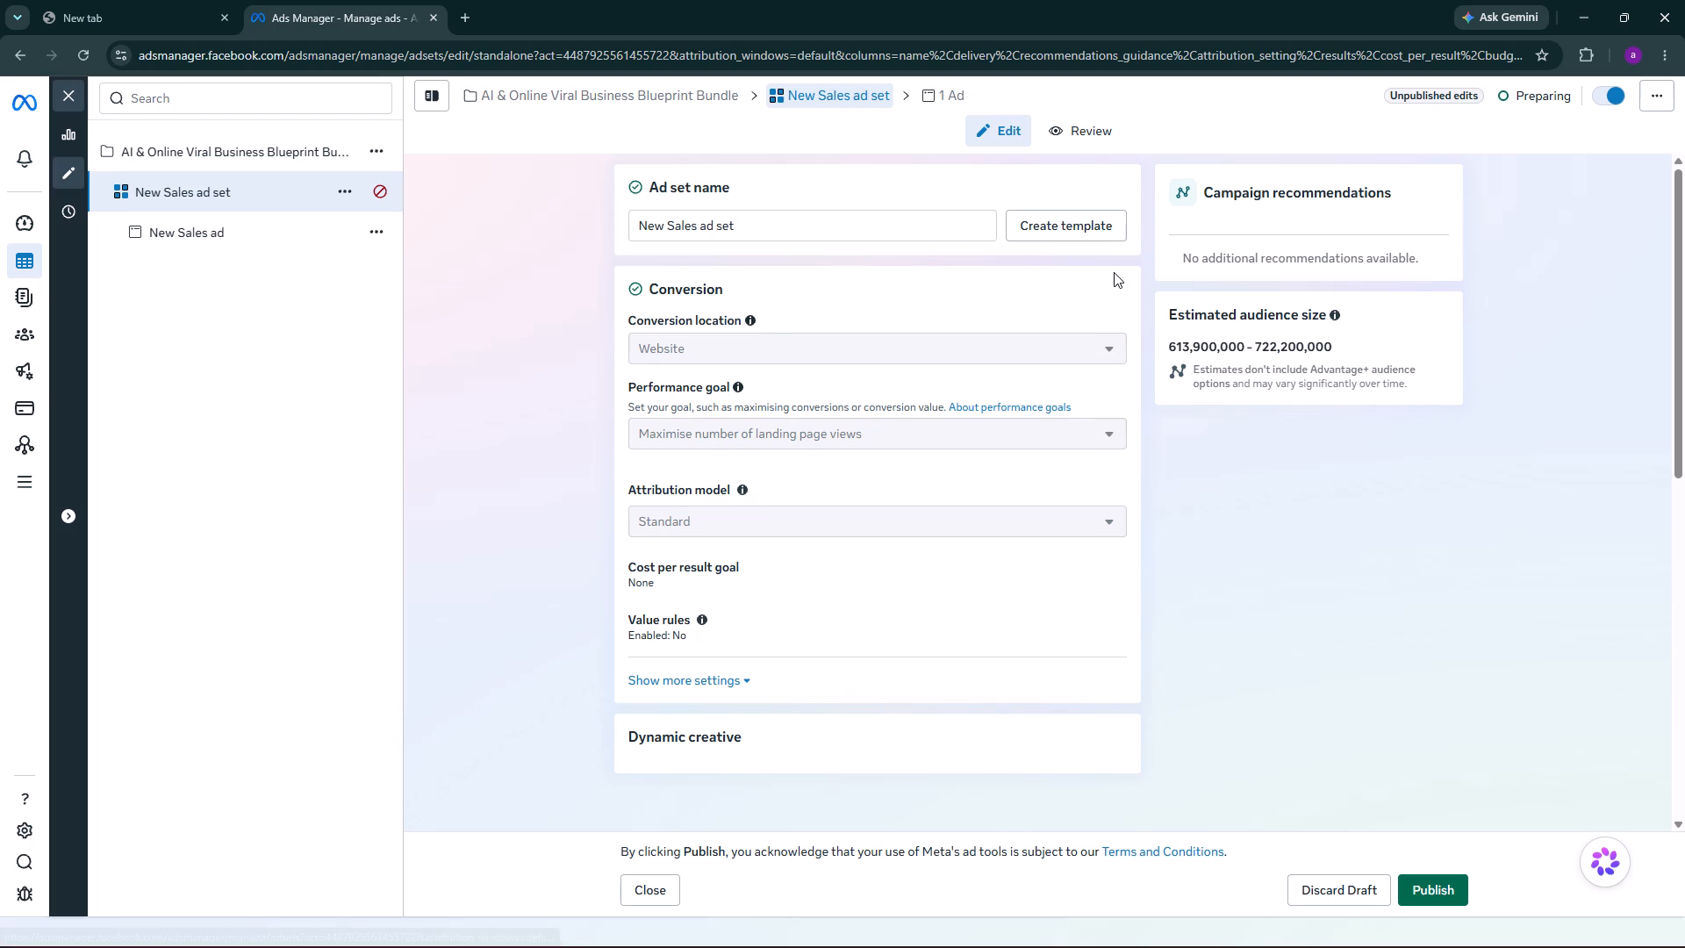
# Capture a screenshot of the ad set editor showing the spending limits and the error to review.
pyautogui.scroll(-7, 1007, 438)
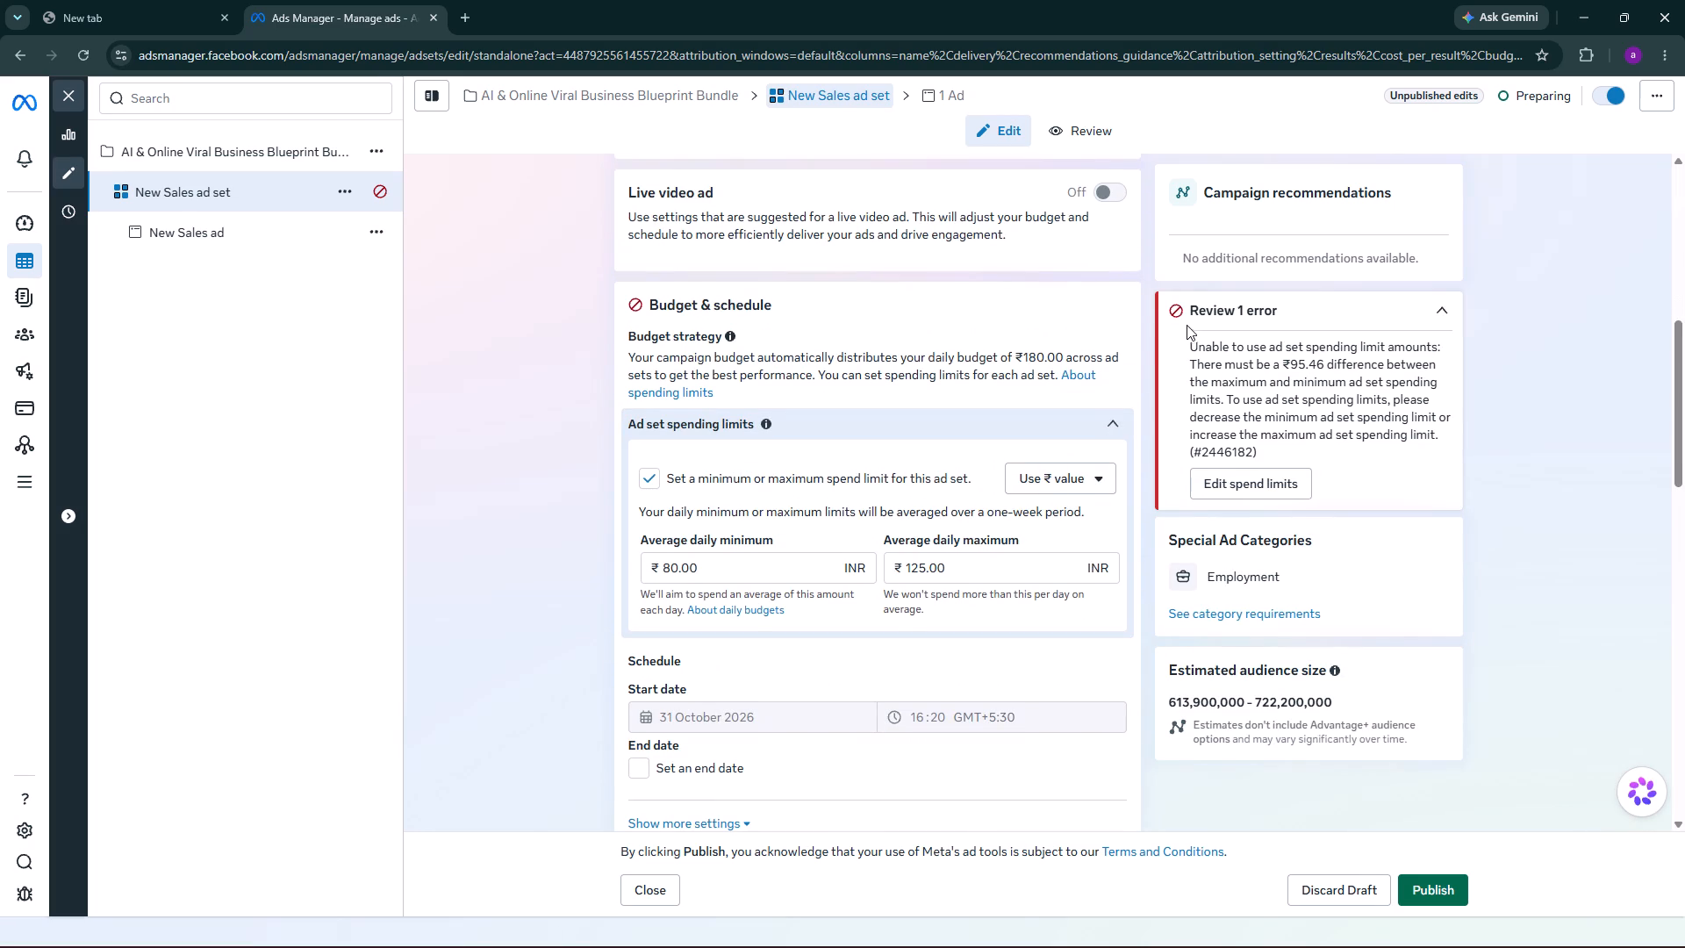
pyautogui.press('shift+super+s')
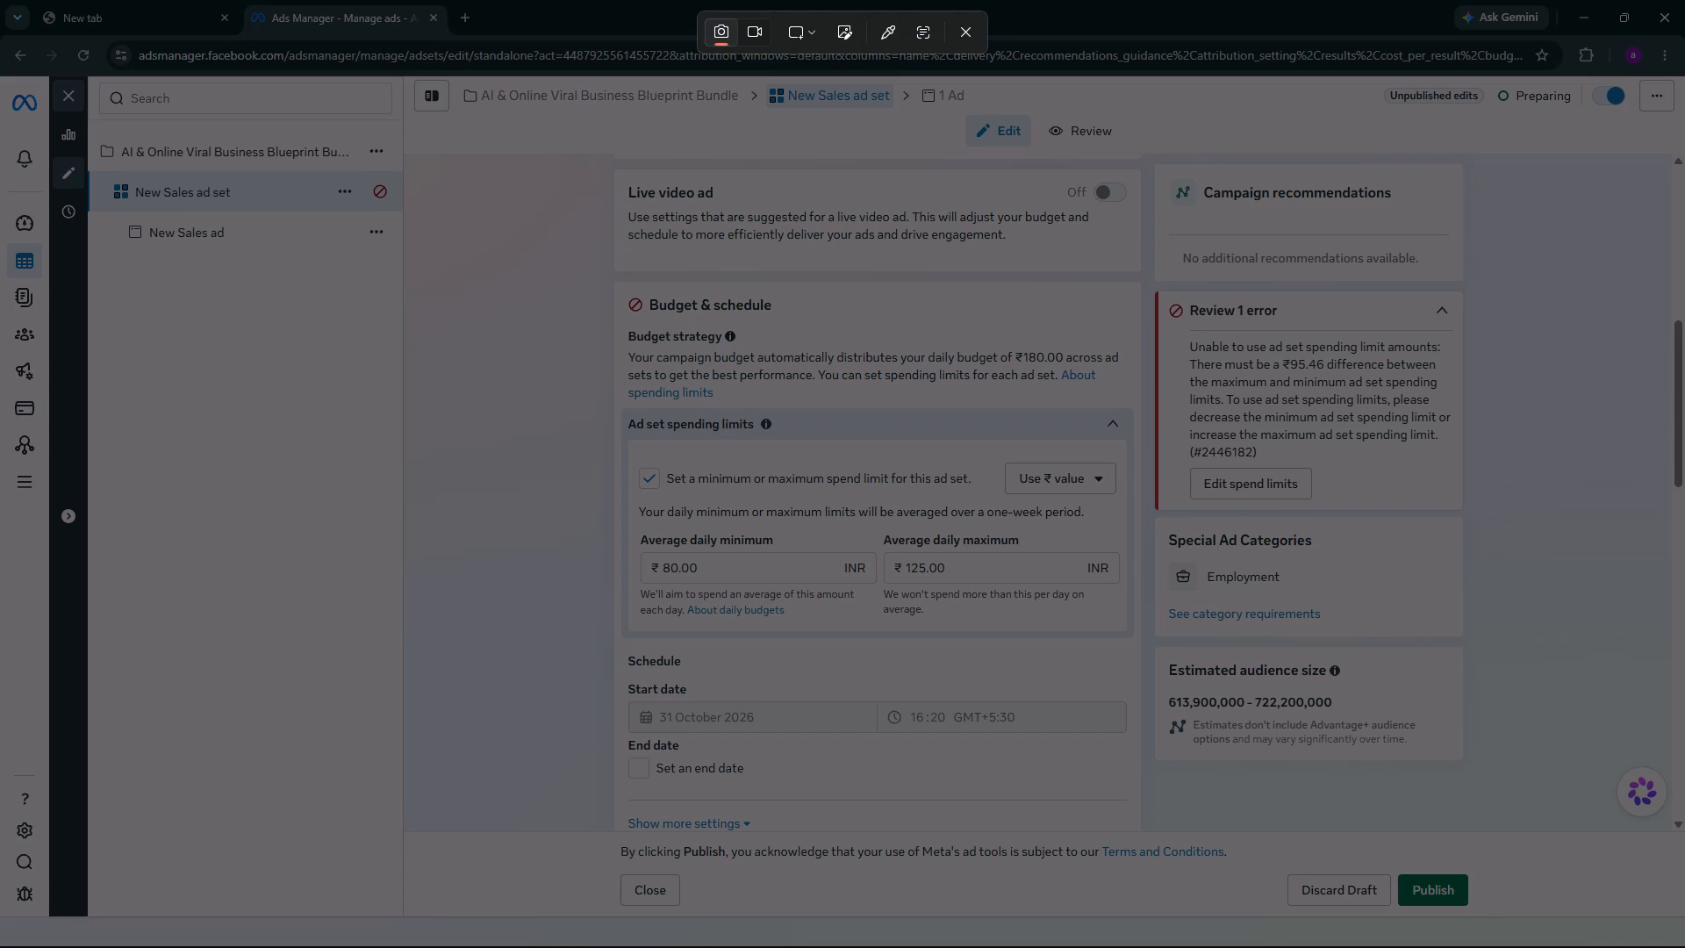
pyautogui.click(1156, 278)
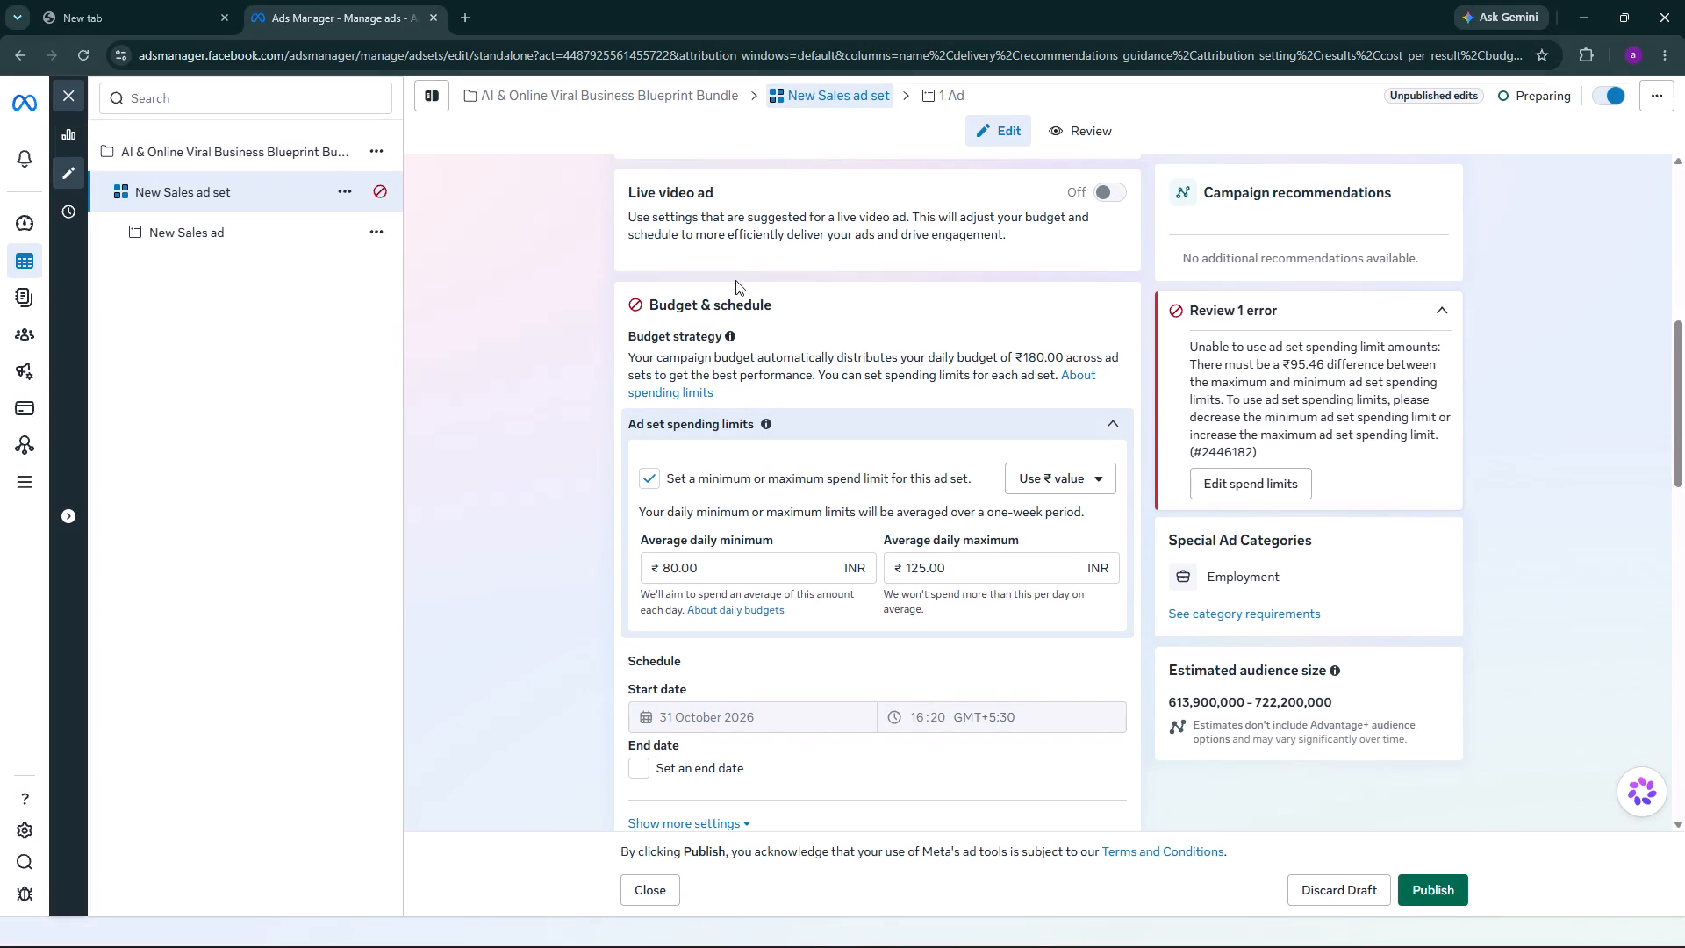
pyautogui.press('shift+super+s')
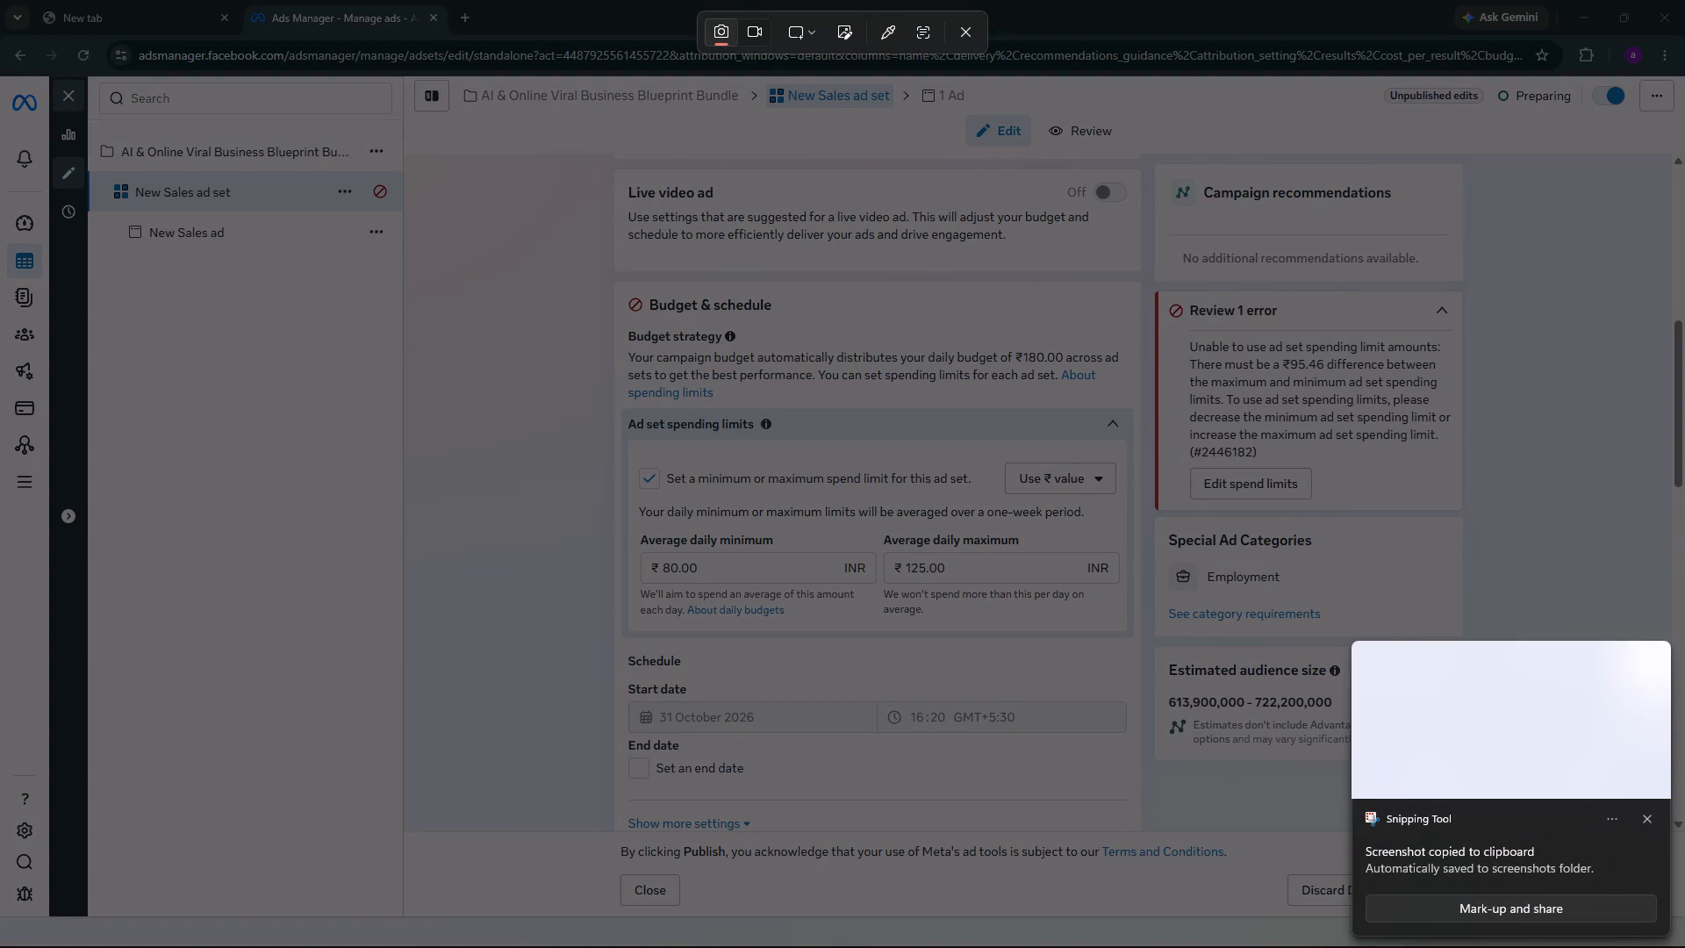
pyautogui.moveTo(61, 83); pyautogui.dragTo(1180, 721)
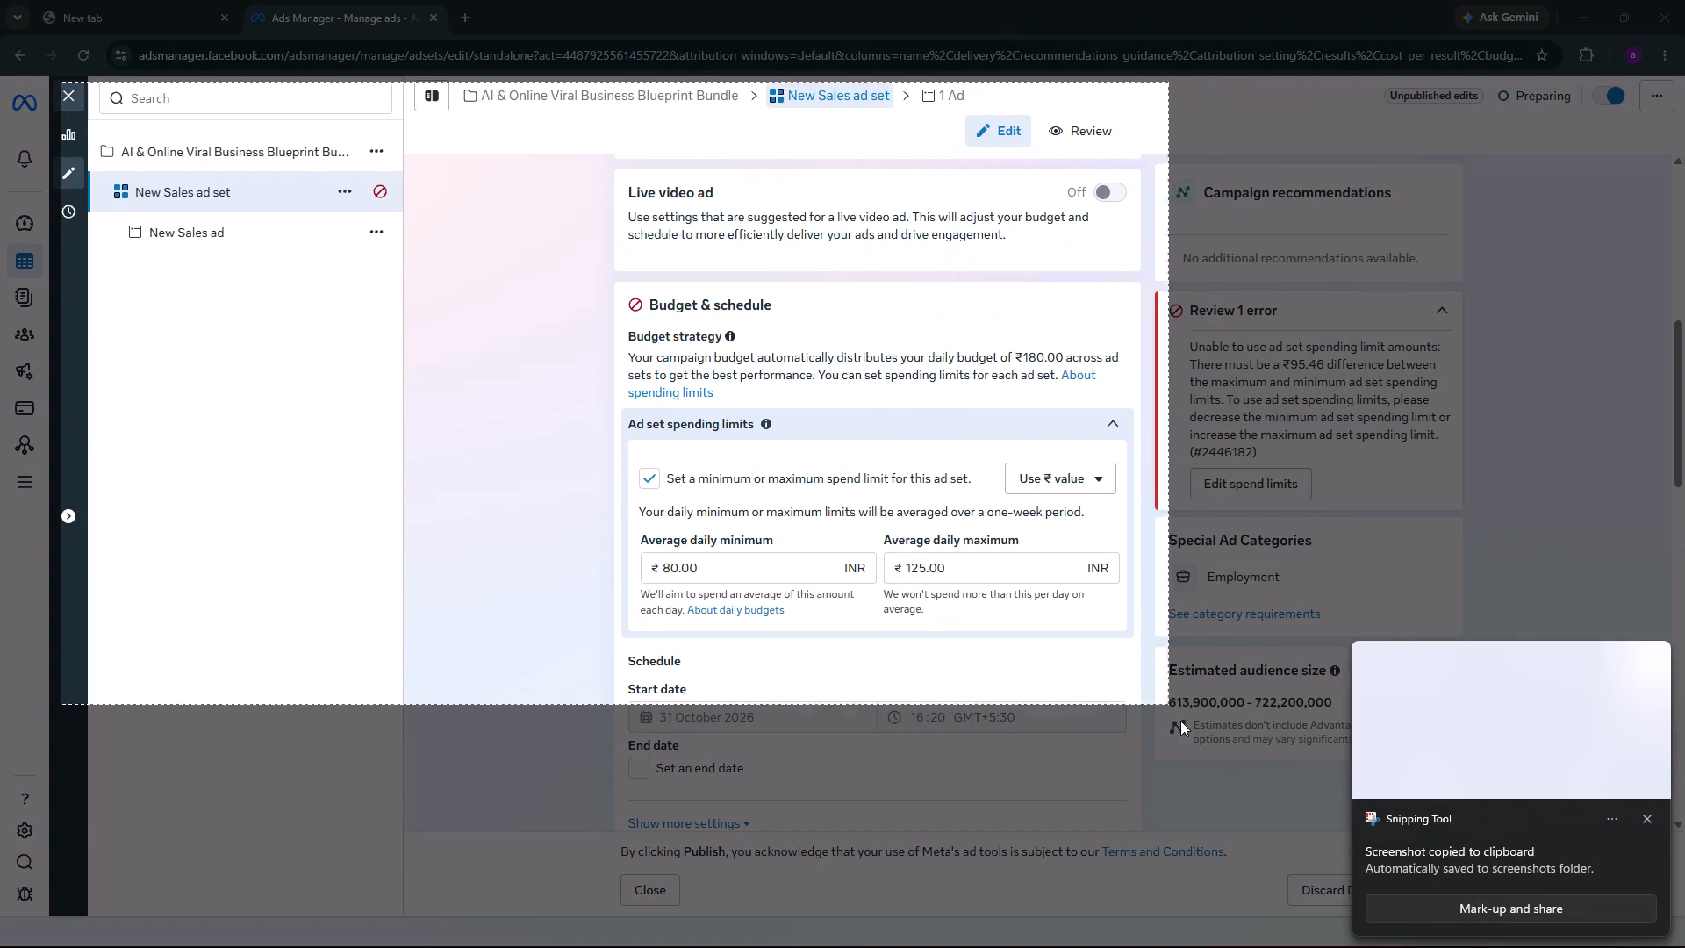
pyautogui.moveTo(1180, 721); pyautogui.dragTo(1450, 924)
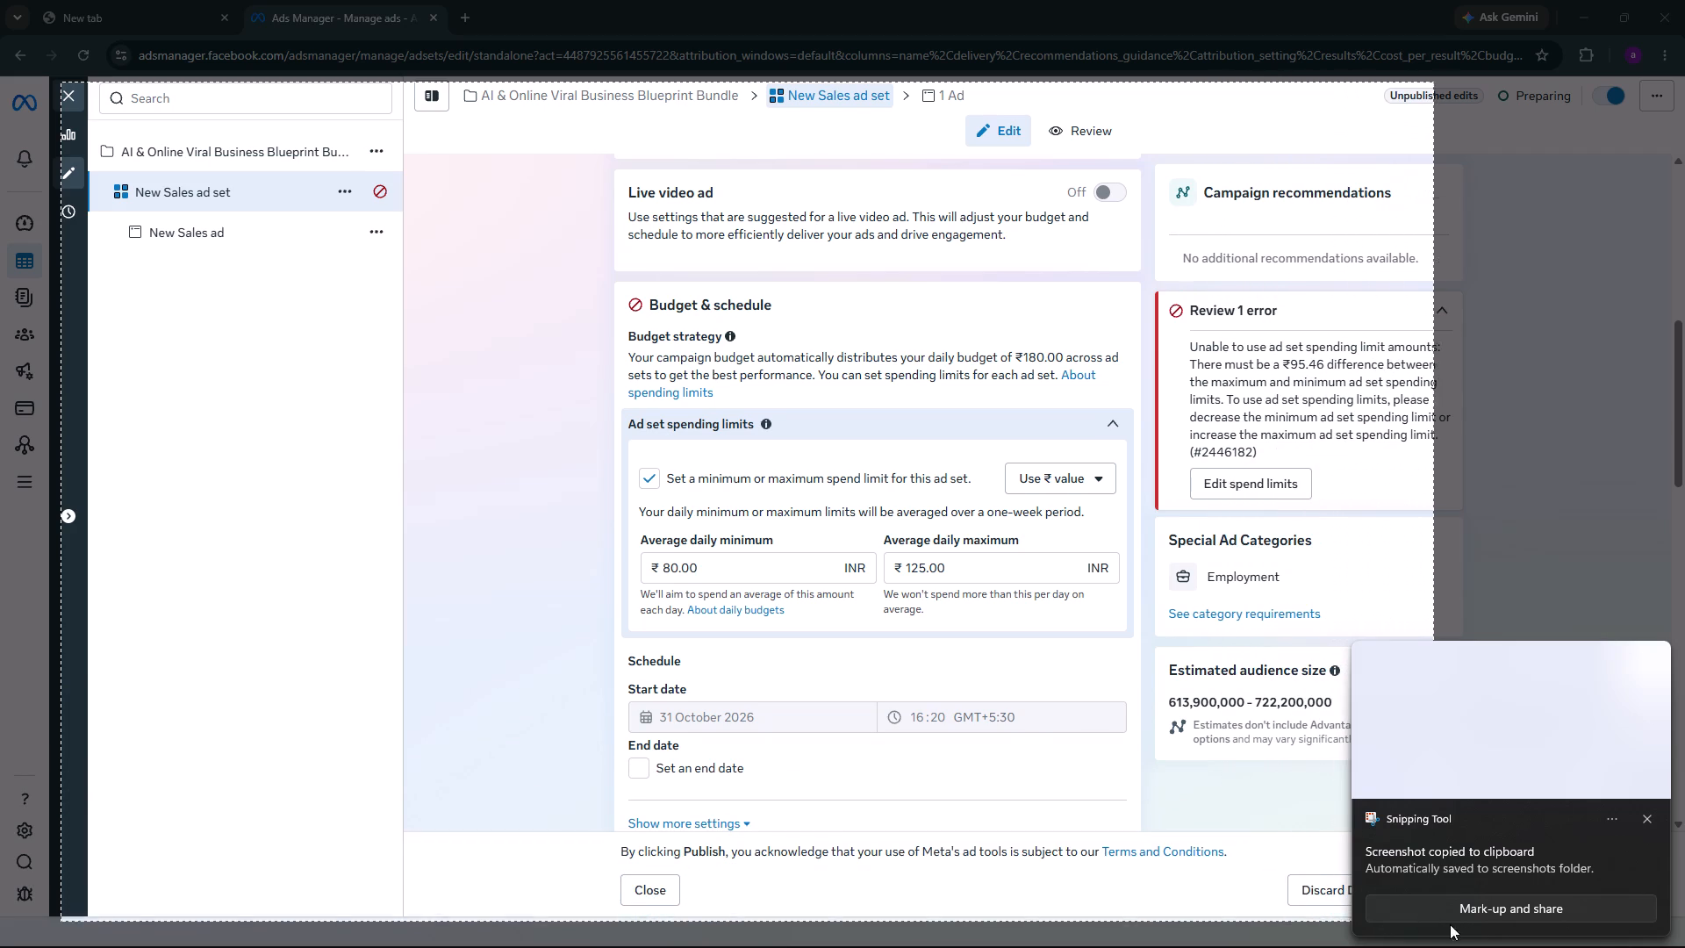
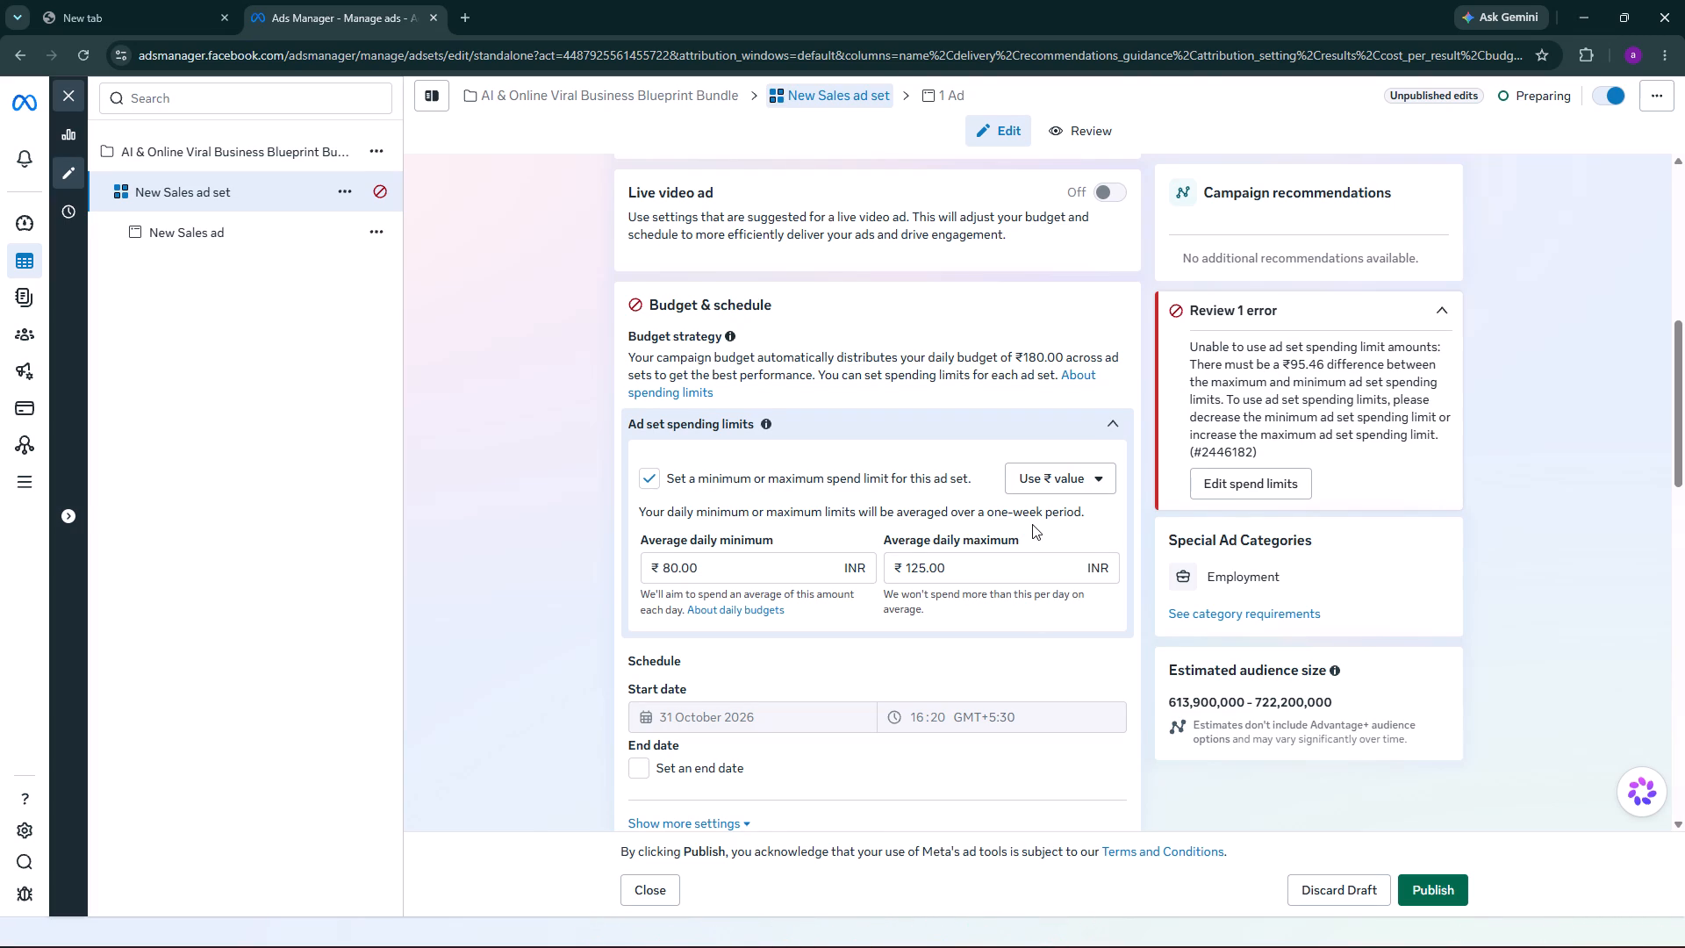
pyautogui.scroll(12, 922, 505)
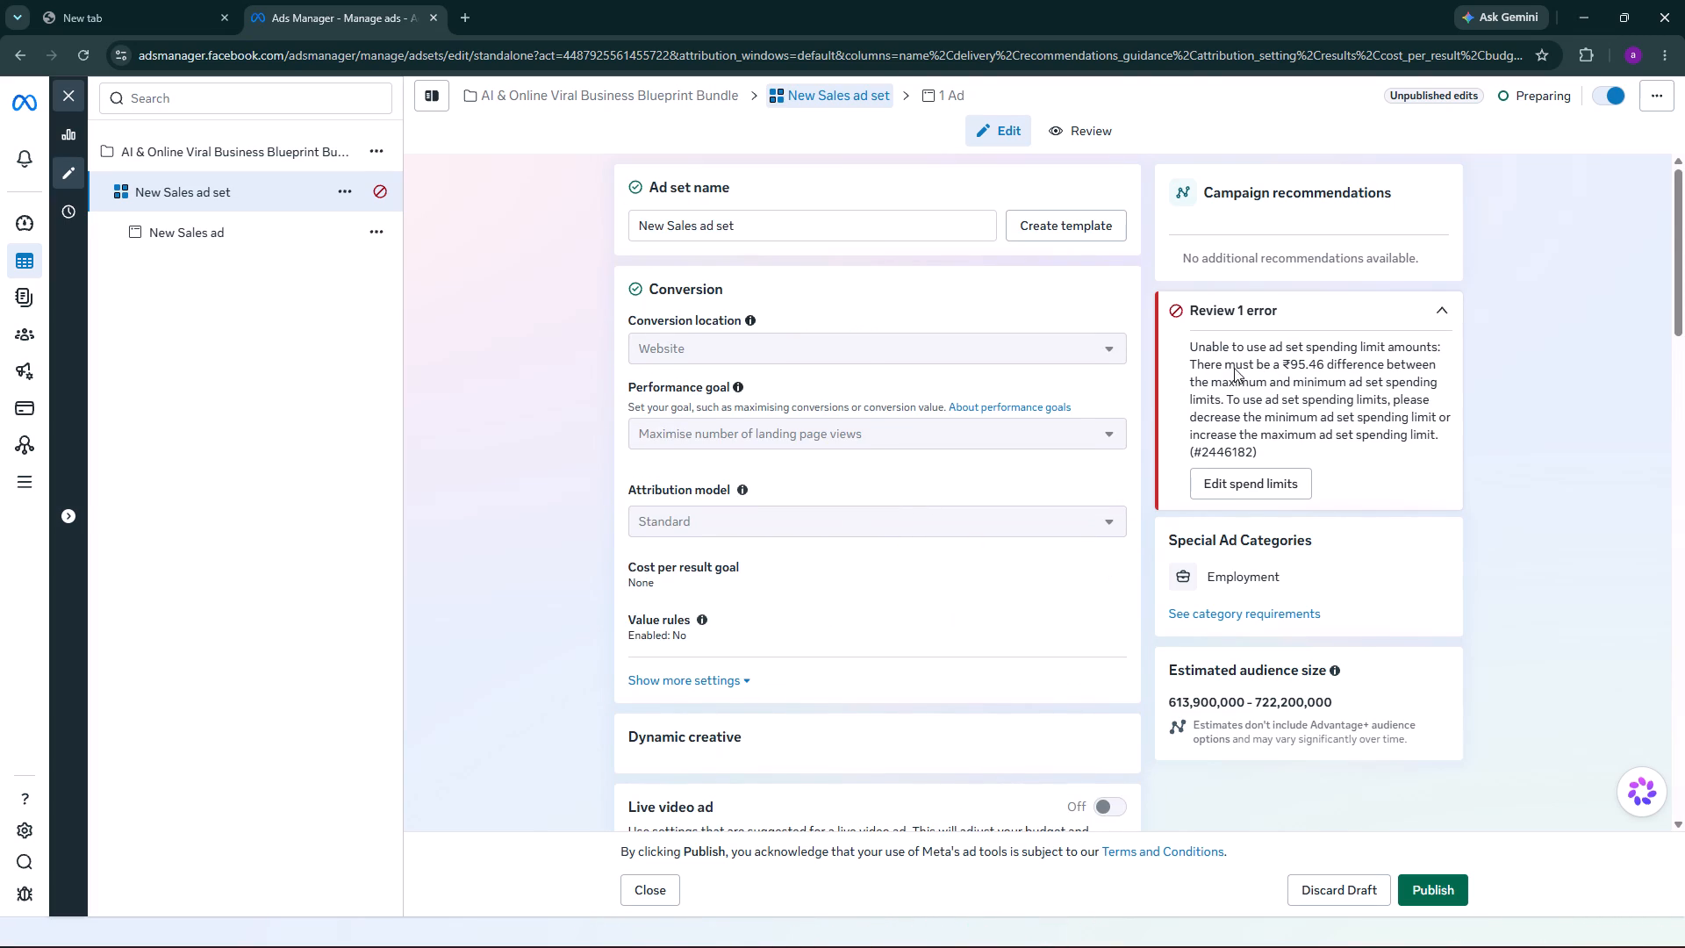
pyautogui.scroll(-6, 1033, 637)
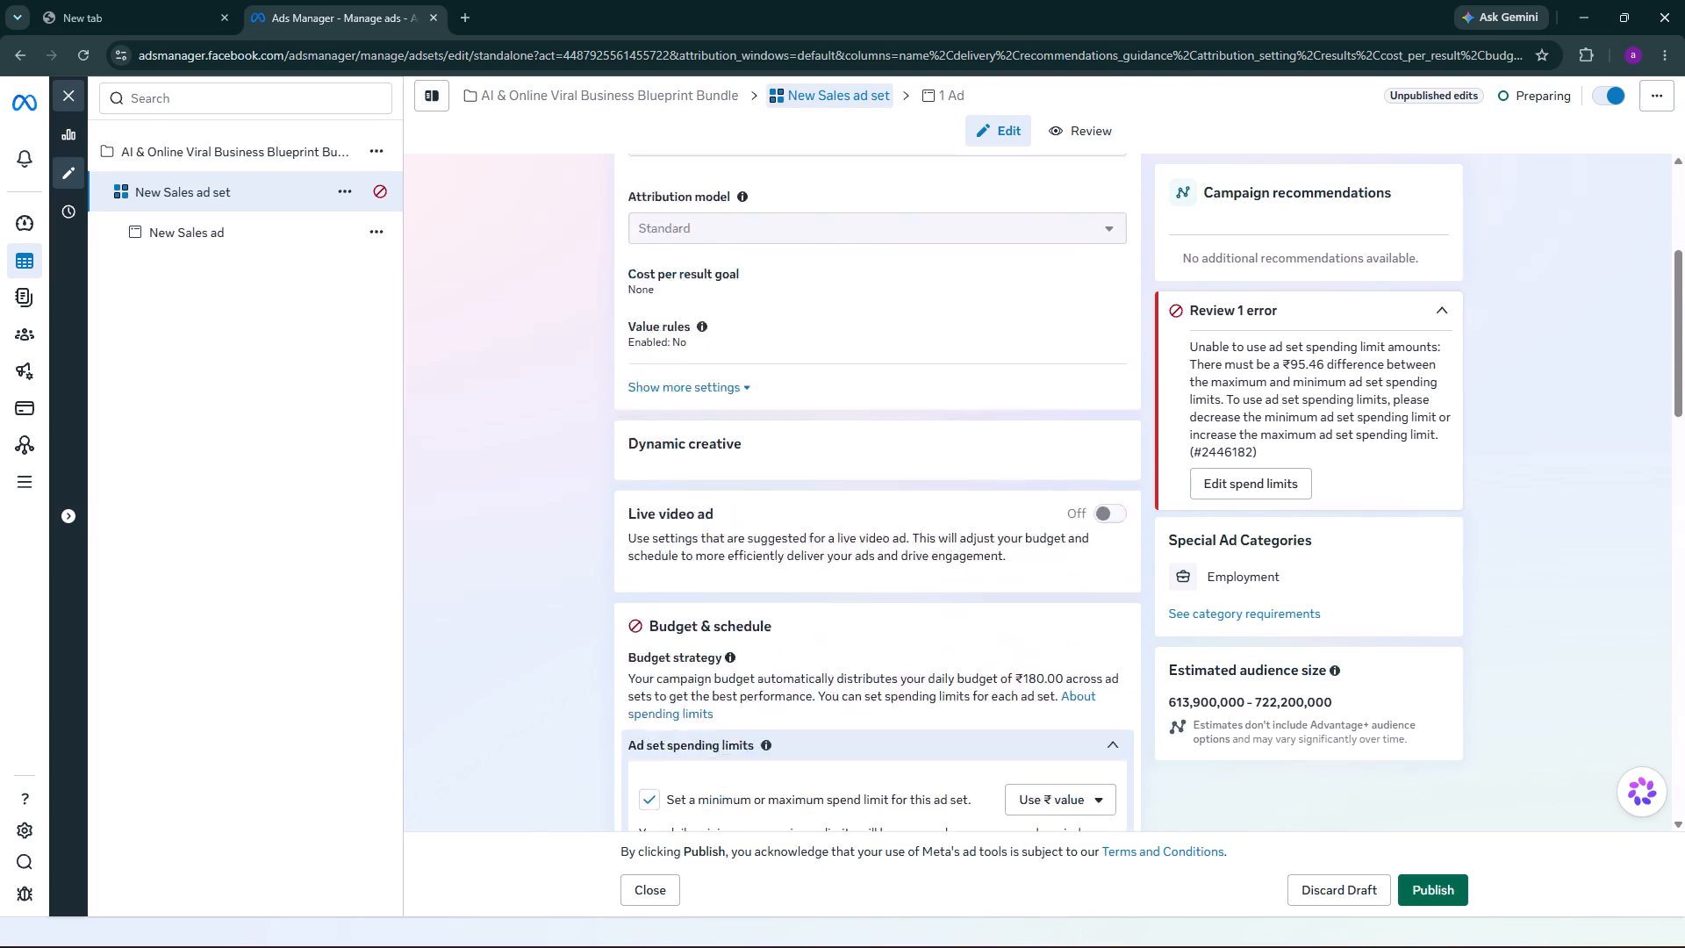
pyautogui.scroll(-3, 982, 650)
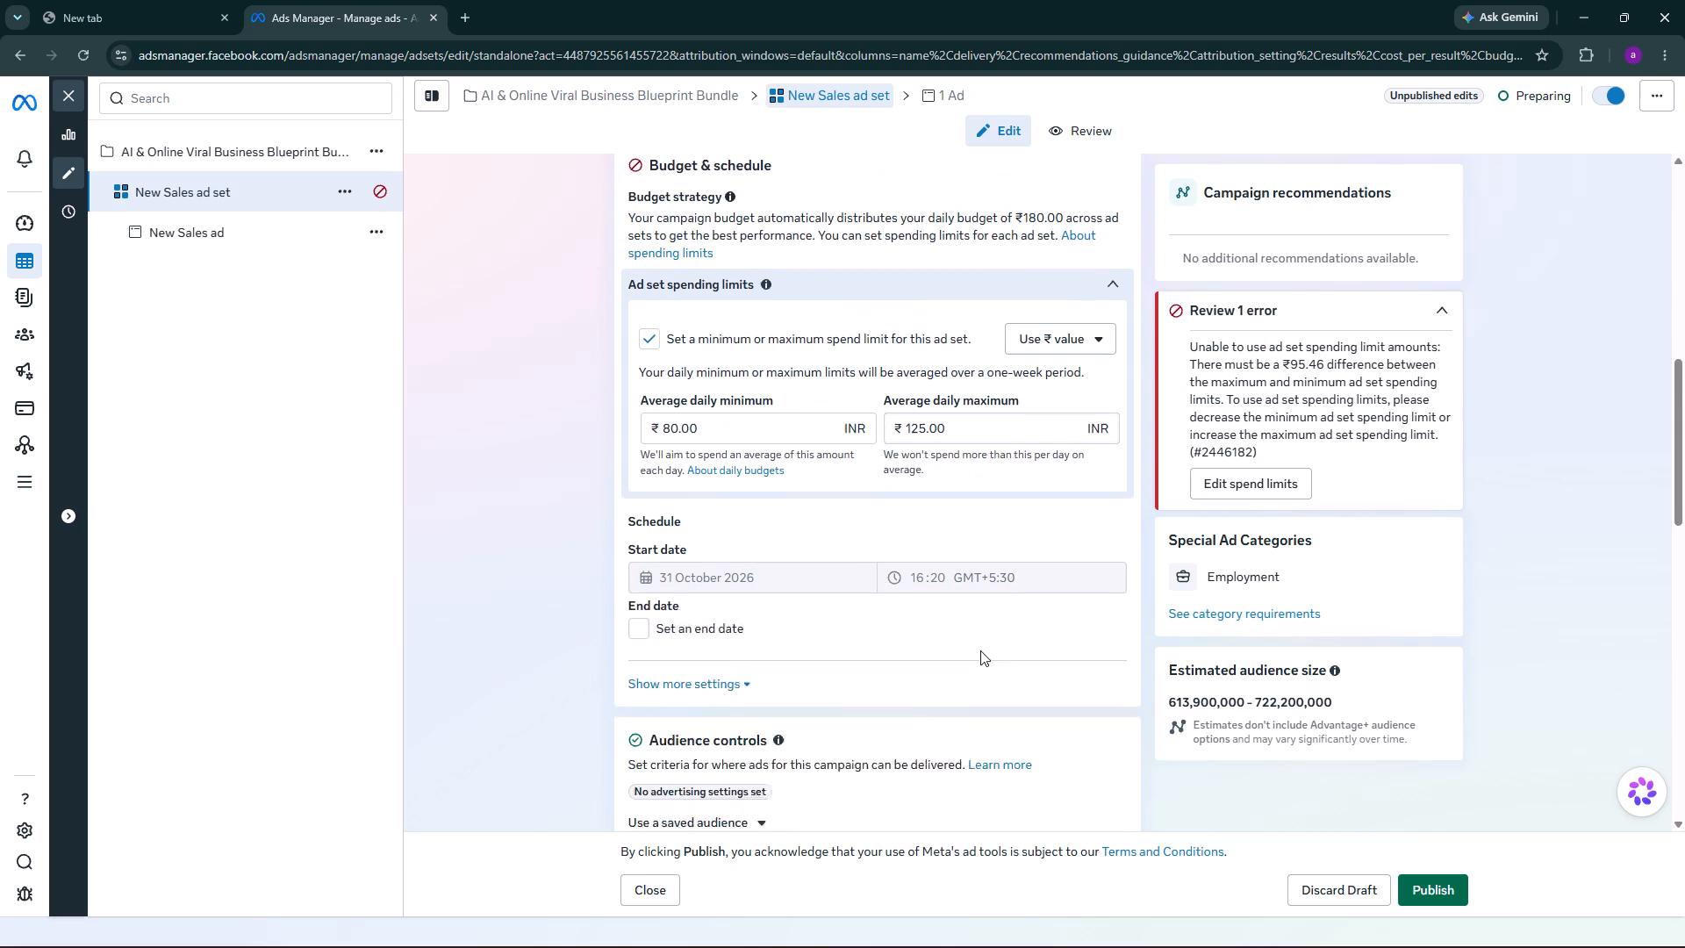
pyautogui.scroll(-3, 963, 640)
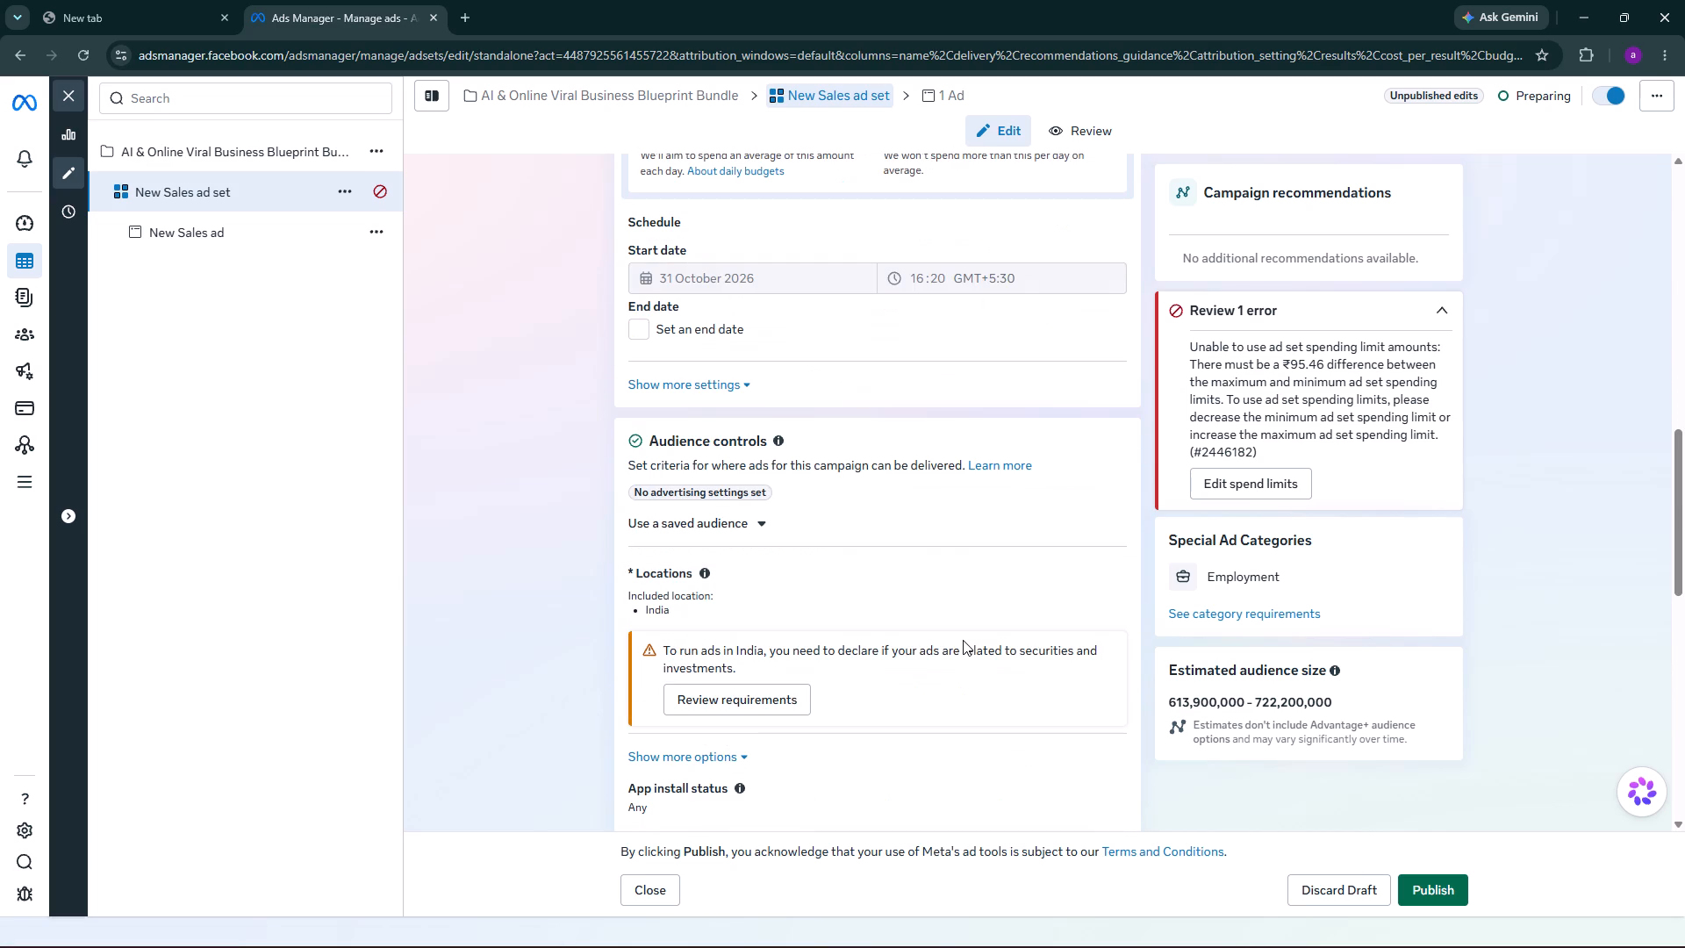
pyautogui.scroll(-4, 963, 640)
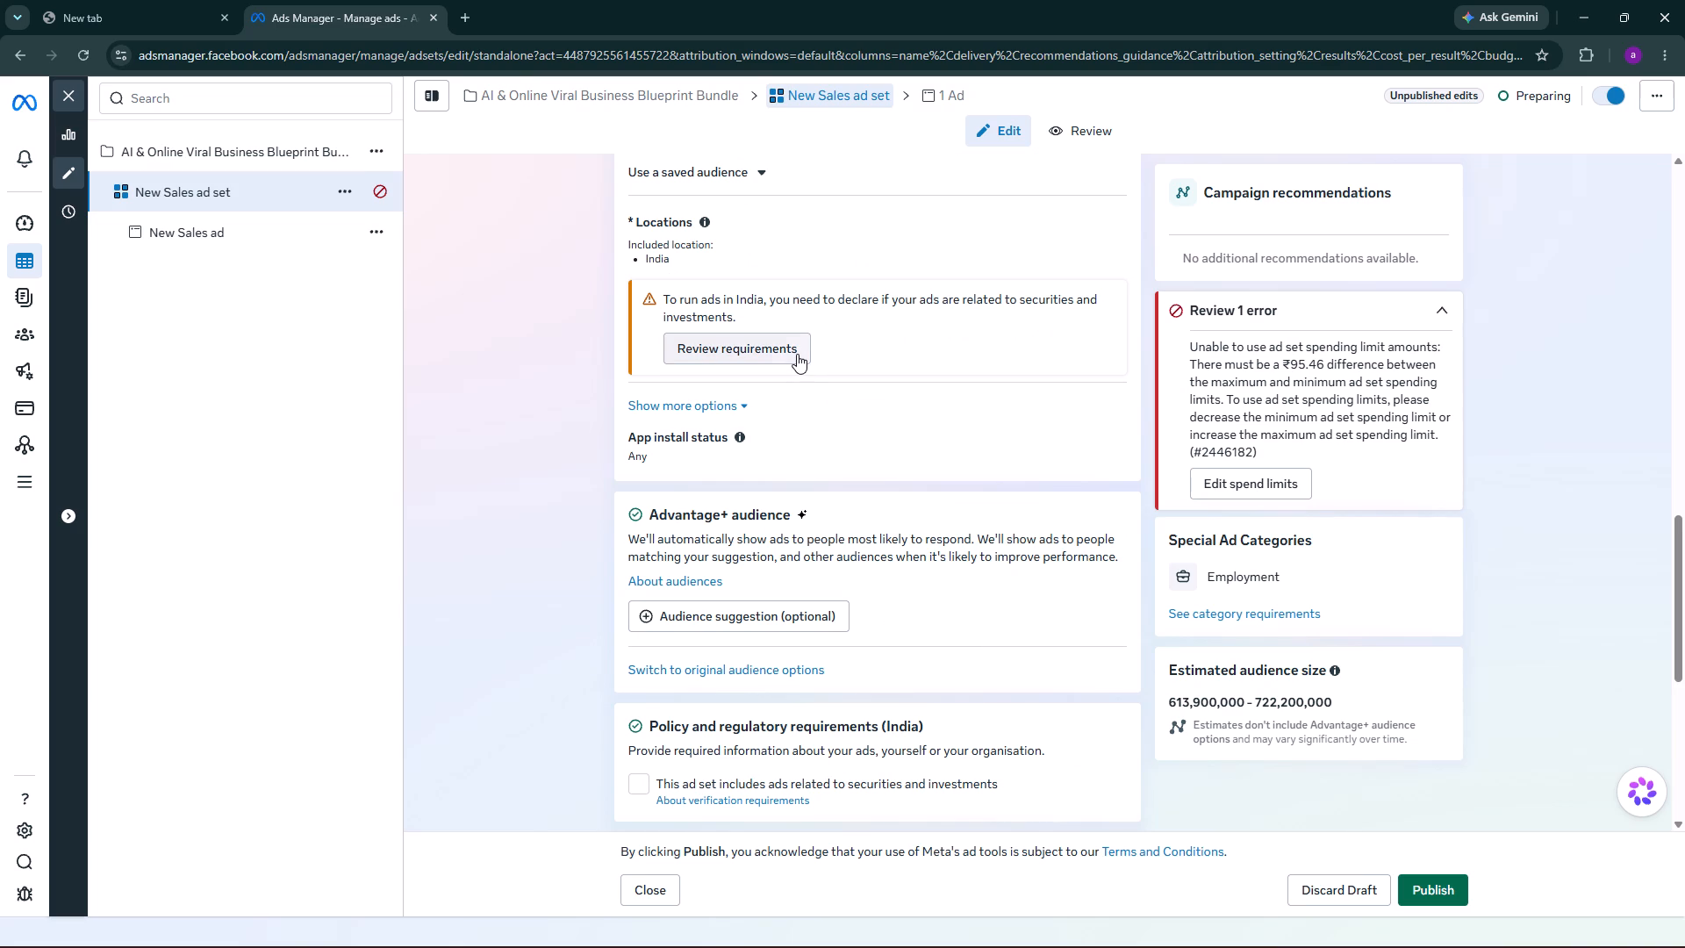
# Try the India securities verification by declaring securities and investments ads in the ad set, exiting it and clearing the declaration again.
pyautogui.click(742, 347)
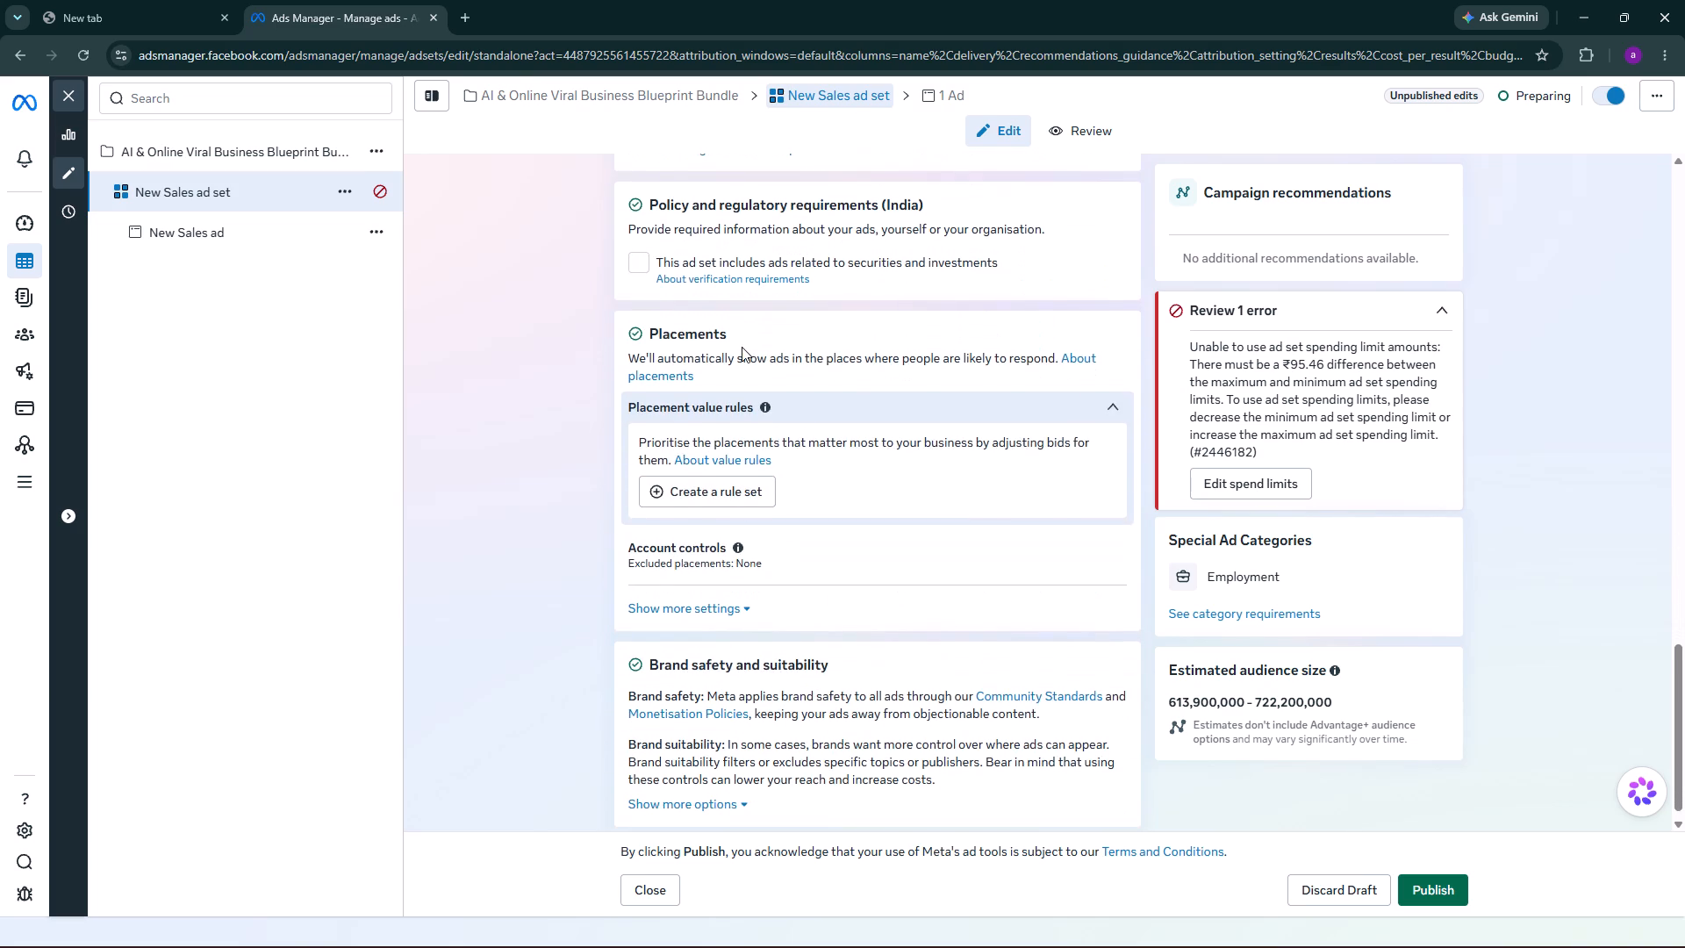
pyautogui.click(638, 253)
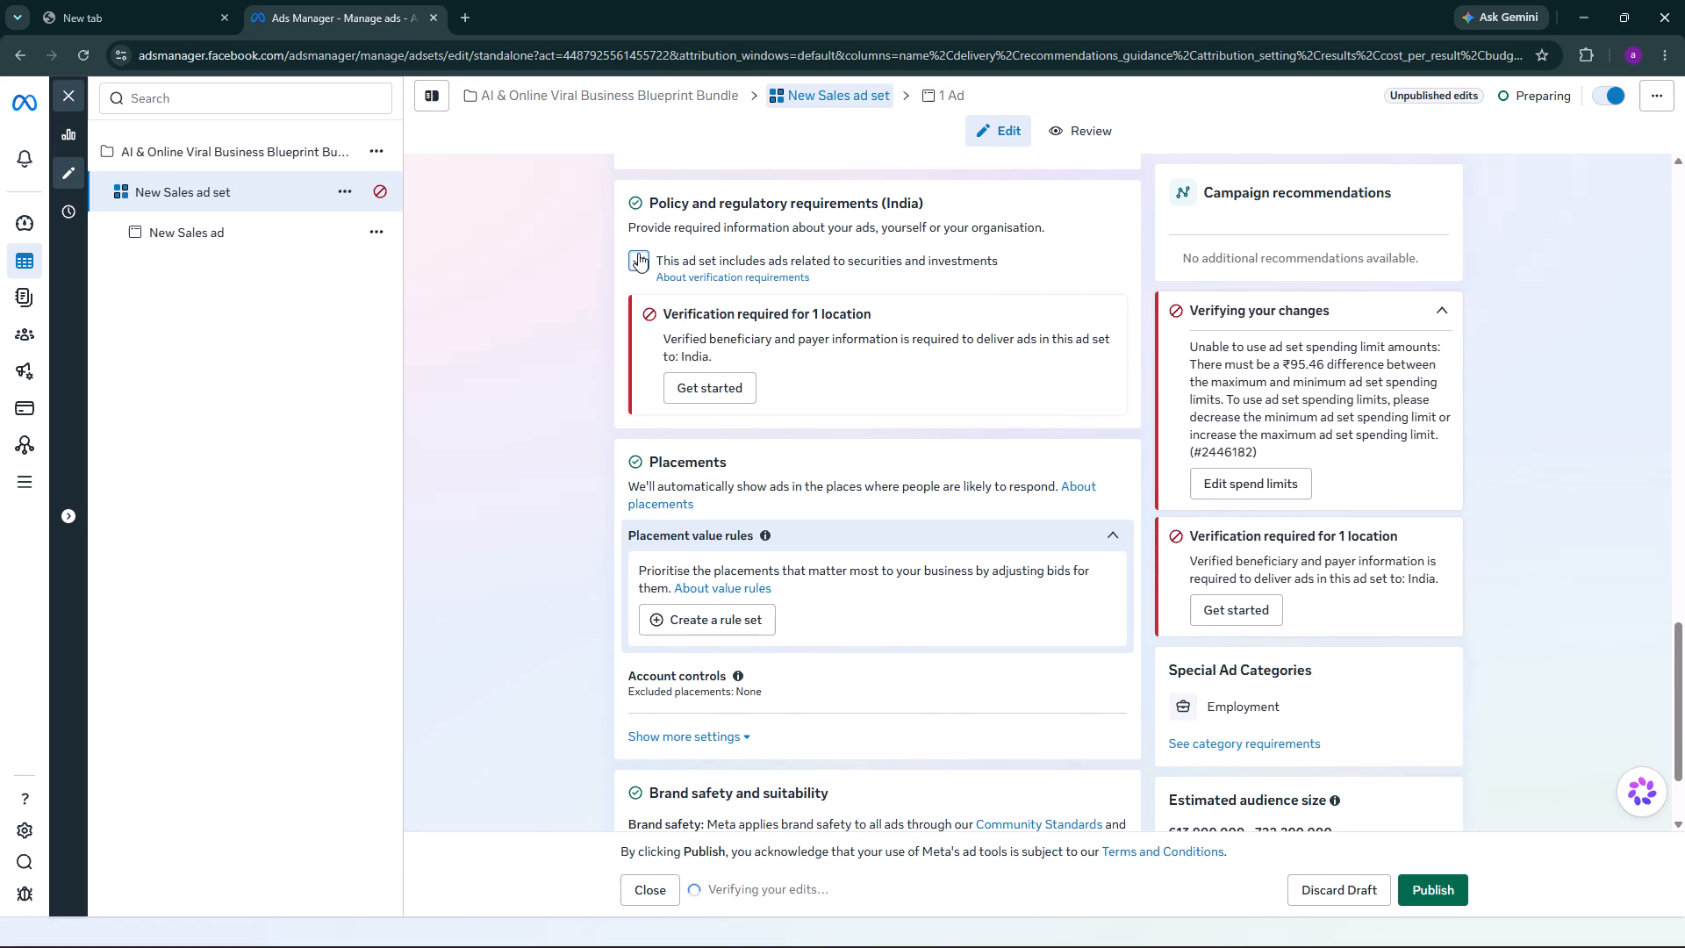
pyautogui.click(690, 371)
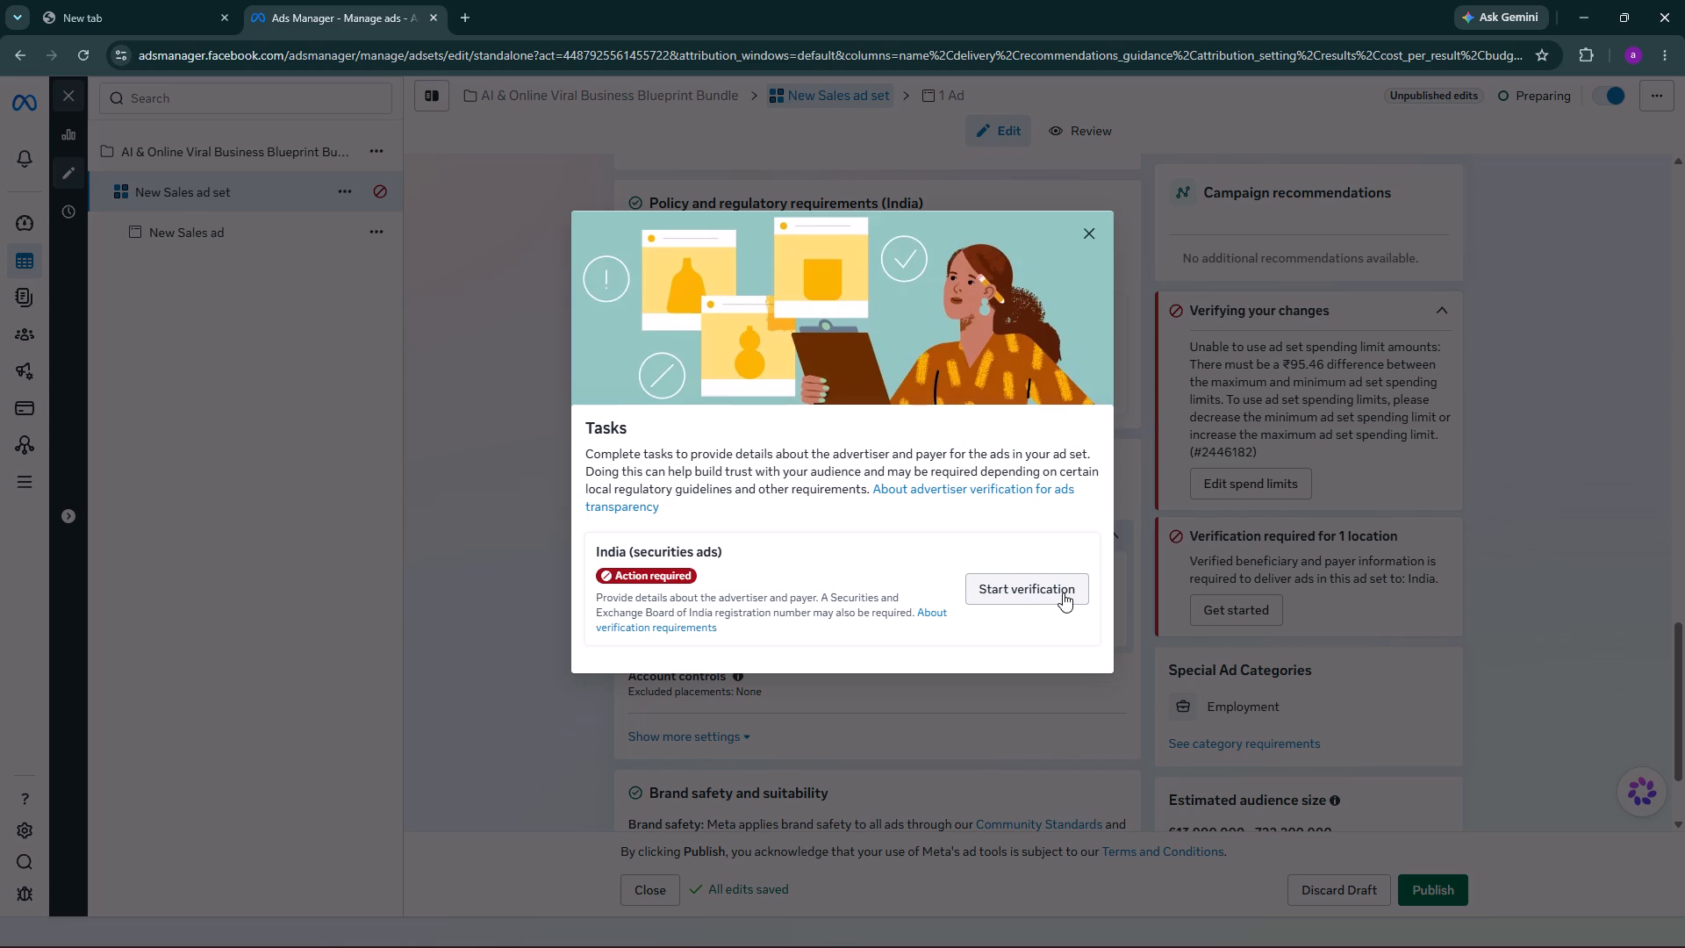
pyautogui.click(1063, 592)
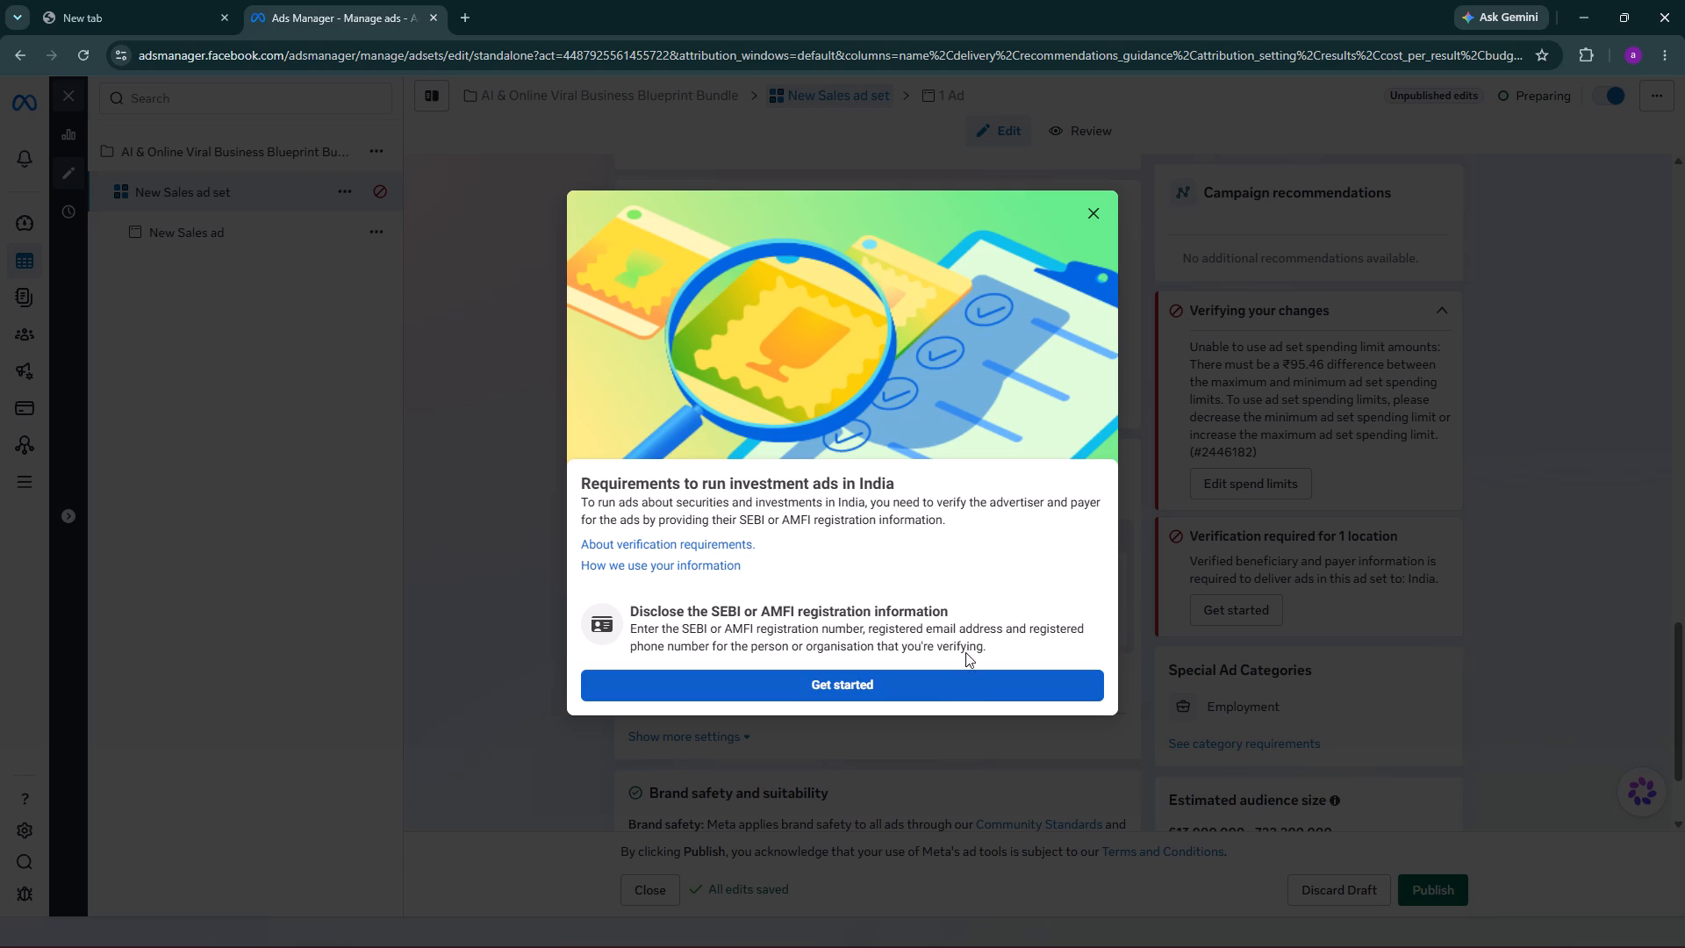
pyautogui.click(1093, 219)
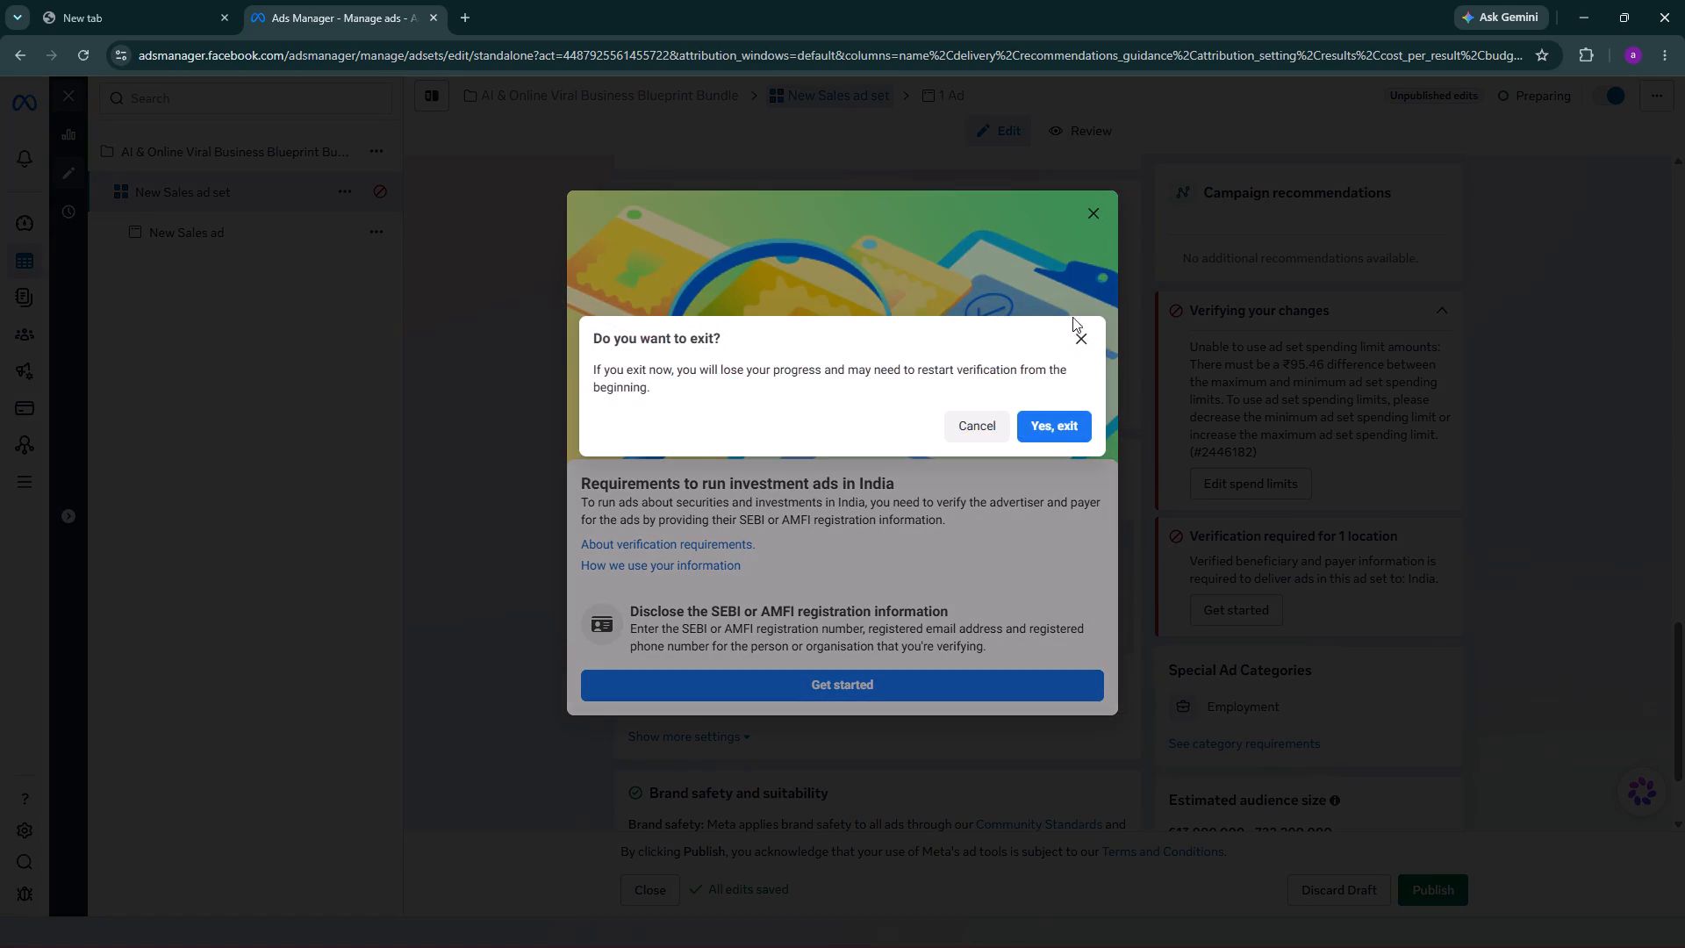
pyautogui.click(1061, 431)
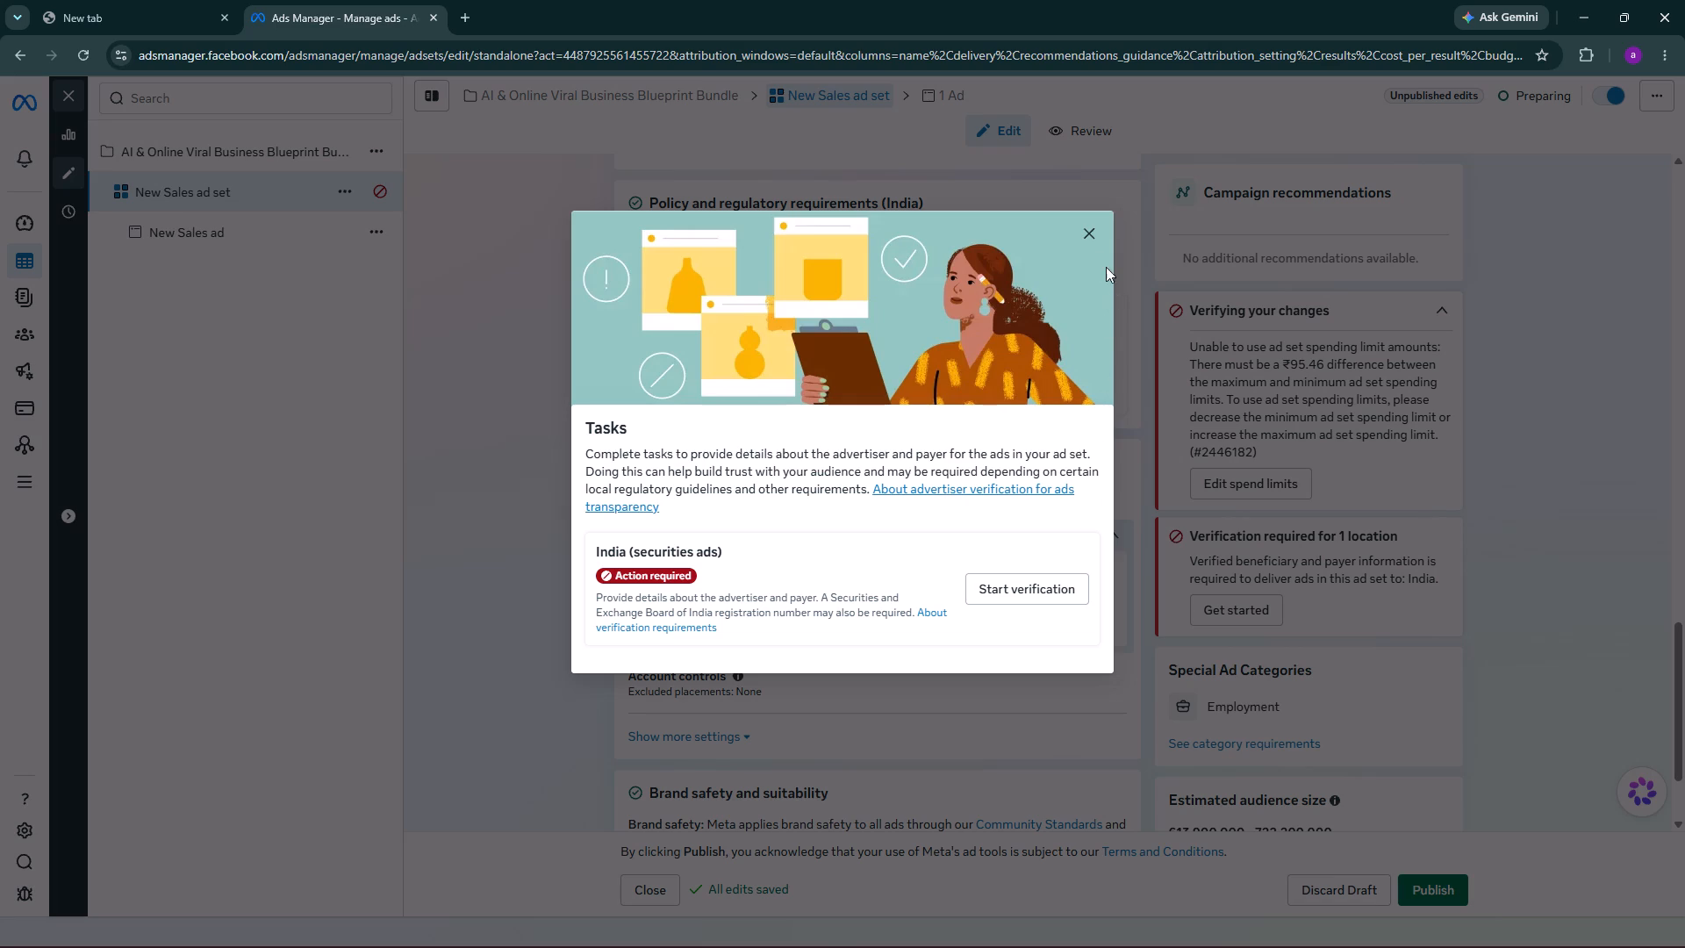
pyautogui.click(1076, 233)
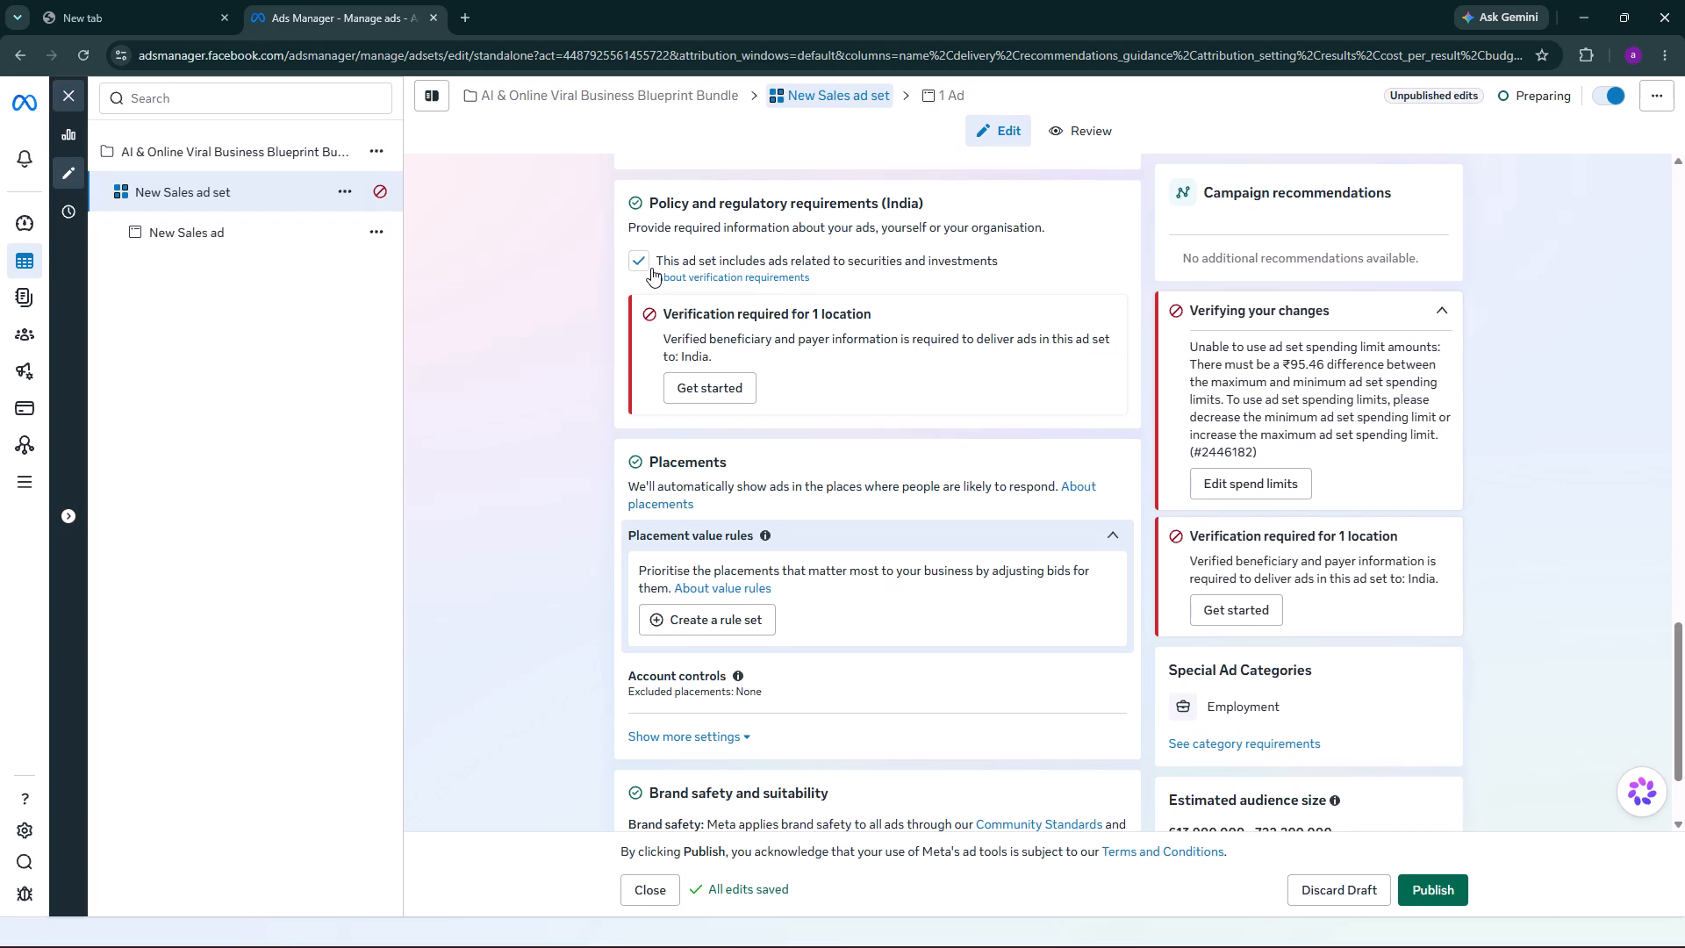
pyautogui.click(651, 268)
# Set the average daily minimum in the ad set spending limits to ₹50.
pyautogui.scroll(-1, 809, 509)
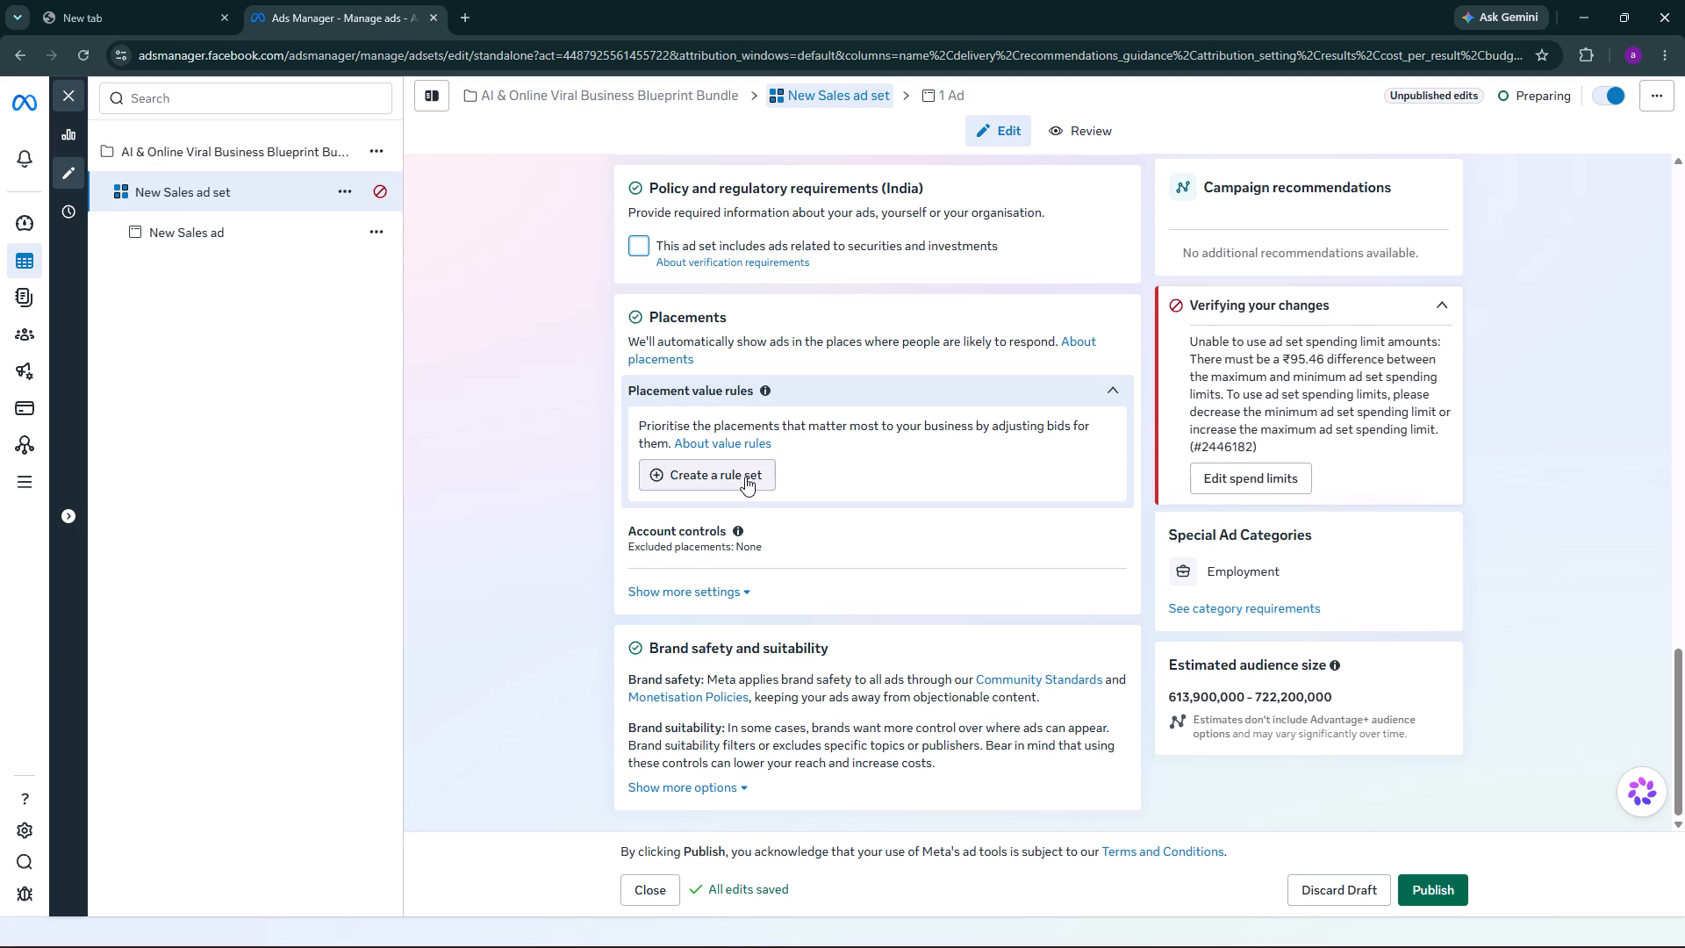
pyautogui.scroll(7, 950, 621)
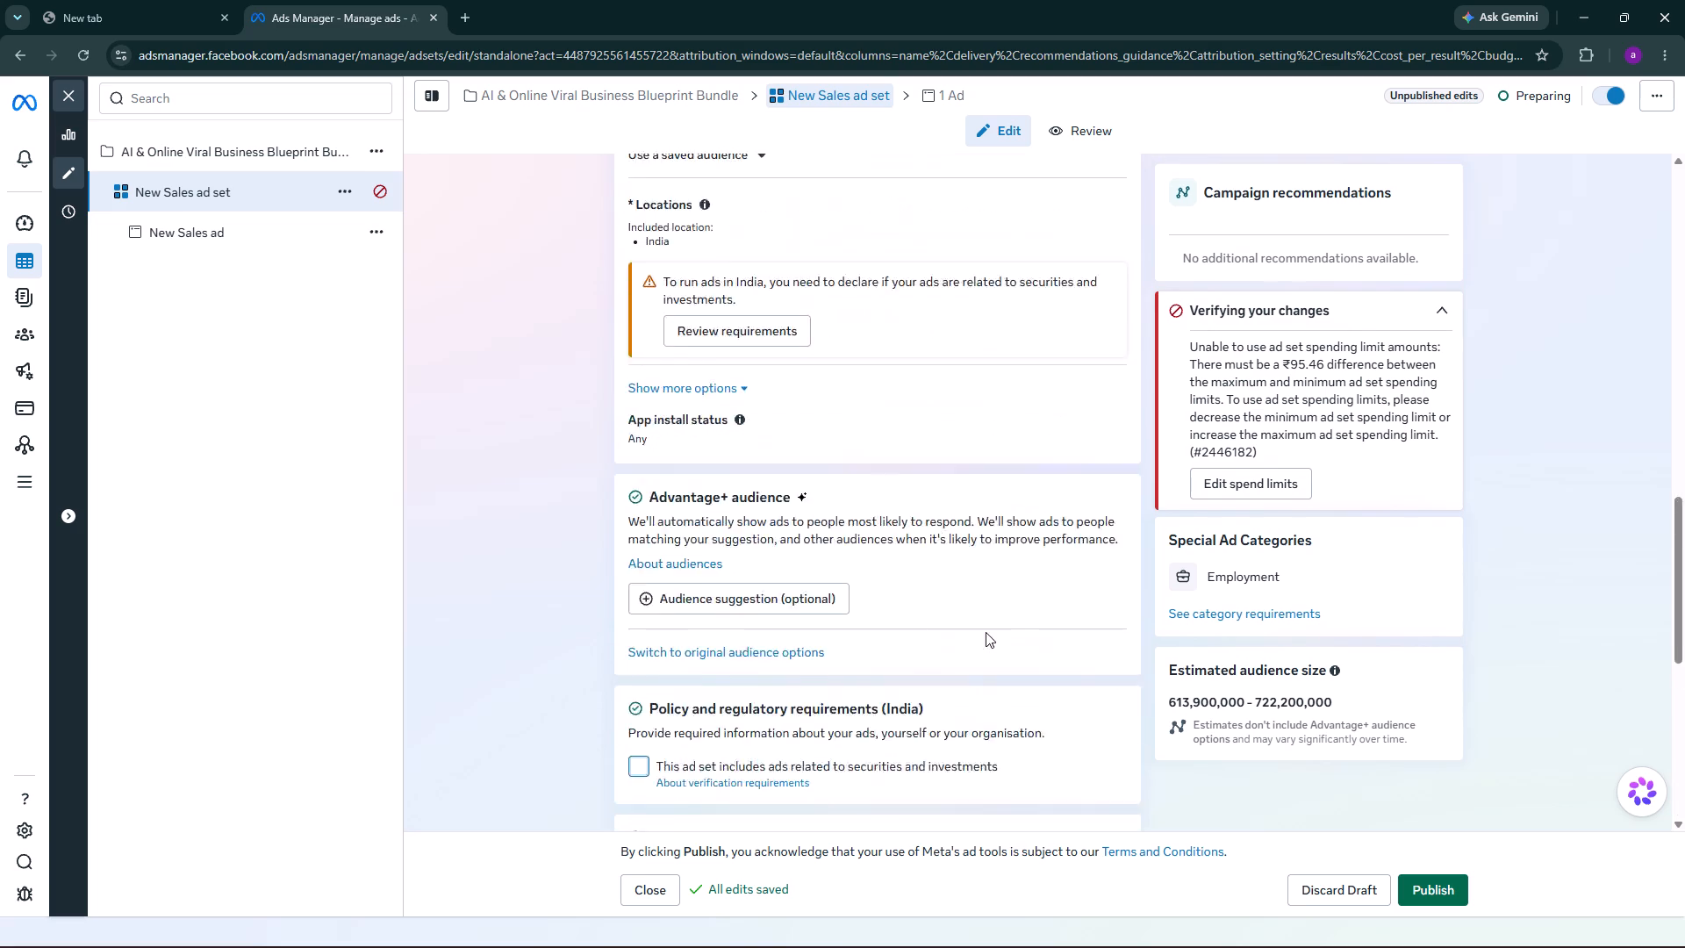
pyautogui.scroll(9, 986, 632)
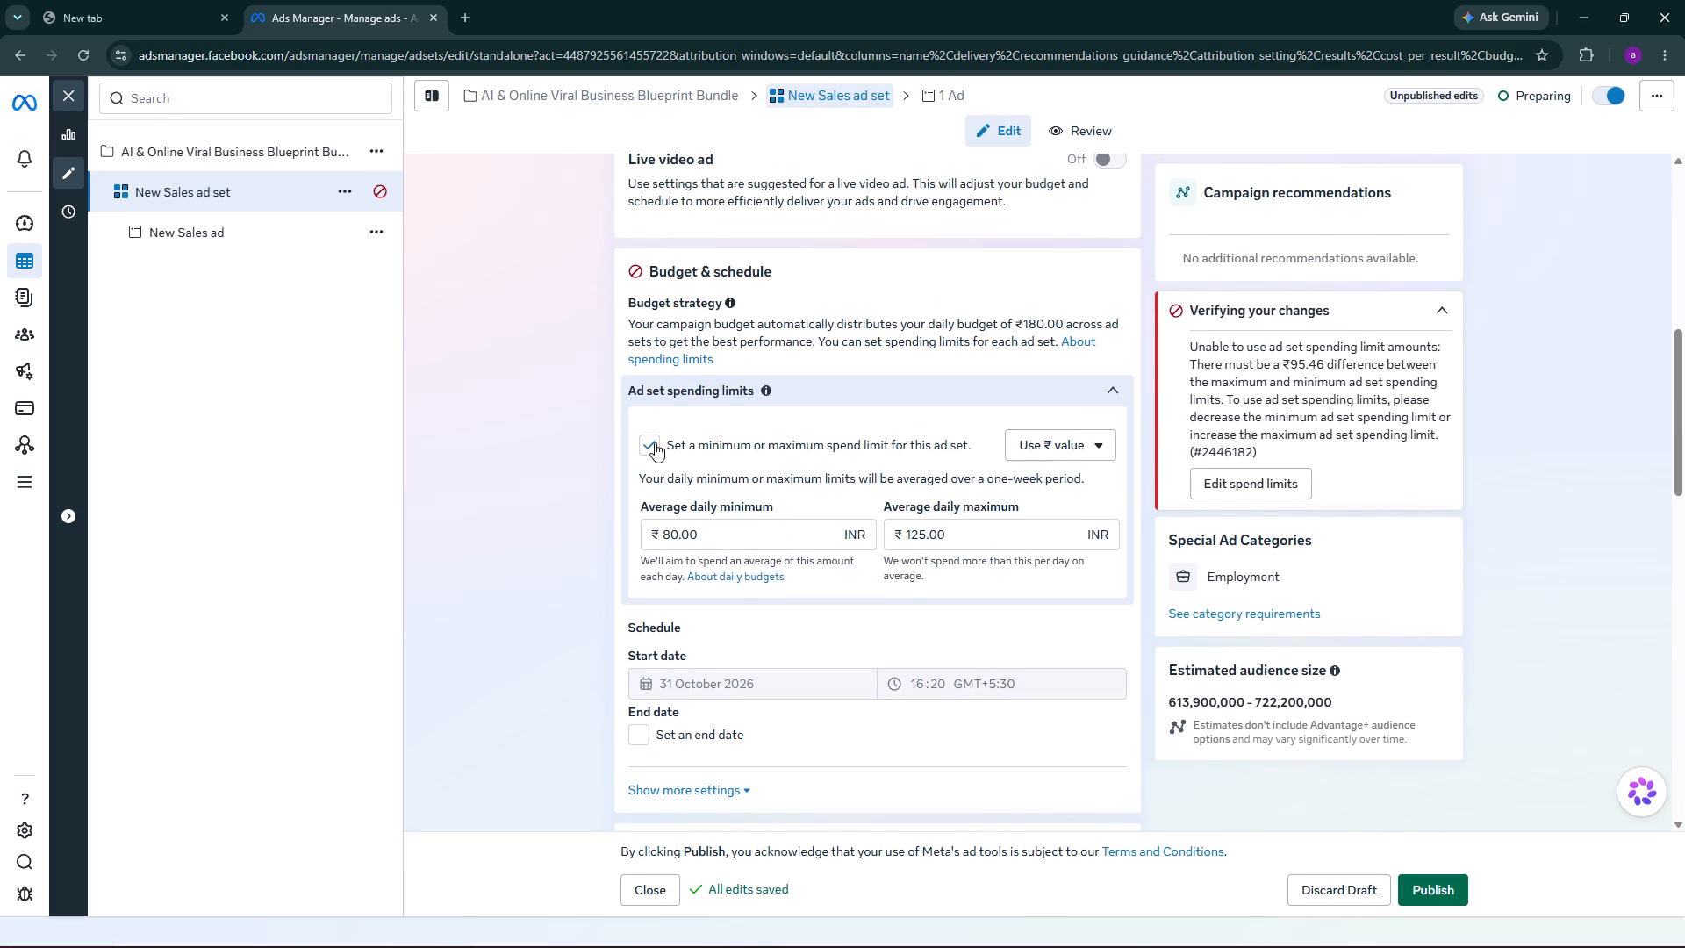
pyautogui.click(749, 529)
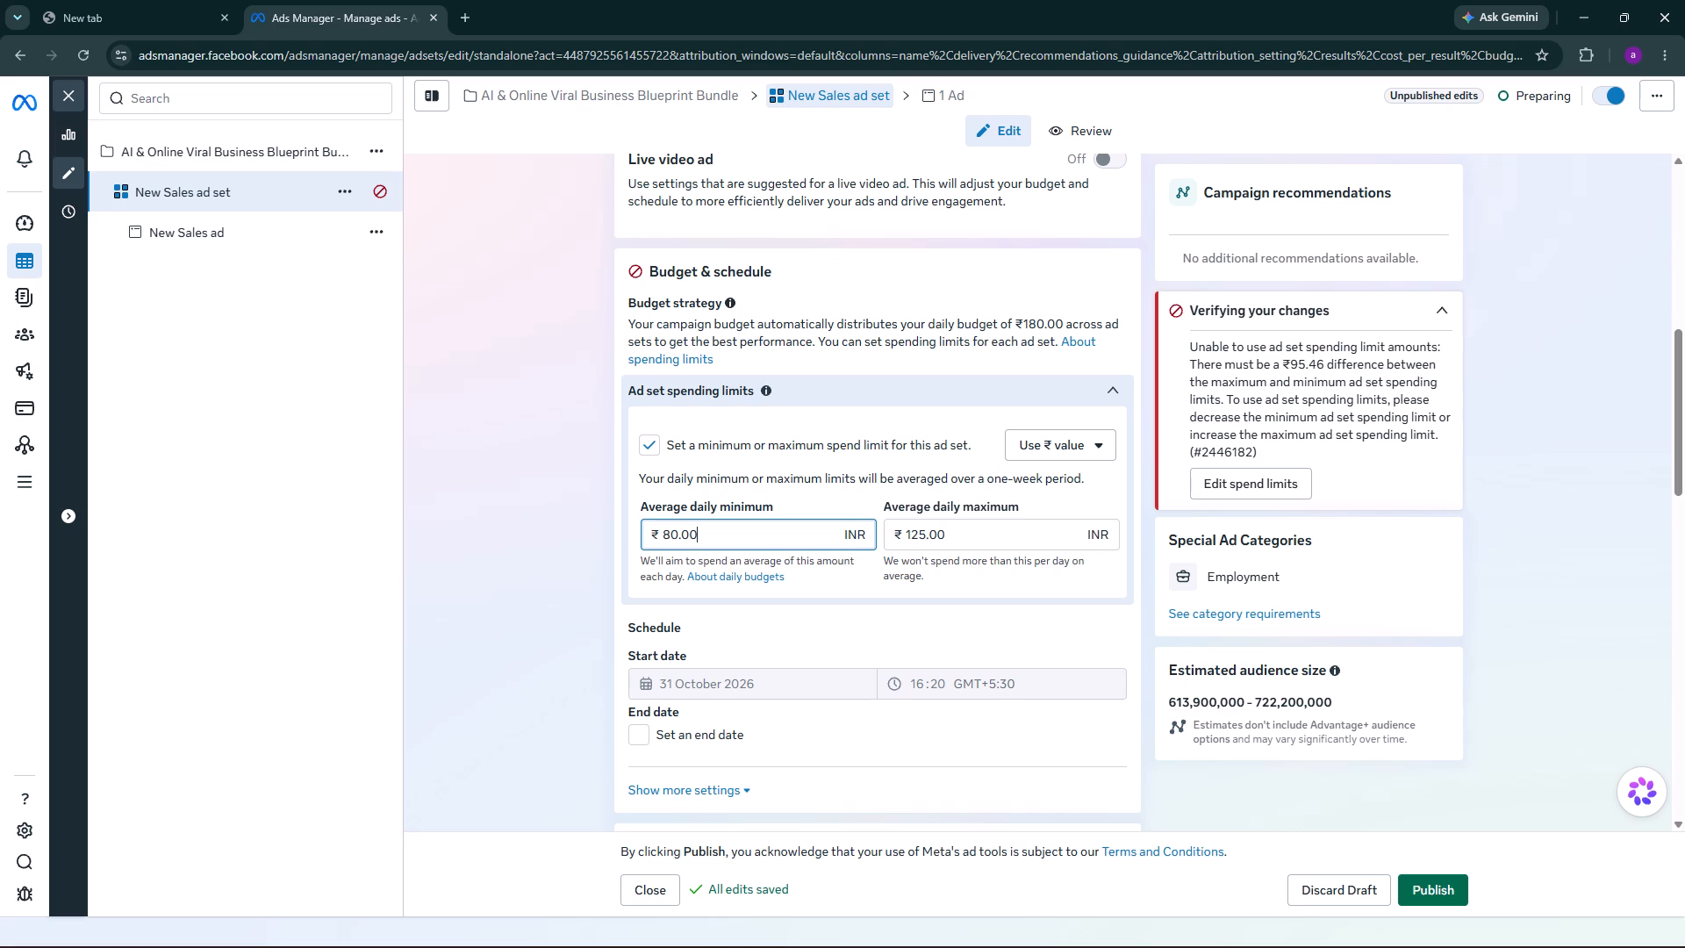
pyautogui.press('BackSpace')
pyautogui.press('BackSpace')
pyautogui.press('BackSpace')
pyautogui.press('BackSpace')
pyautogui.press('BackSpace')
pyautogui.write('50')
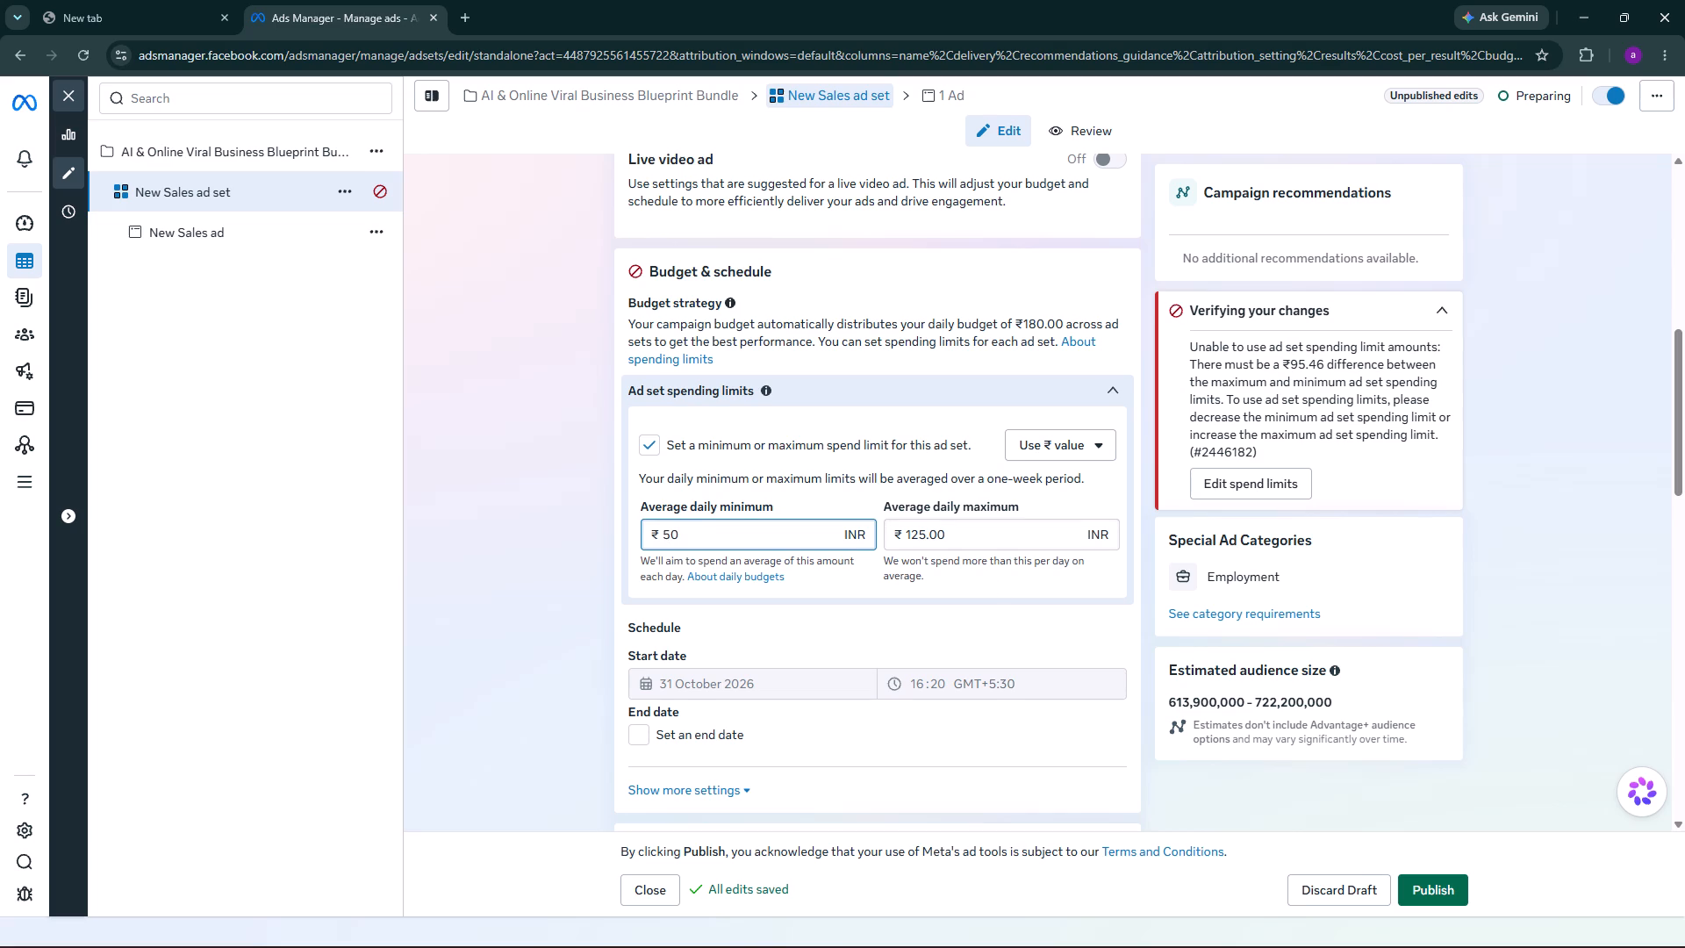
# Set the average daily maximum in the ad set spending limits to ₹150.
pyautogui.click(968, 543)
pyautogui.press('BackSpace')
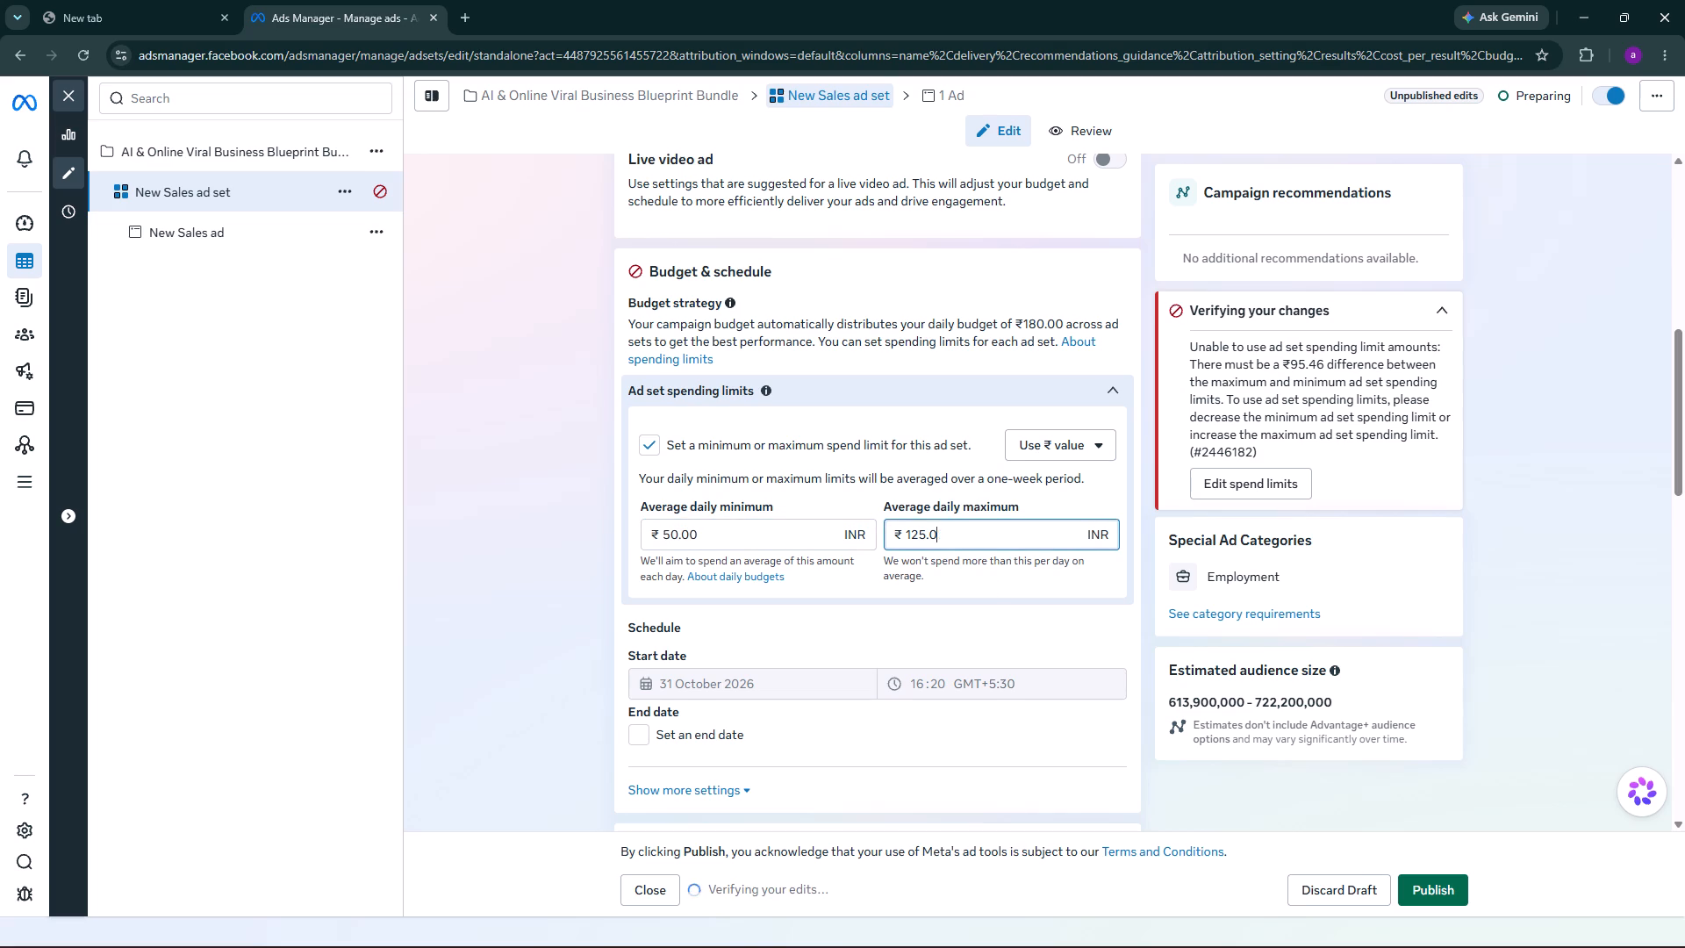
pyautogui.press('BackSpace')
pyautogui.press('BackSpace')
pyautogui.press('BackSpace')
pyautogui.press('BackSpace')
pyautogui.write('50')
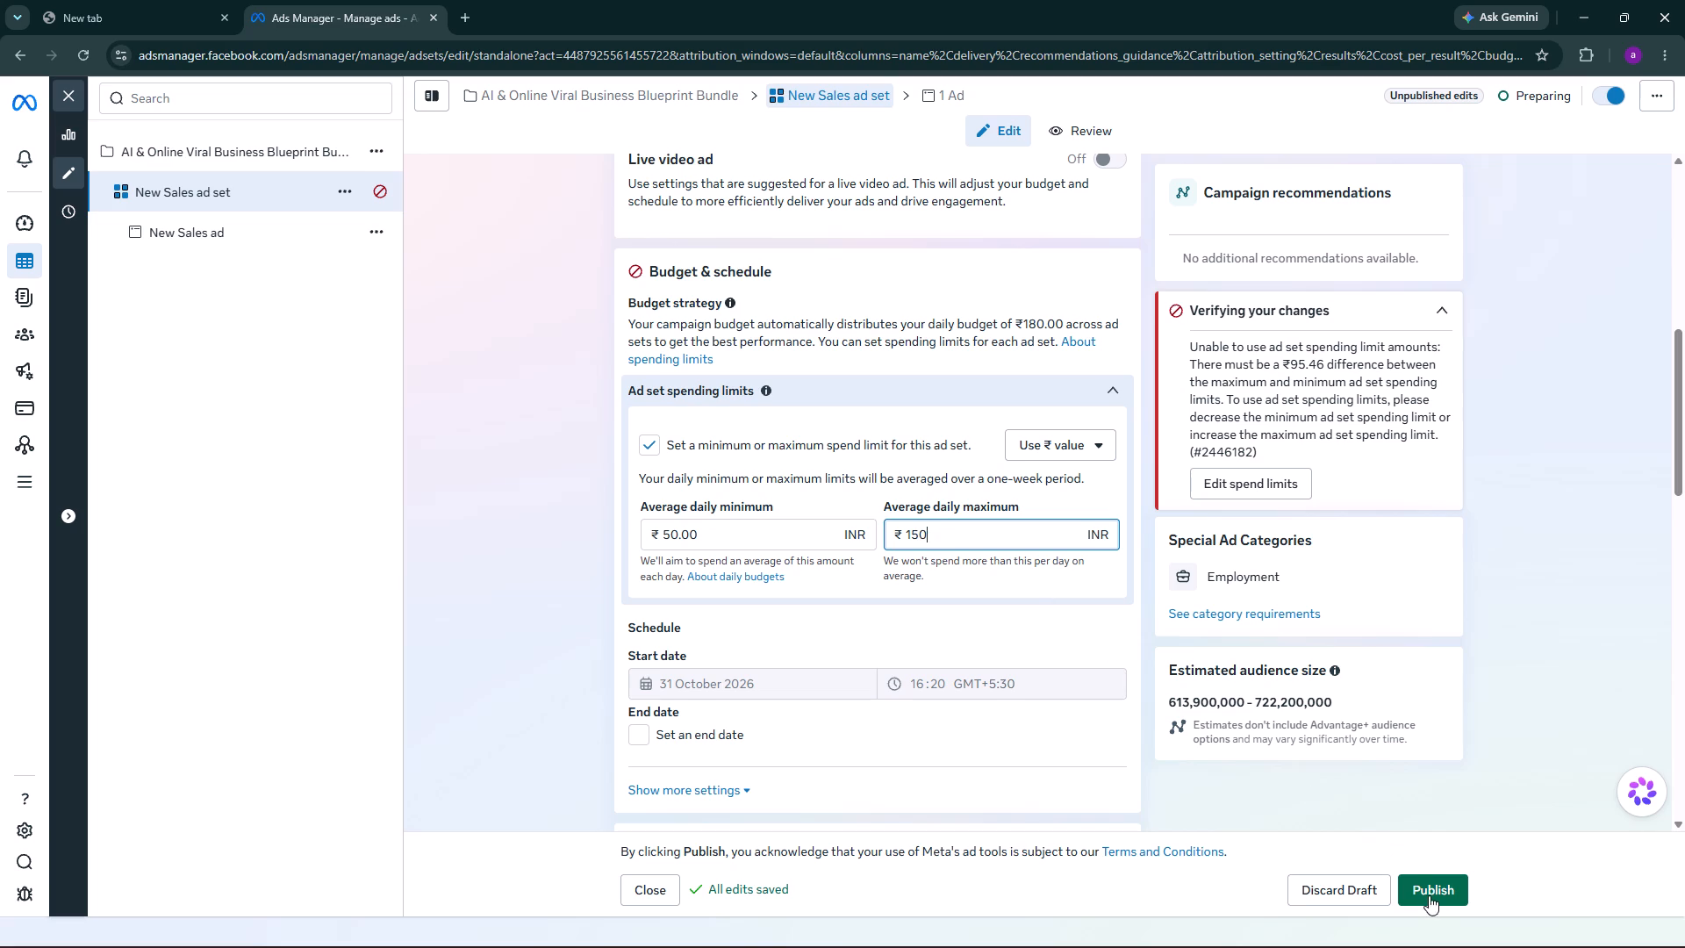
# Publish the New Sales ad set with the edited spending limits.
pyautogui.click(1429, 895)
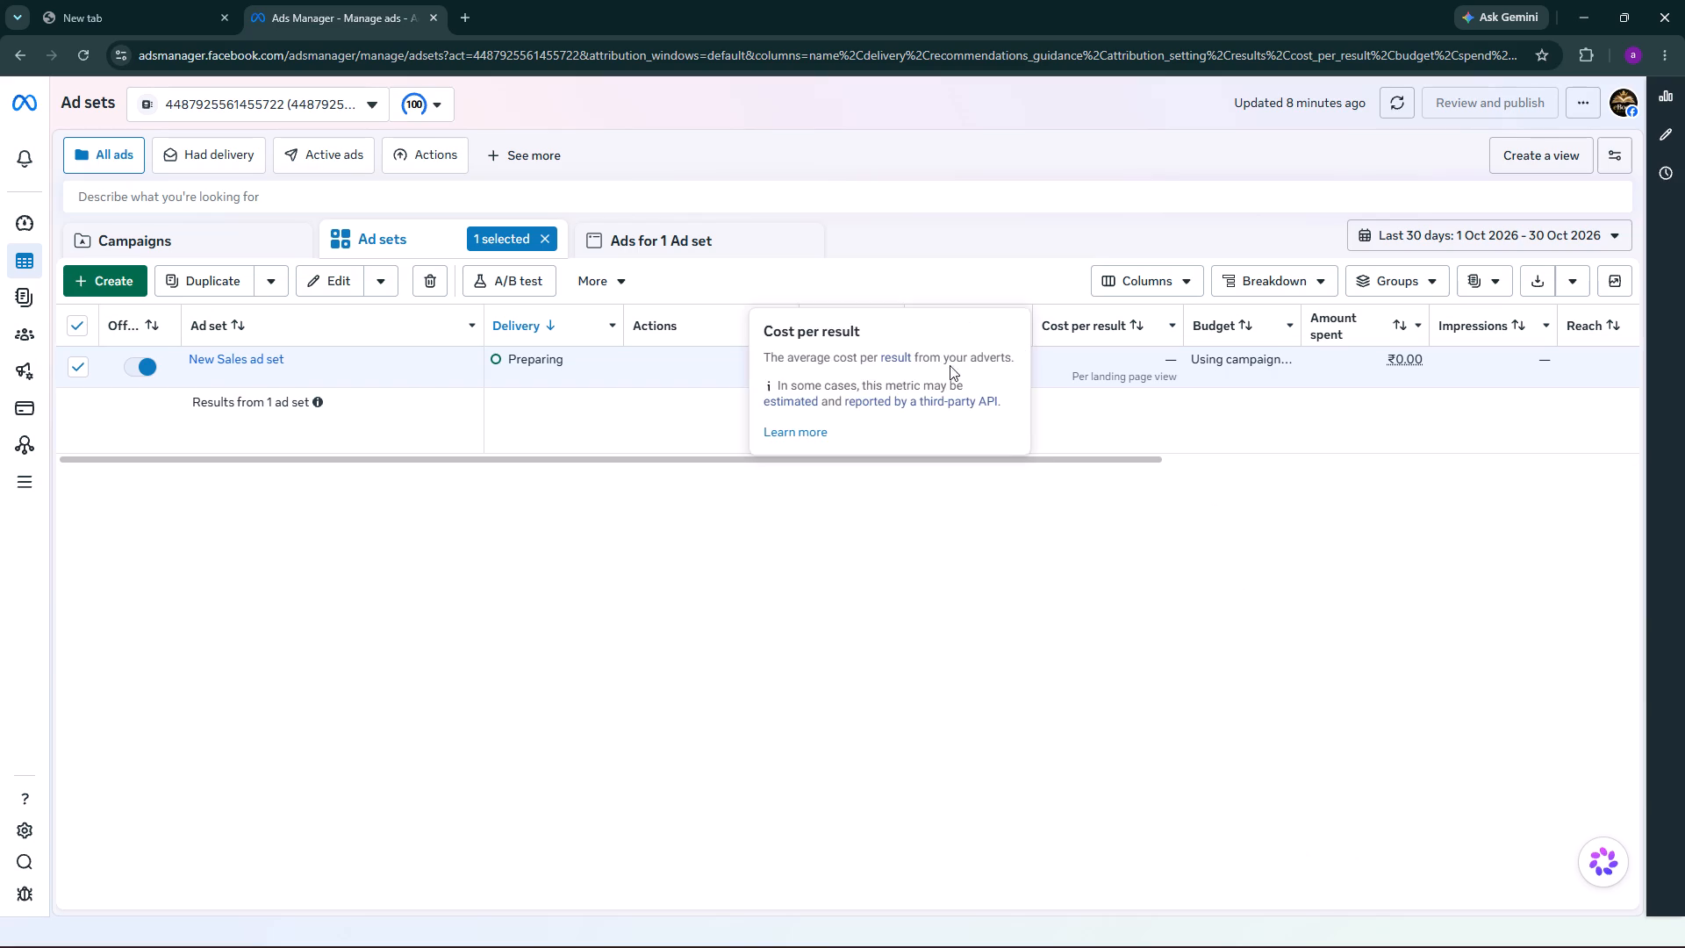
# Open the end date settings of the New Sales ad set and switch the ad set to the End on option.
pyautogui.click(622, 369)
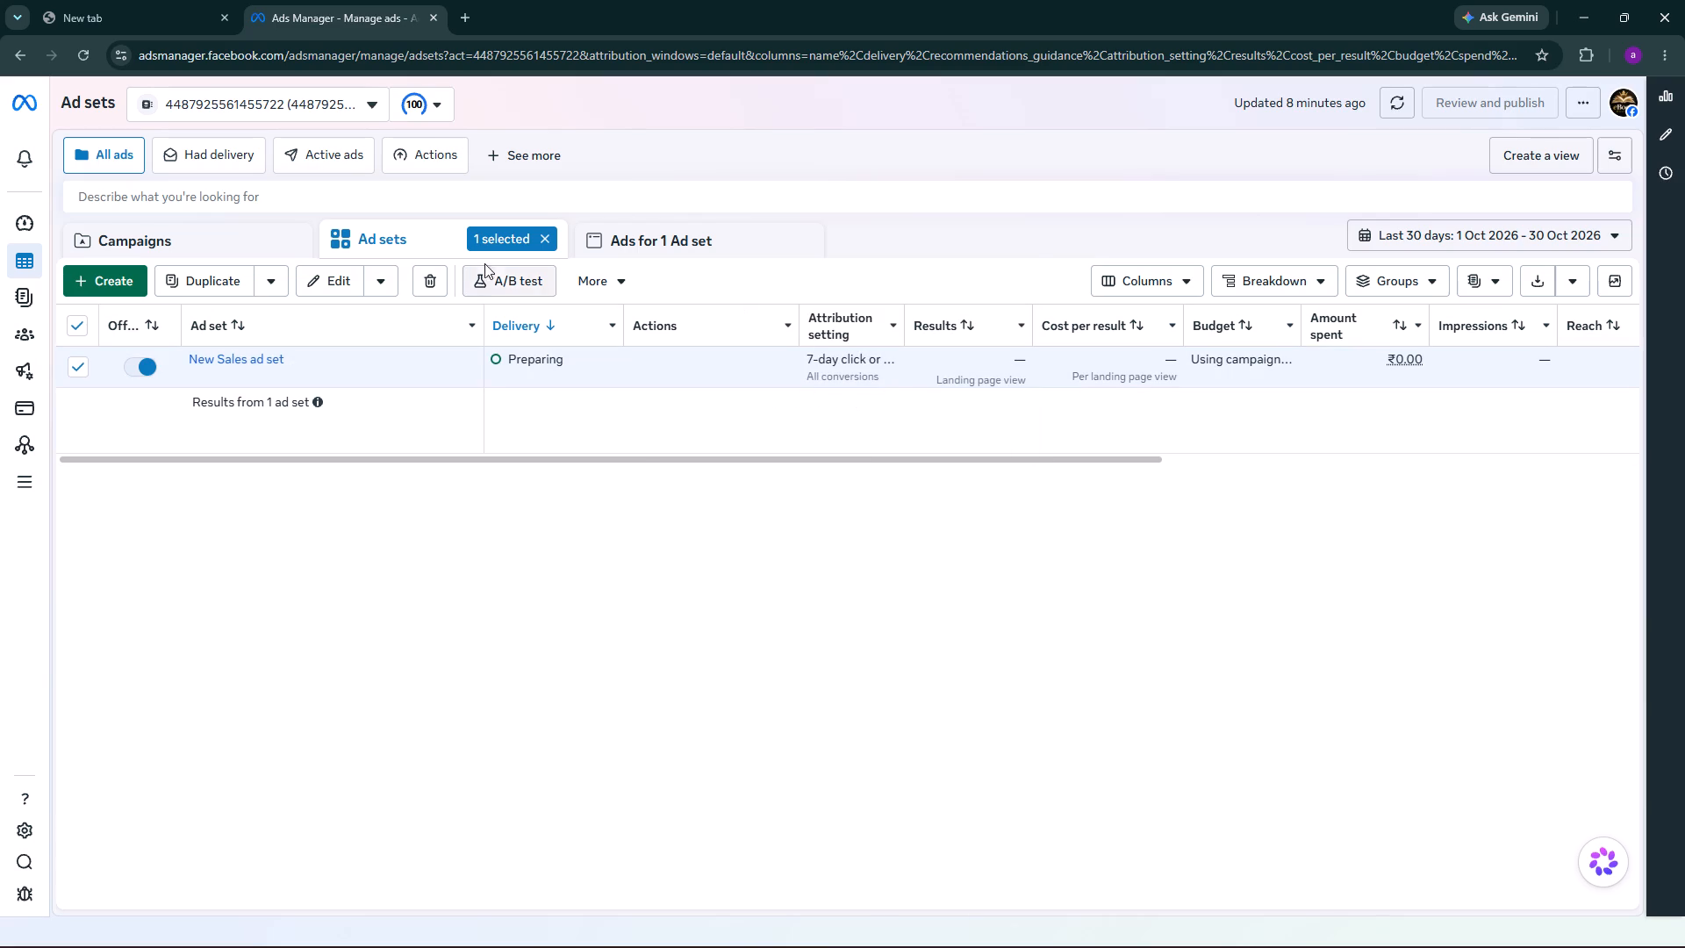
pyautogui.click(375, 284)
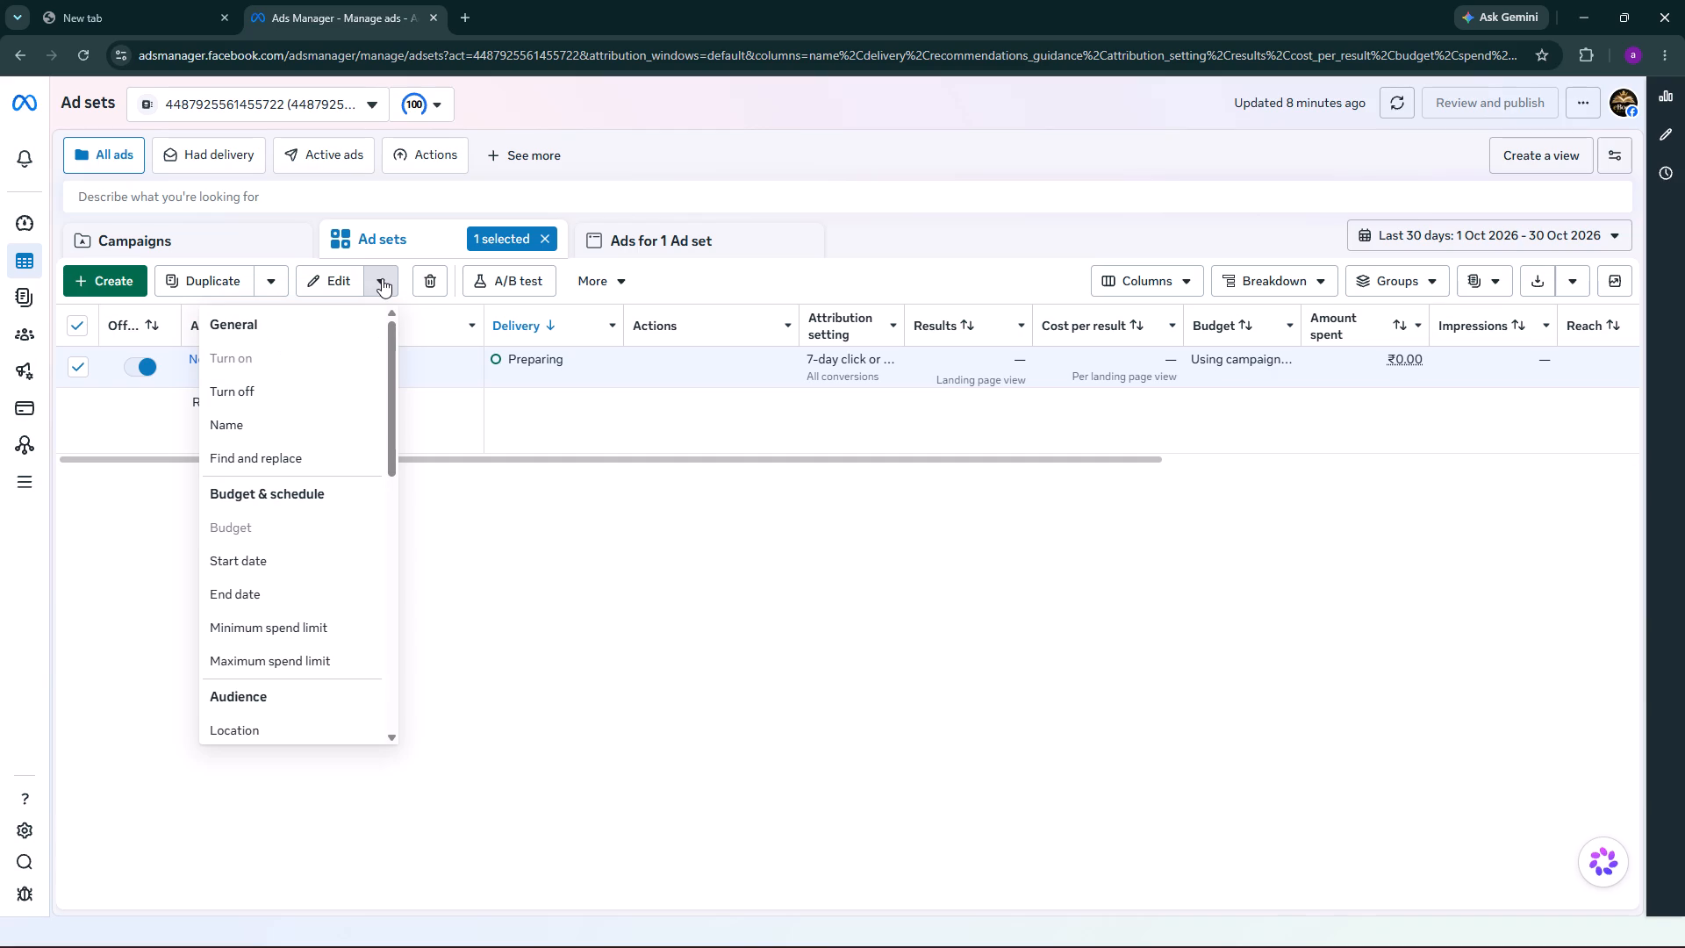
pyautogui.click(296, 634)
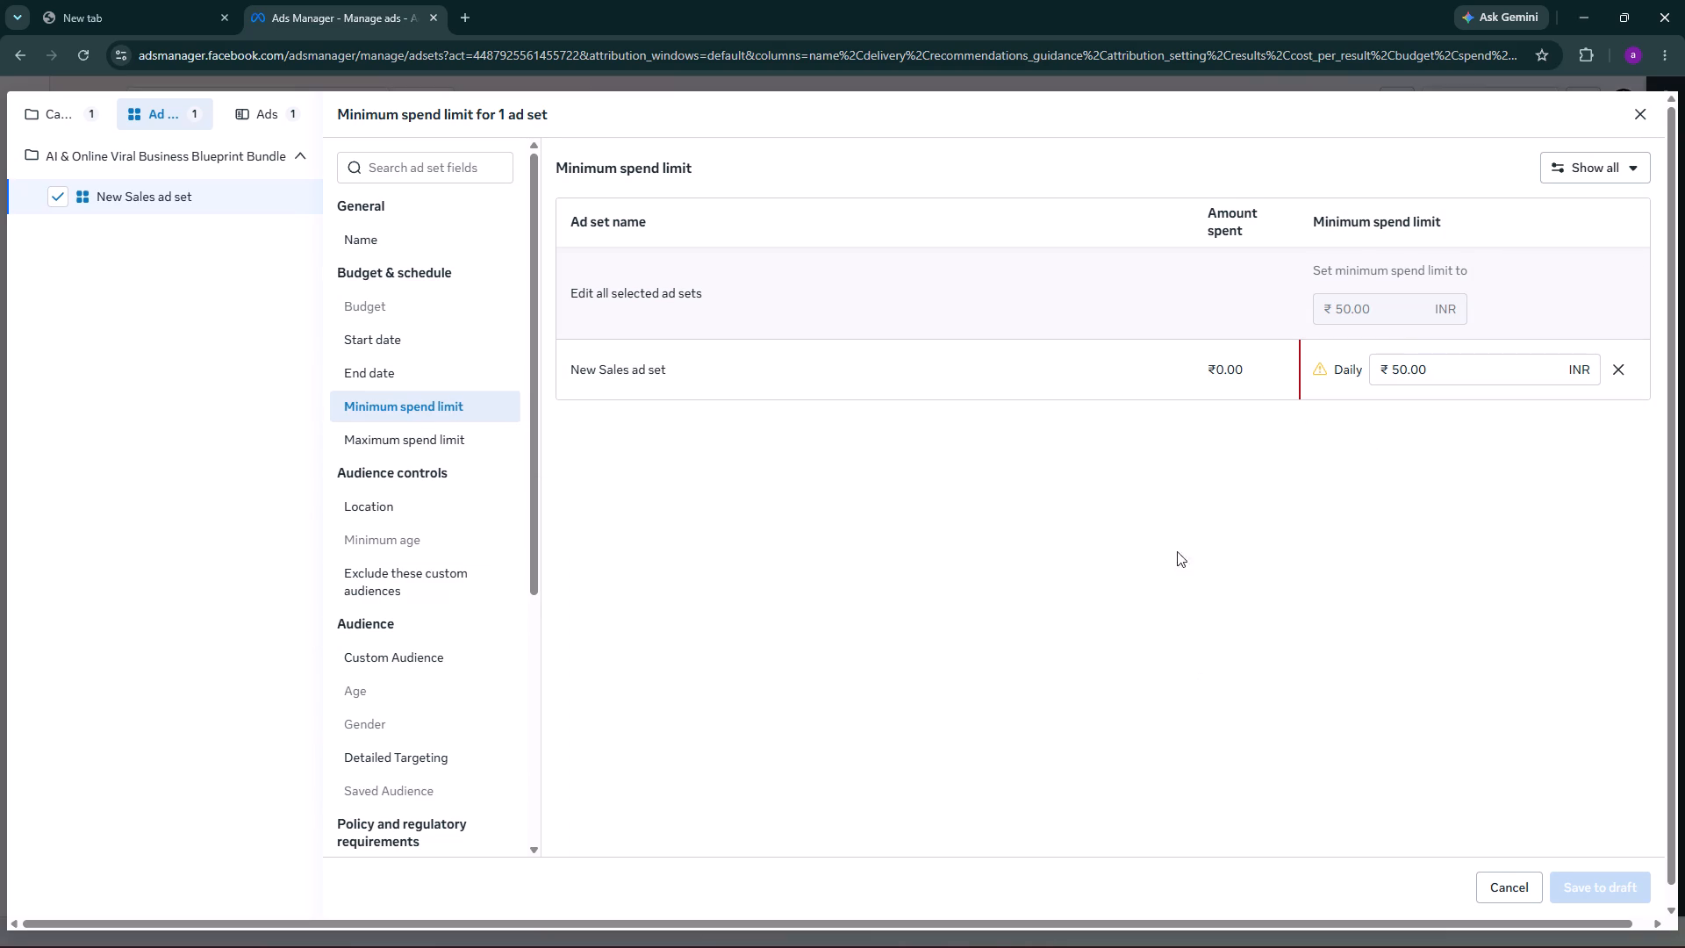
pyautogui.click(408, 368)
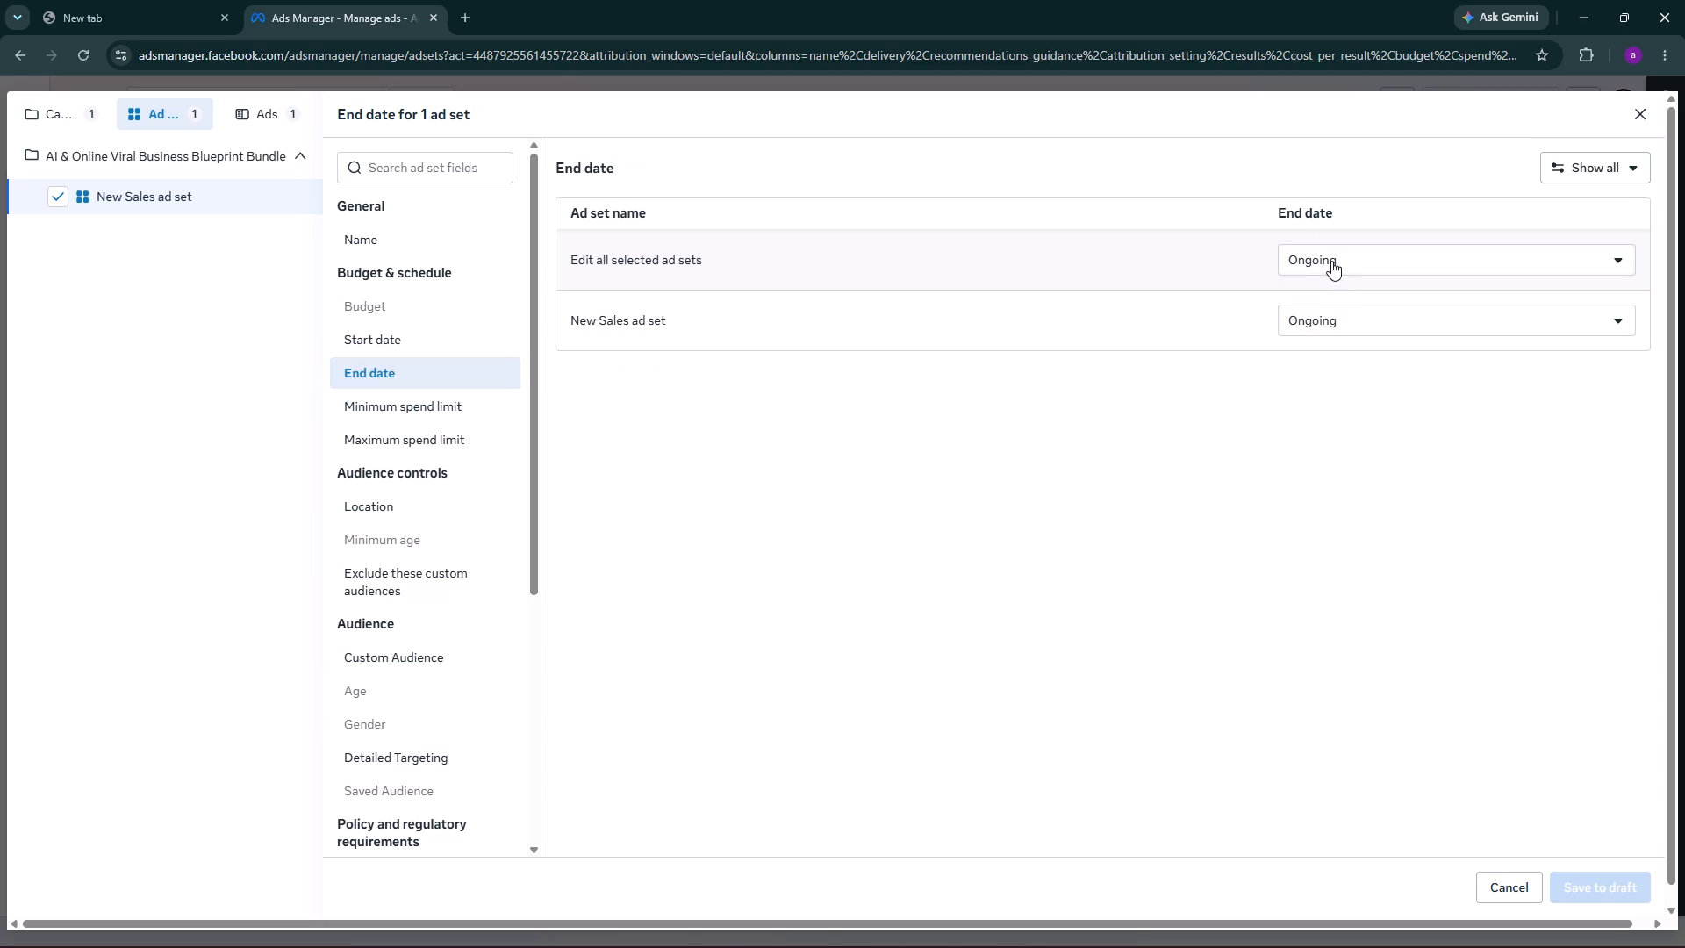
pyautogui.click(1367, 314)
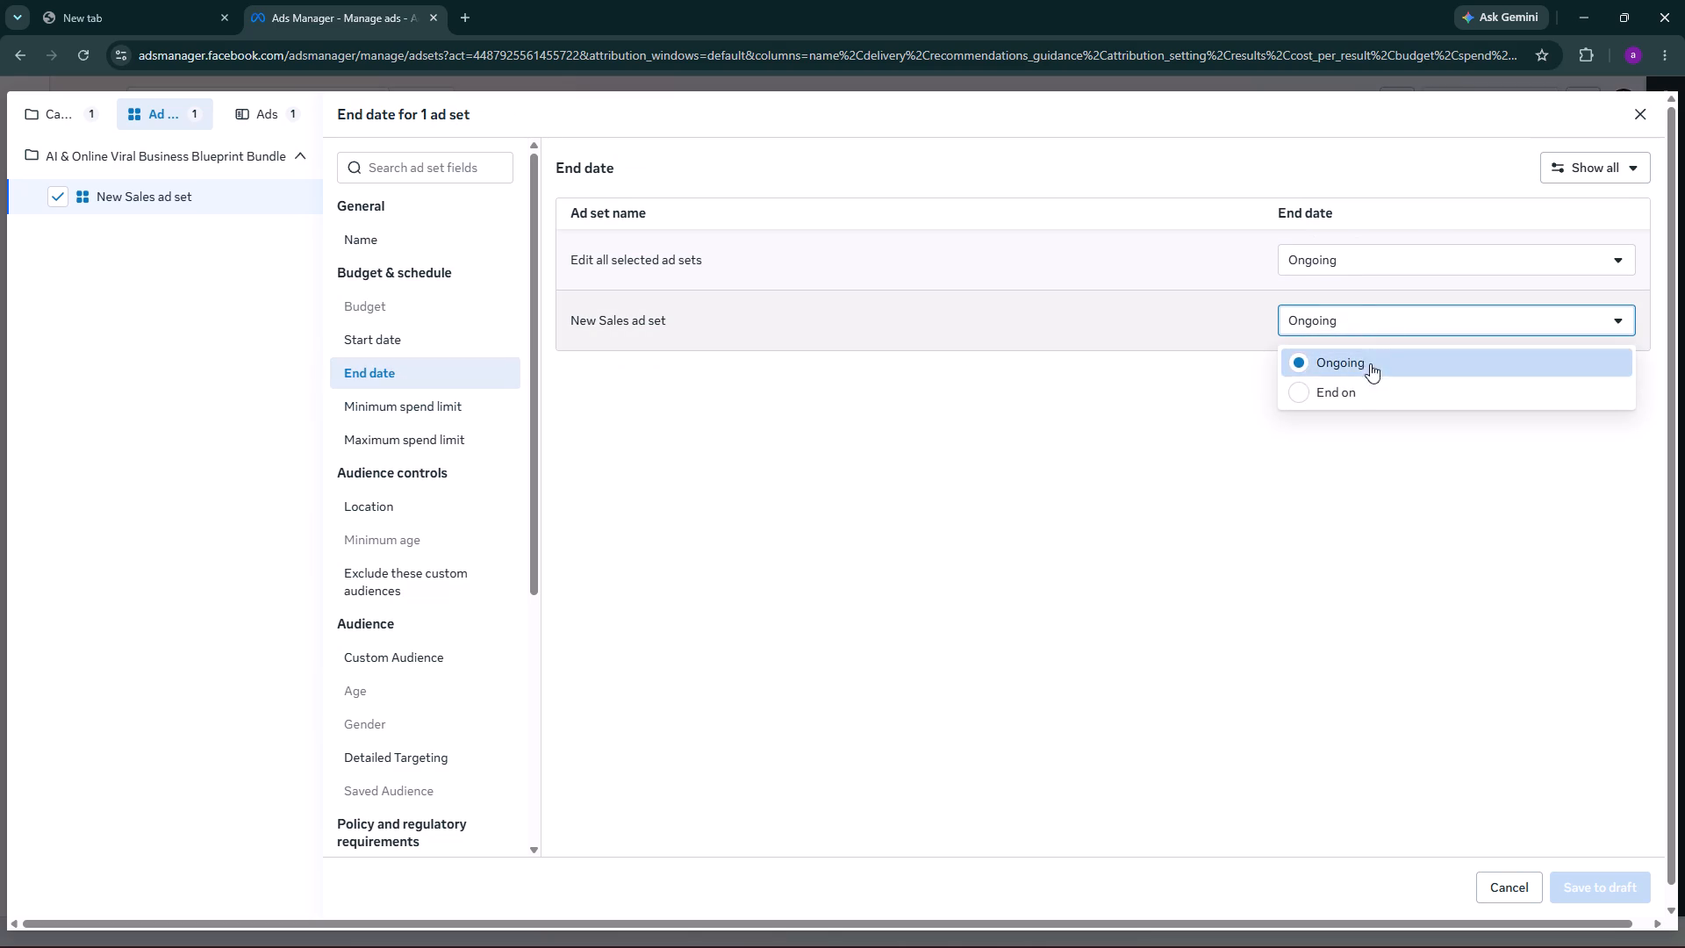
pyautogui.click(1366, 391)
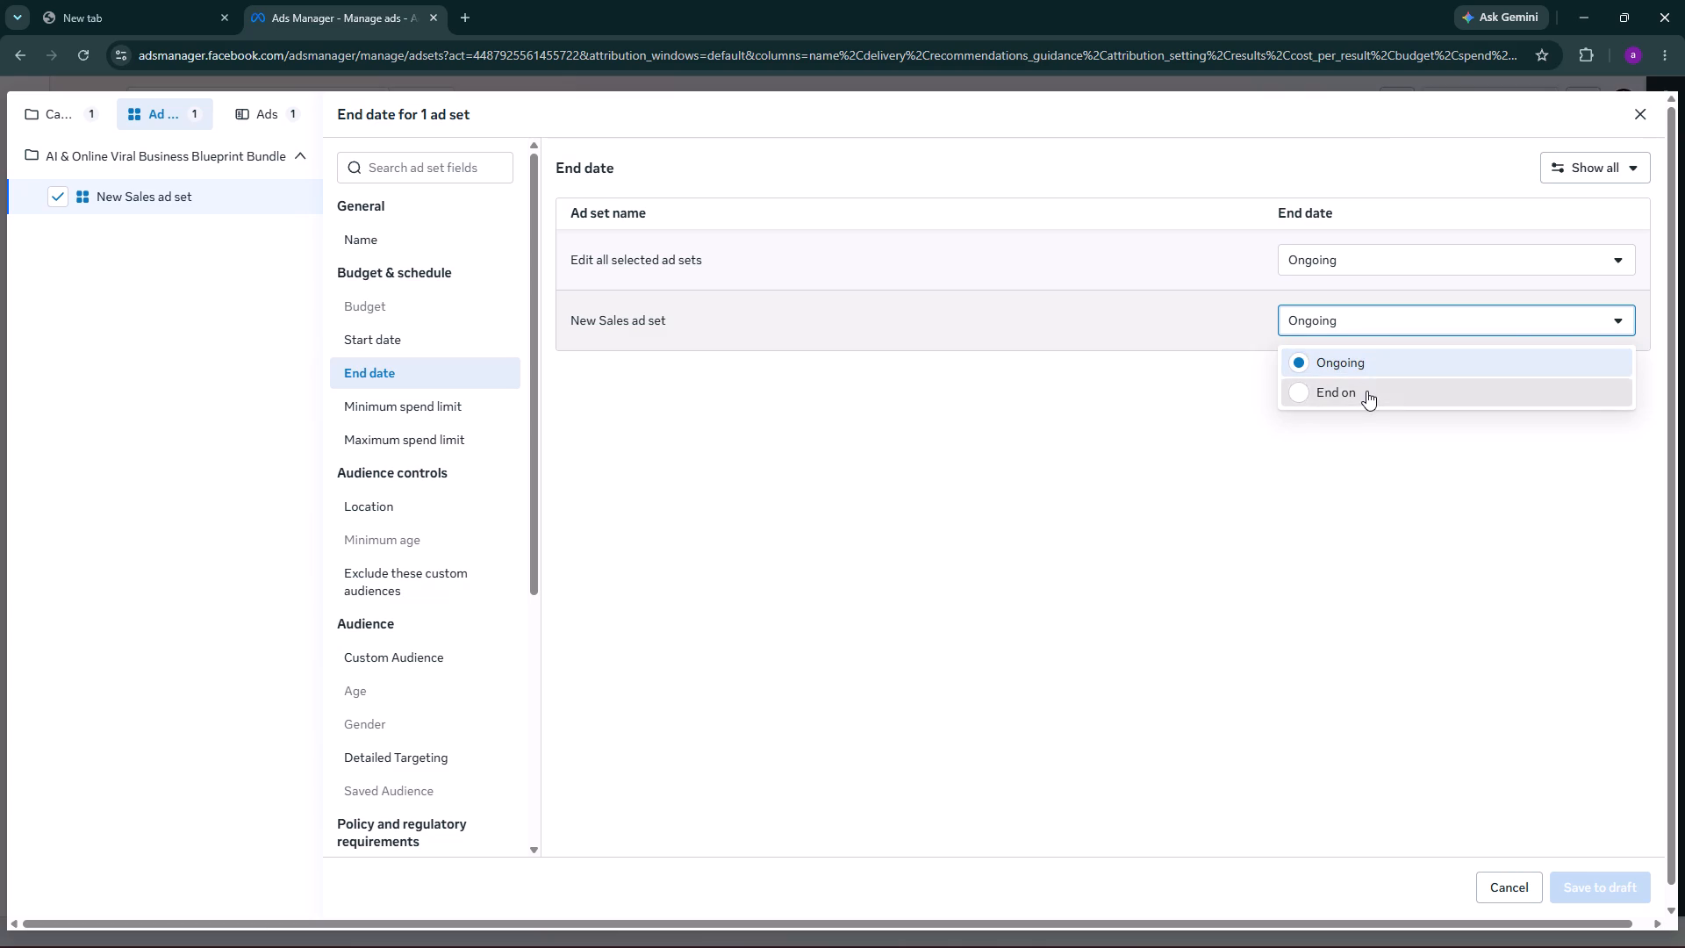
pyautogui.click(1409, 322)
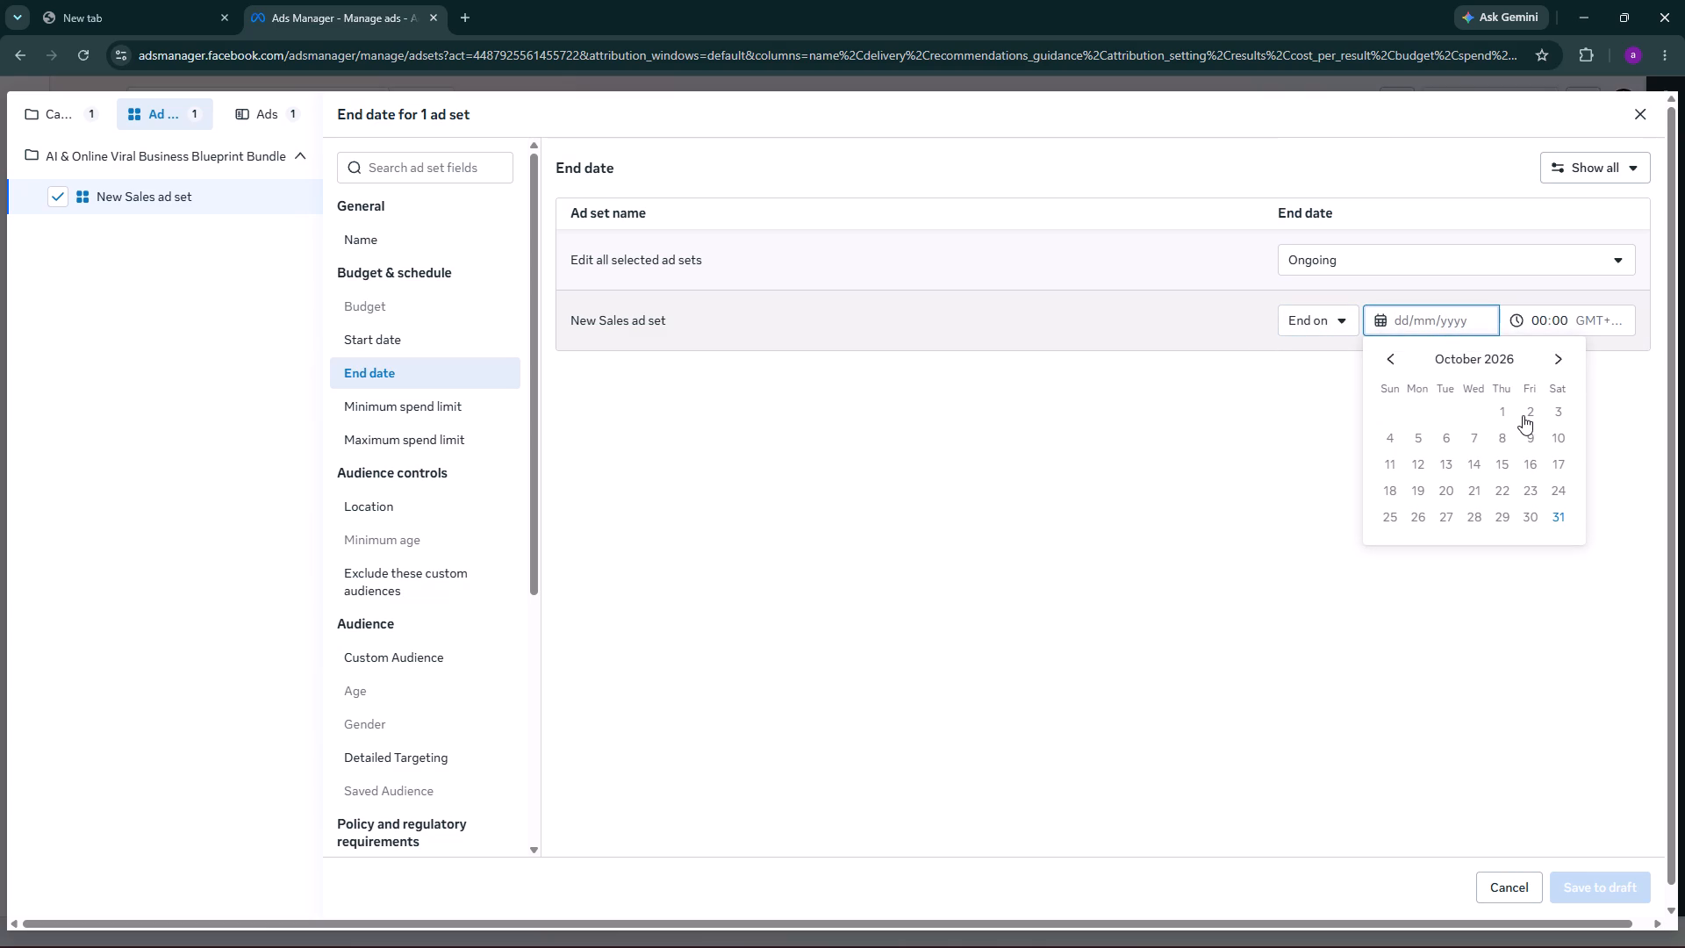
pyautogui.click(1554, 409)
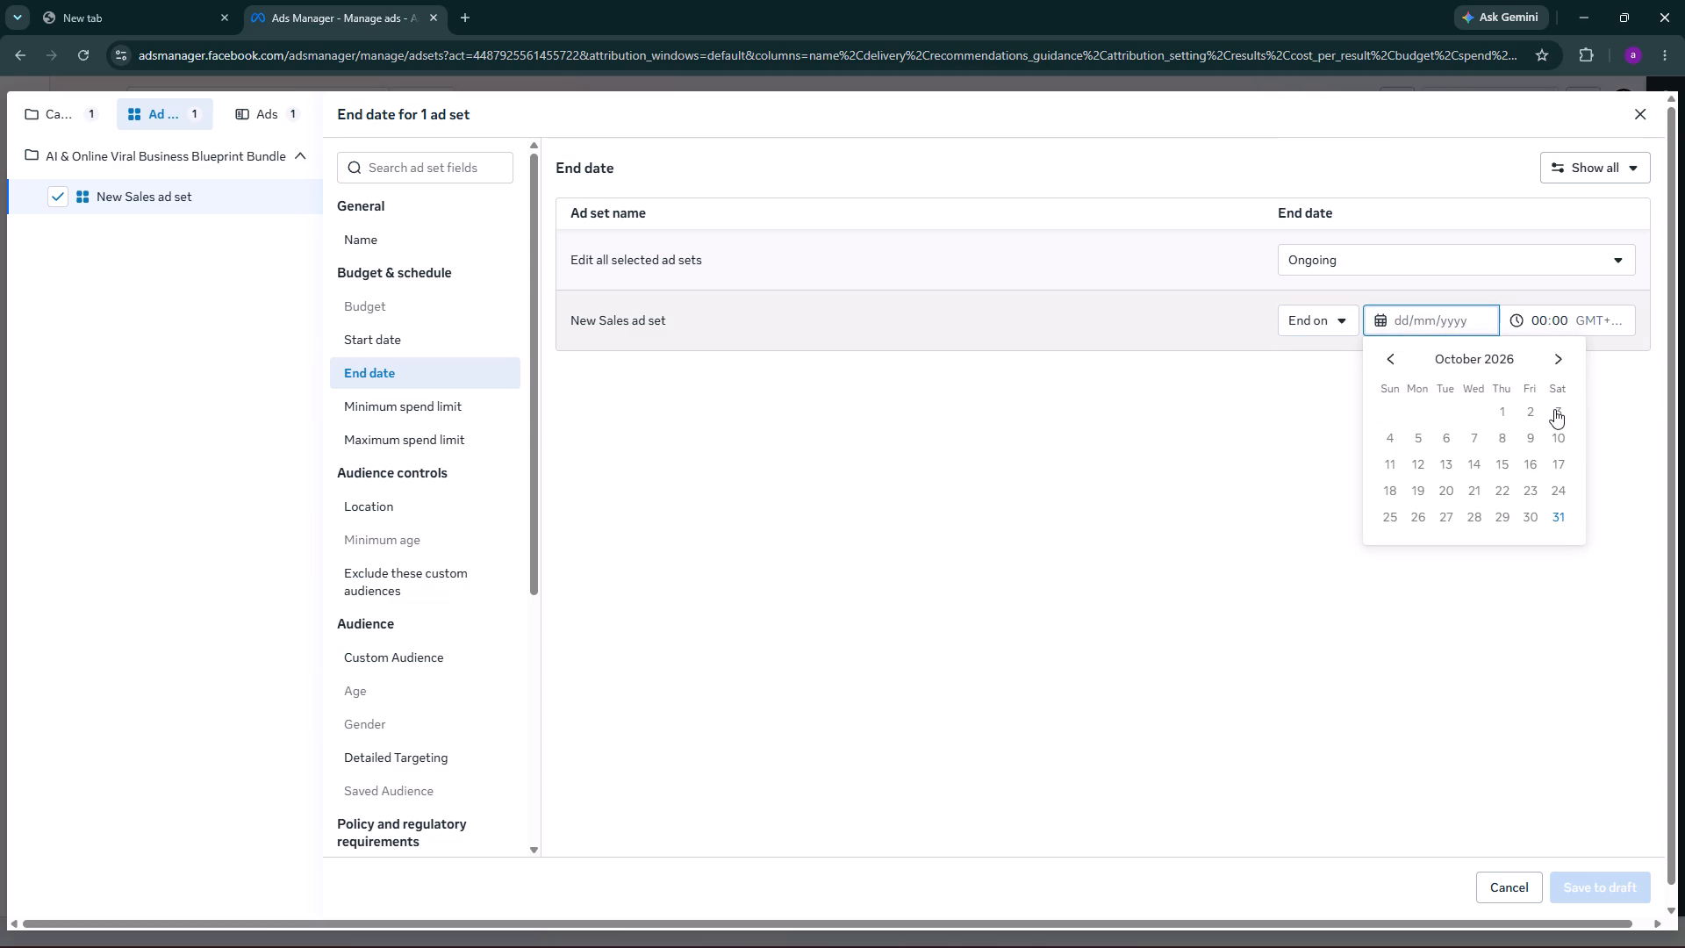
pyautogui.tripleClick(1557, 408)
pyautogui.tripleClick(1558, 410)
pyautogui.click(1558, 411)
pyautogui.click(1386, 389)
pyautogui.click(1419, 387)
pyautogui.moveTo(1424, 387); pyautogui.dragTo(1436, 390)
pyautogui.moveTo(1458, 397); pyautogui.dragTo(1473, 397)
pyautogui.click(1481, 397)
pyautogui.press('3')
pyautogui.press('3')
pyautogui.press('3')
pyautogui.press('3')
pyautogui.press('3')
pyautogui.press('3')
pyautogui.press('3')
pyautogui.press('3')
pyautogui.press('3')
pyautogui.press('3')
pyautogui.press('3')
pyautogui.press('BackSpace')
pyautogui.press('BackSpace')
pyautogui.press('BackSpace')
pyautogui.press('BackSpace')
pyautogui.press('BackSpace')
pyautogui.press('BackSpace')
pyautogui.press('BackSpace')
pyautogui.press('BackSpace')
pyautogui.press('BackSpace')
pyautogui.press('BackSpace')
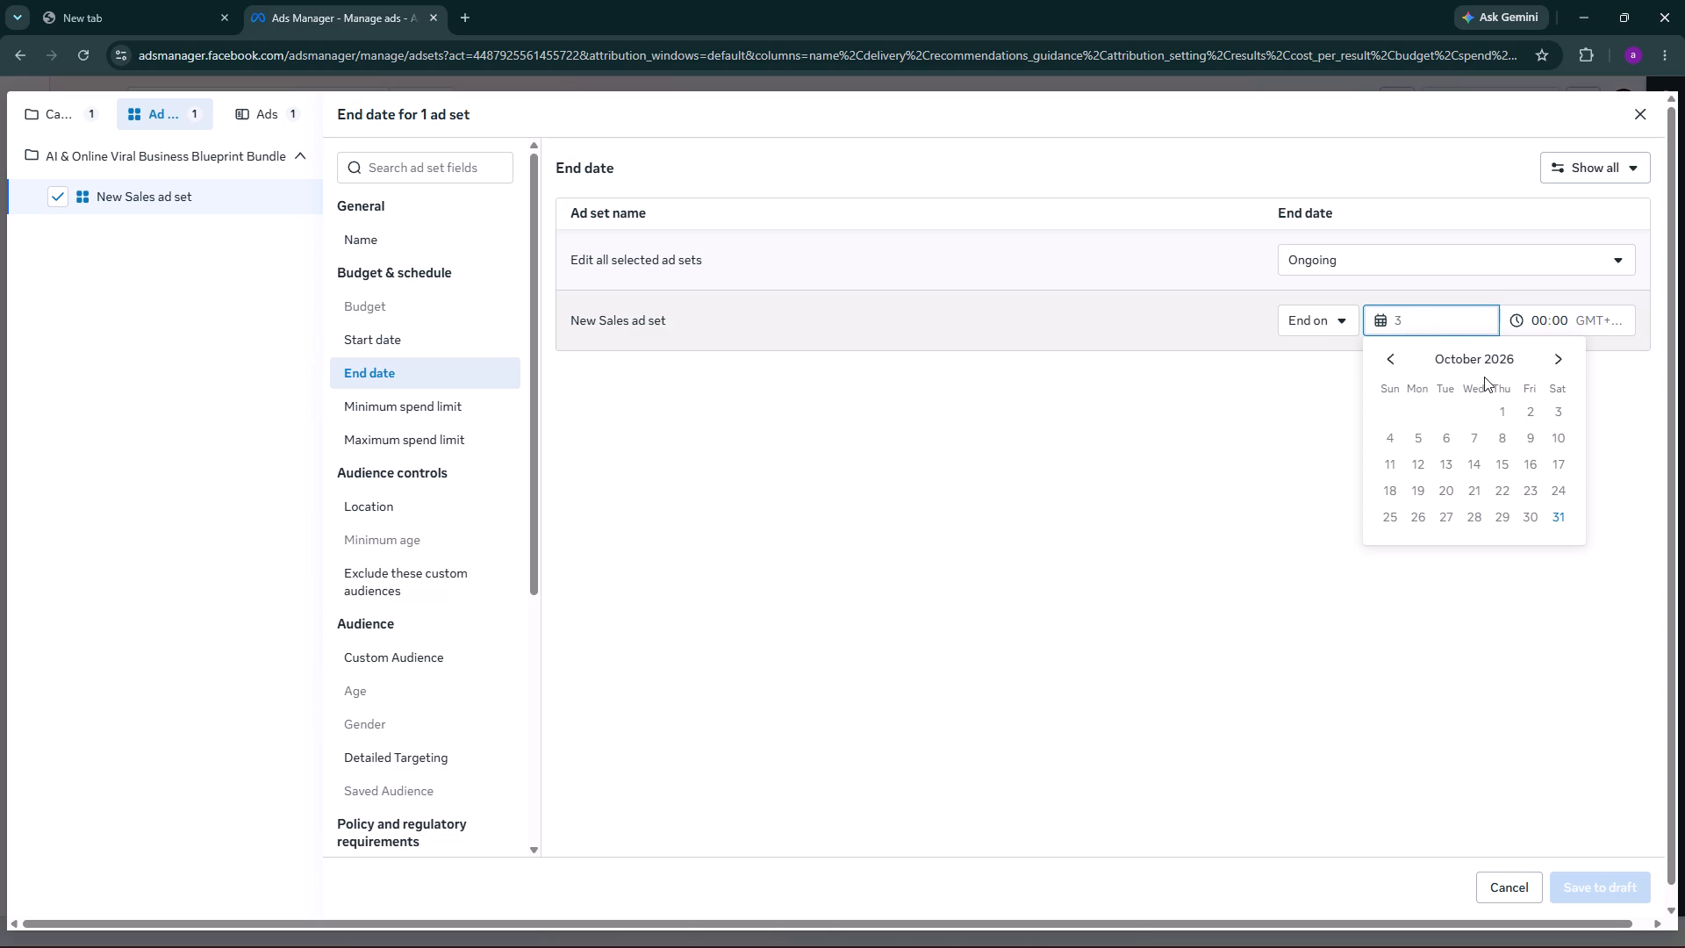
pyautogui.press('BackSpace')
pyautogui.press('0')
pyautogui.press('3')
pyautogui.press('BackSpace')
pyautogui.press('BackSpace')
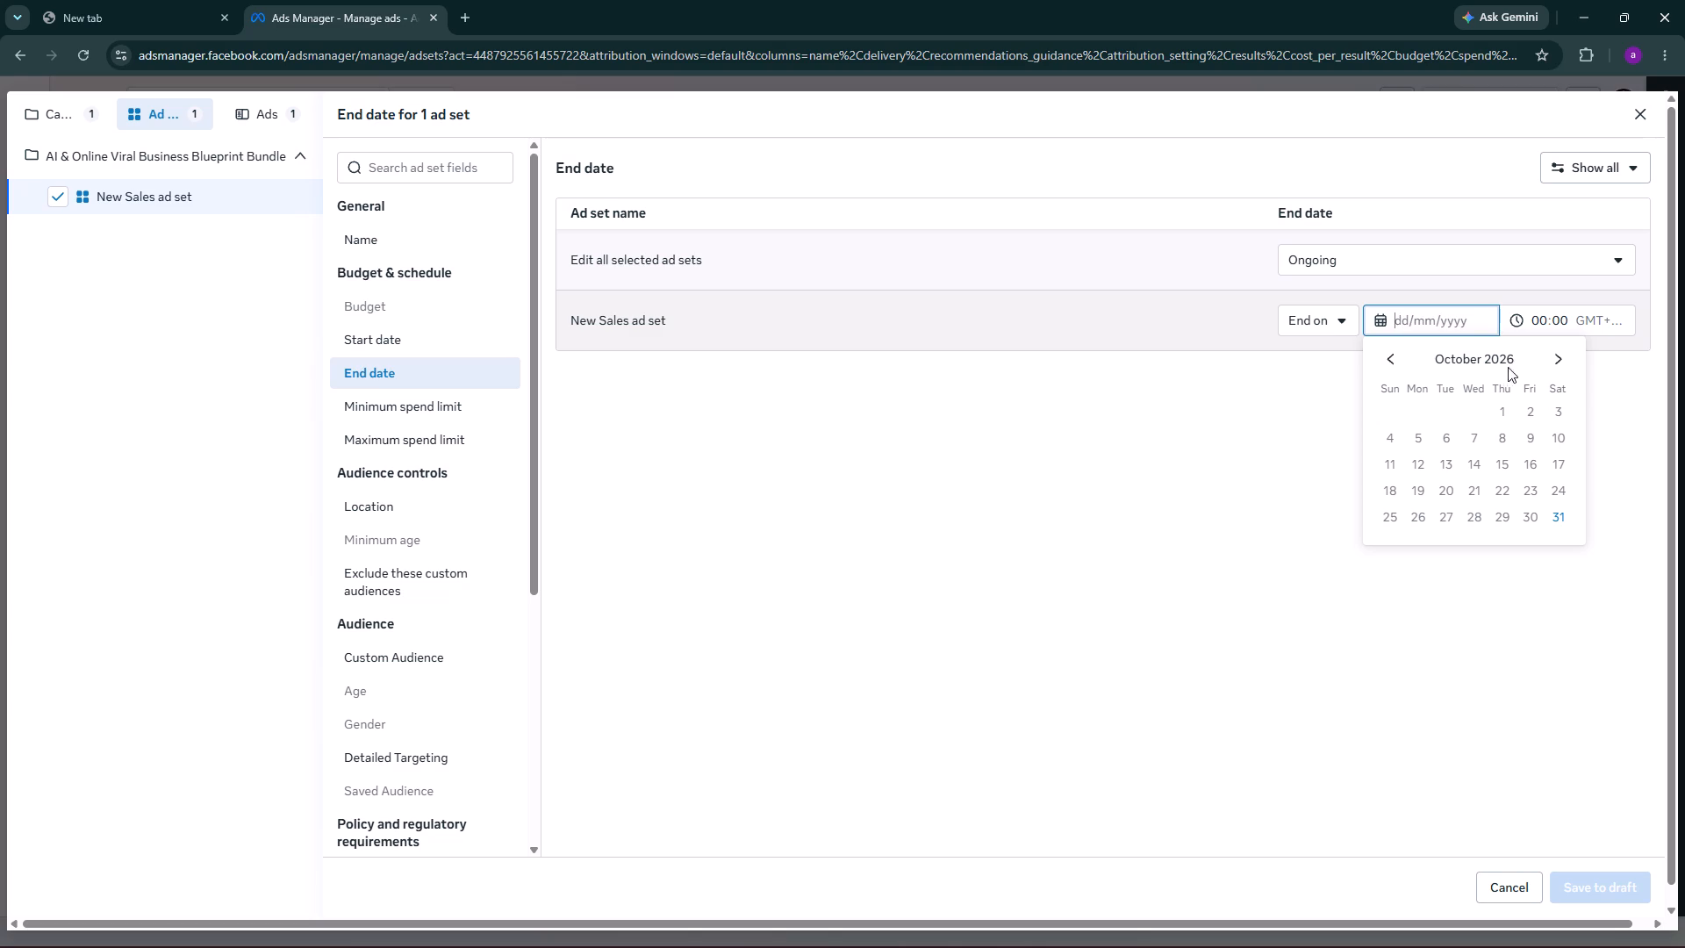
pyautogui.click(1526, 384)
# Set the New Sales ad set's end date to 3 November 2026 and save the change to draft.
pyautogui.click(1549, 354)
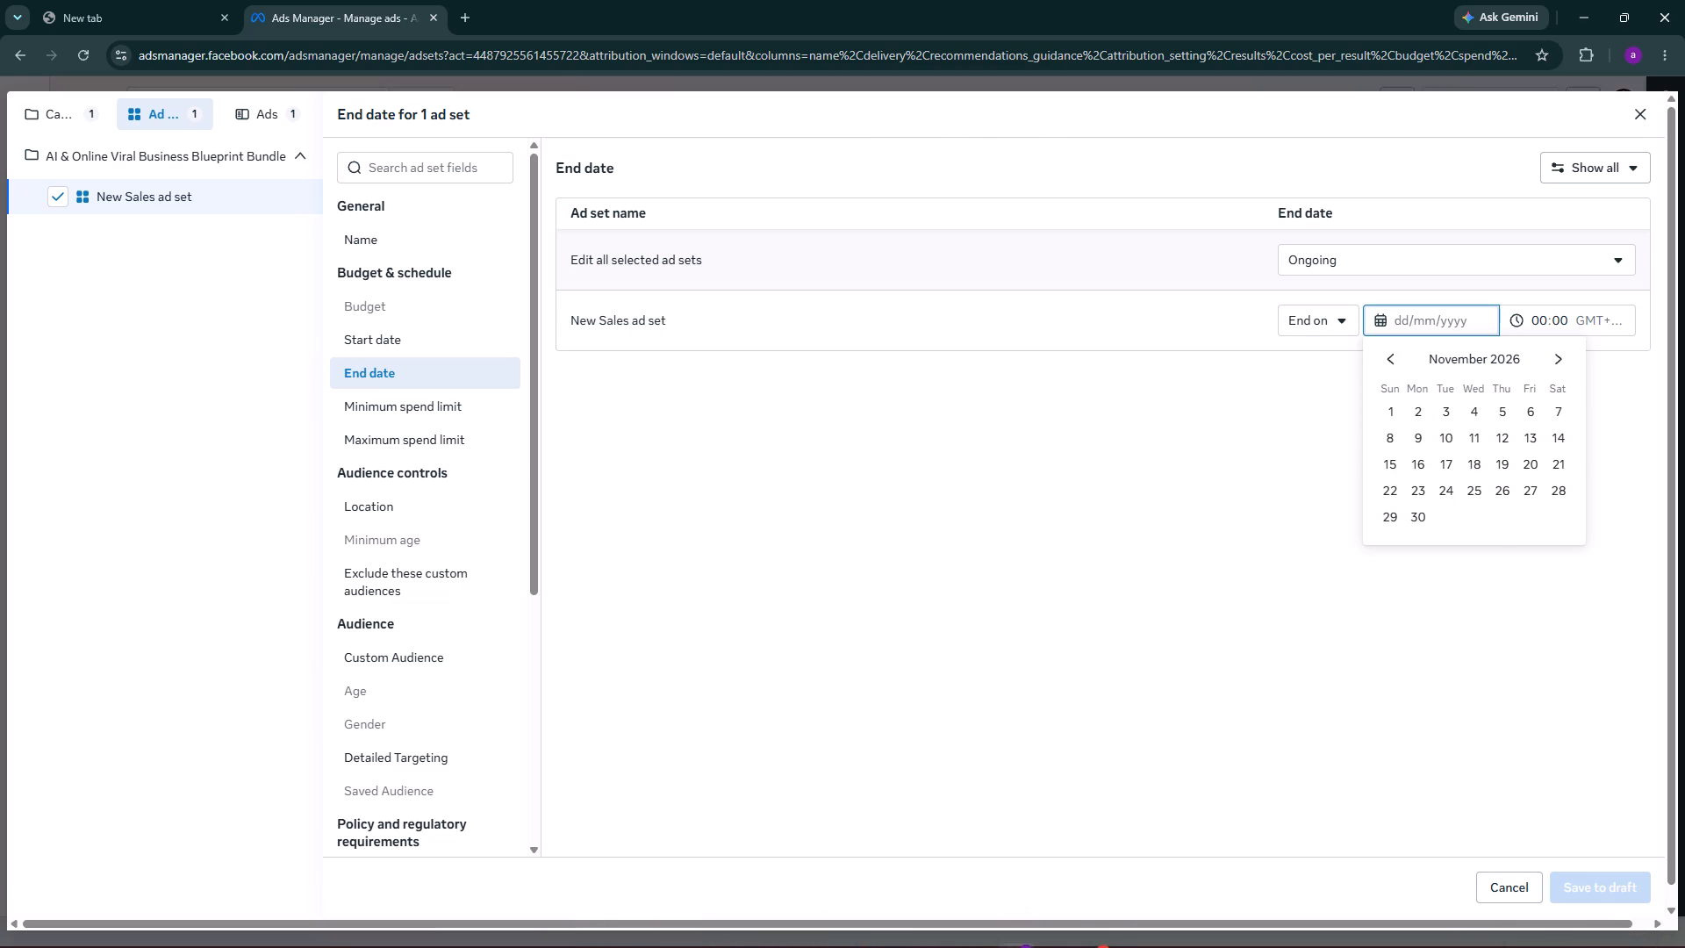
pyautogui.click(1451, 412)
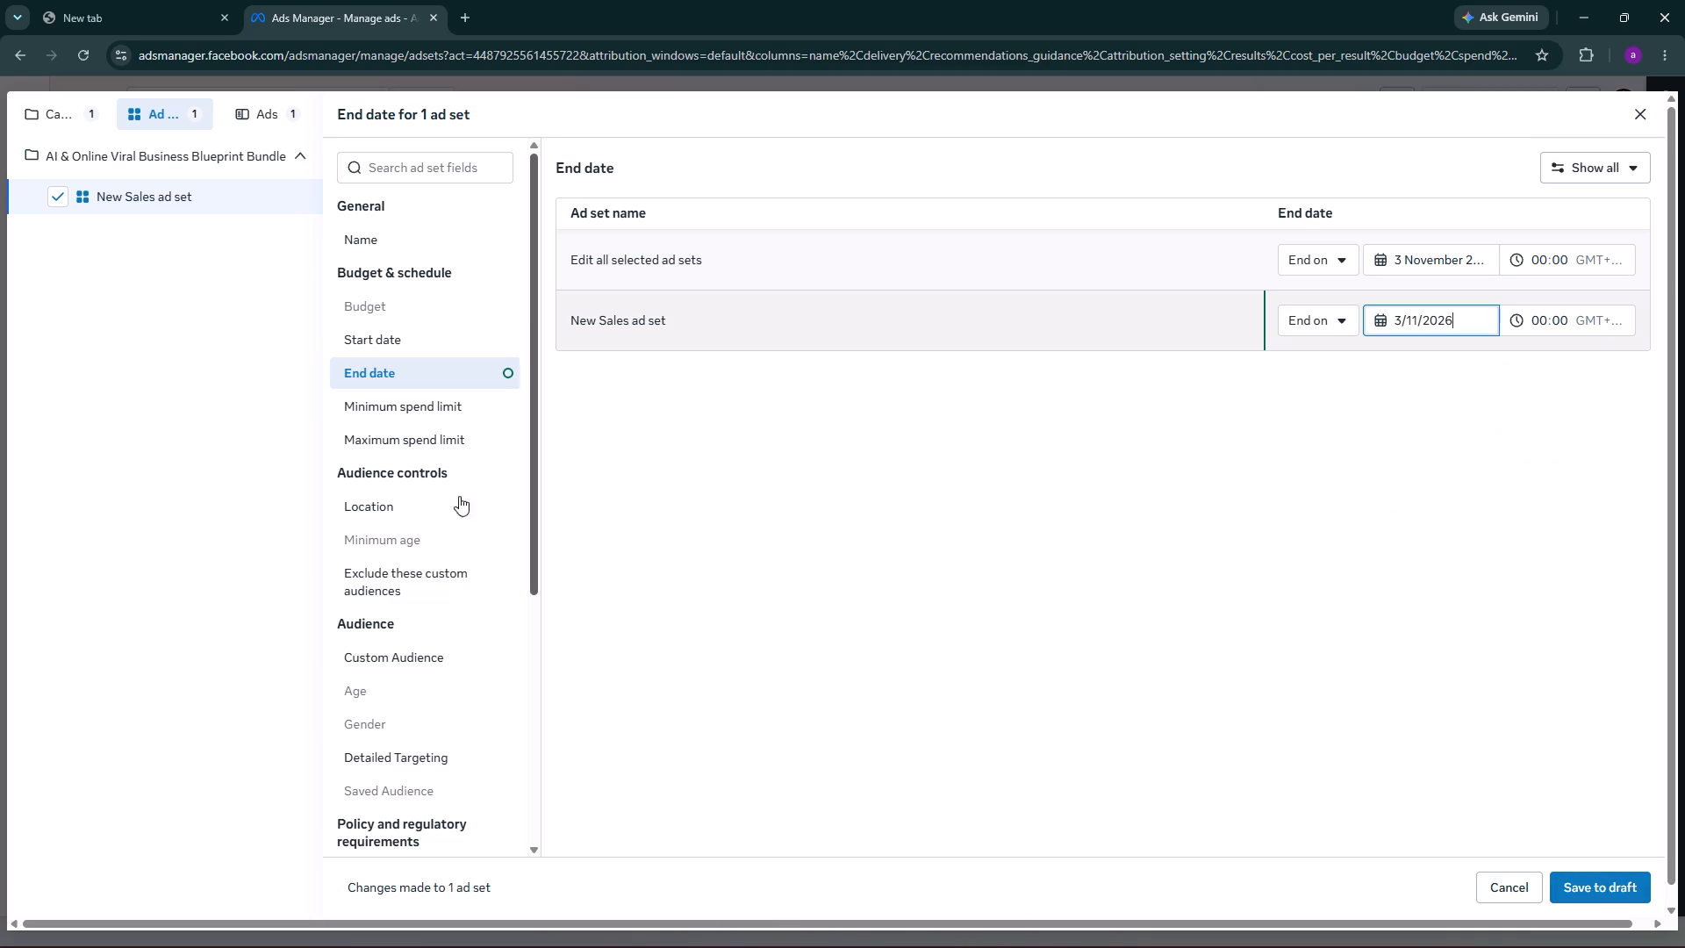
pyautogui.click(1554, 886)
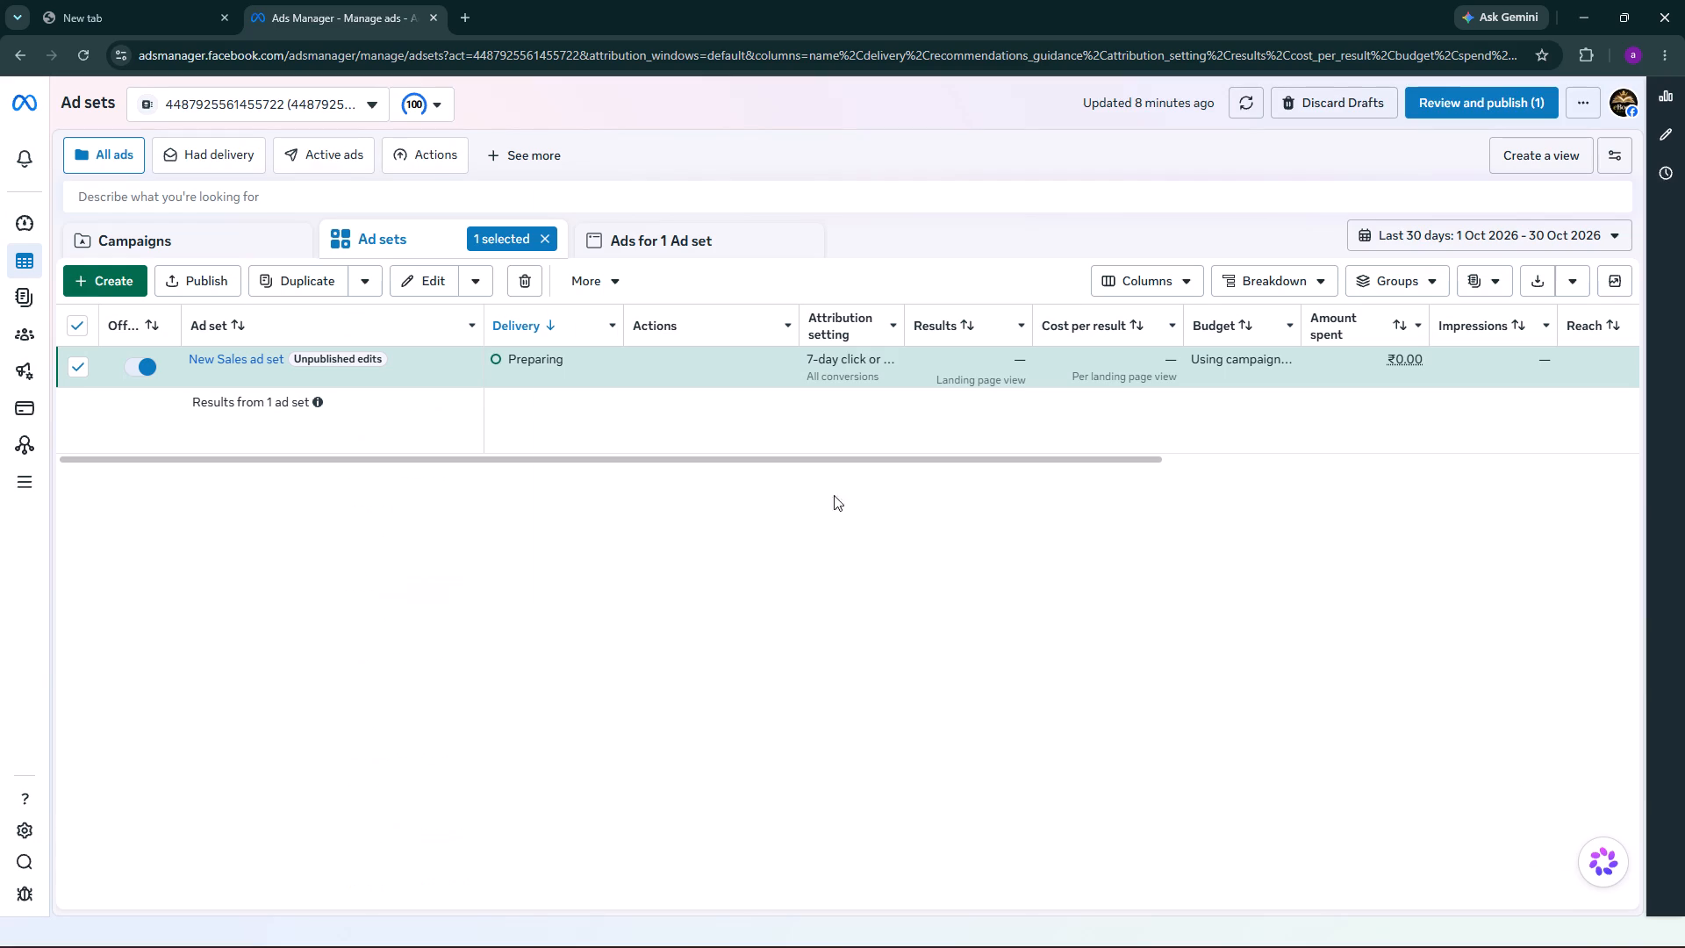
# Open the Custom Audience settings of the New Sales ad set for editing.
pyautogui.click(465, 283)
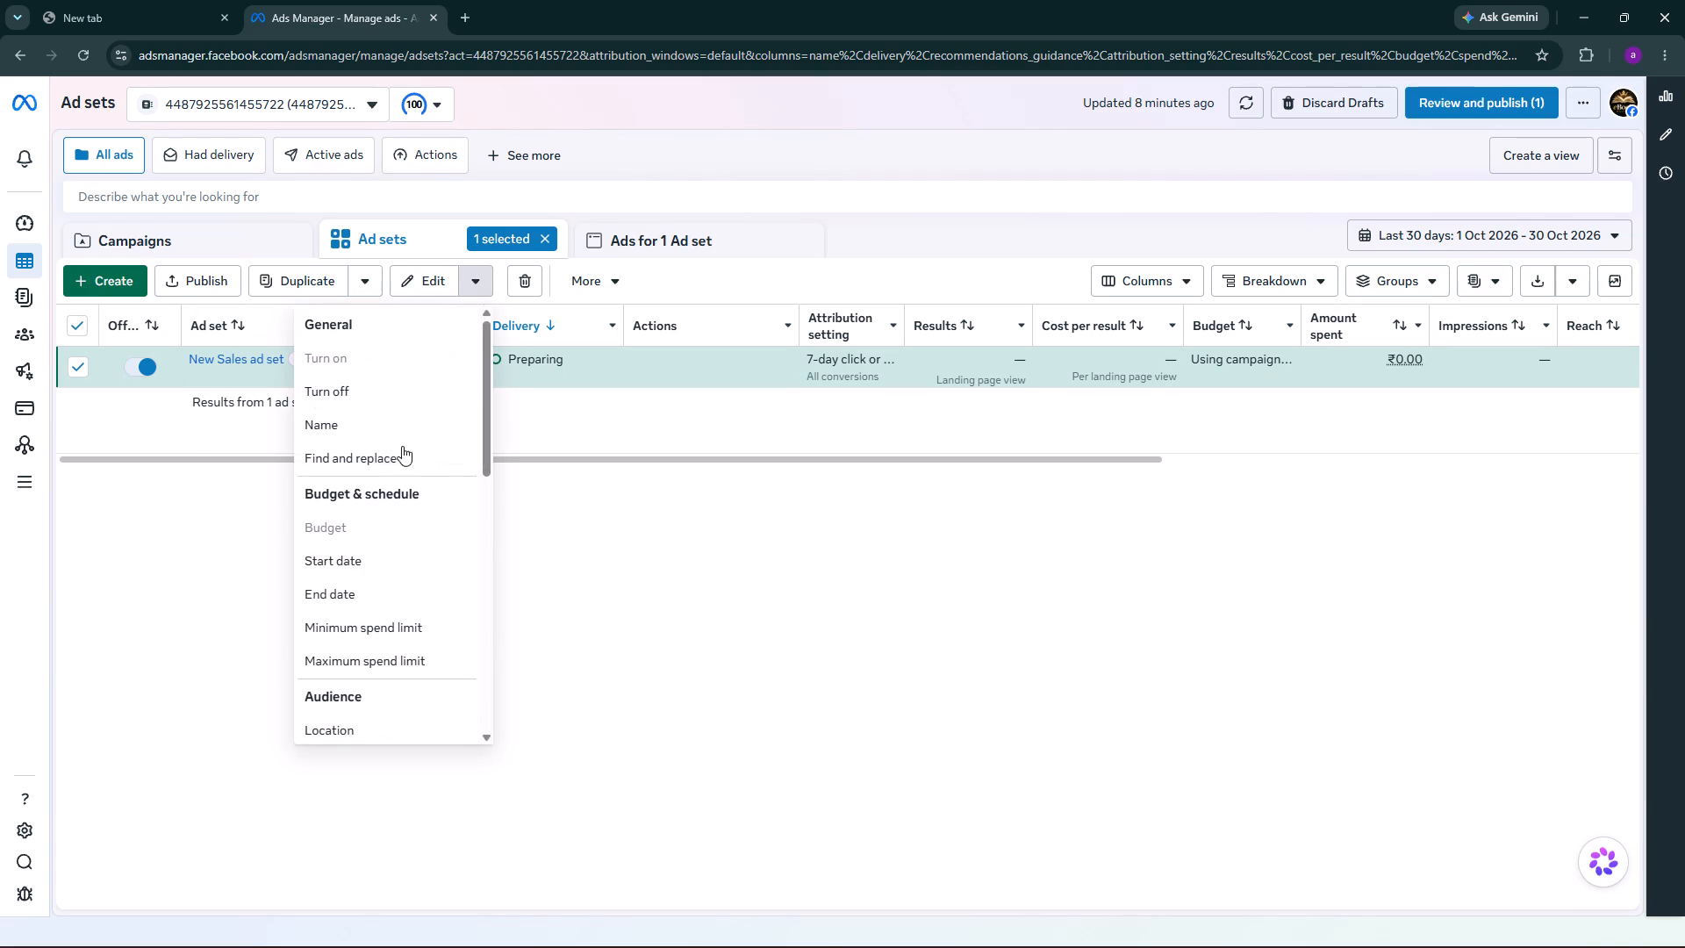
pyautogui.tripleClick(389, 530)
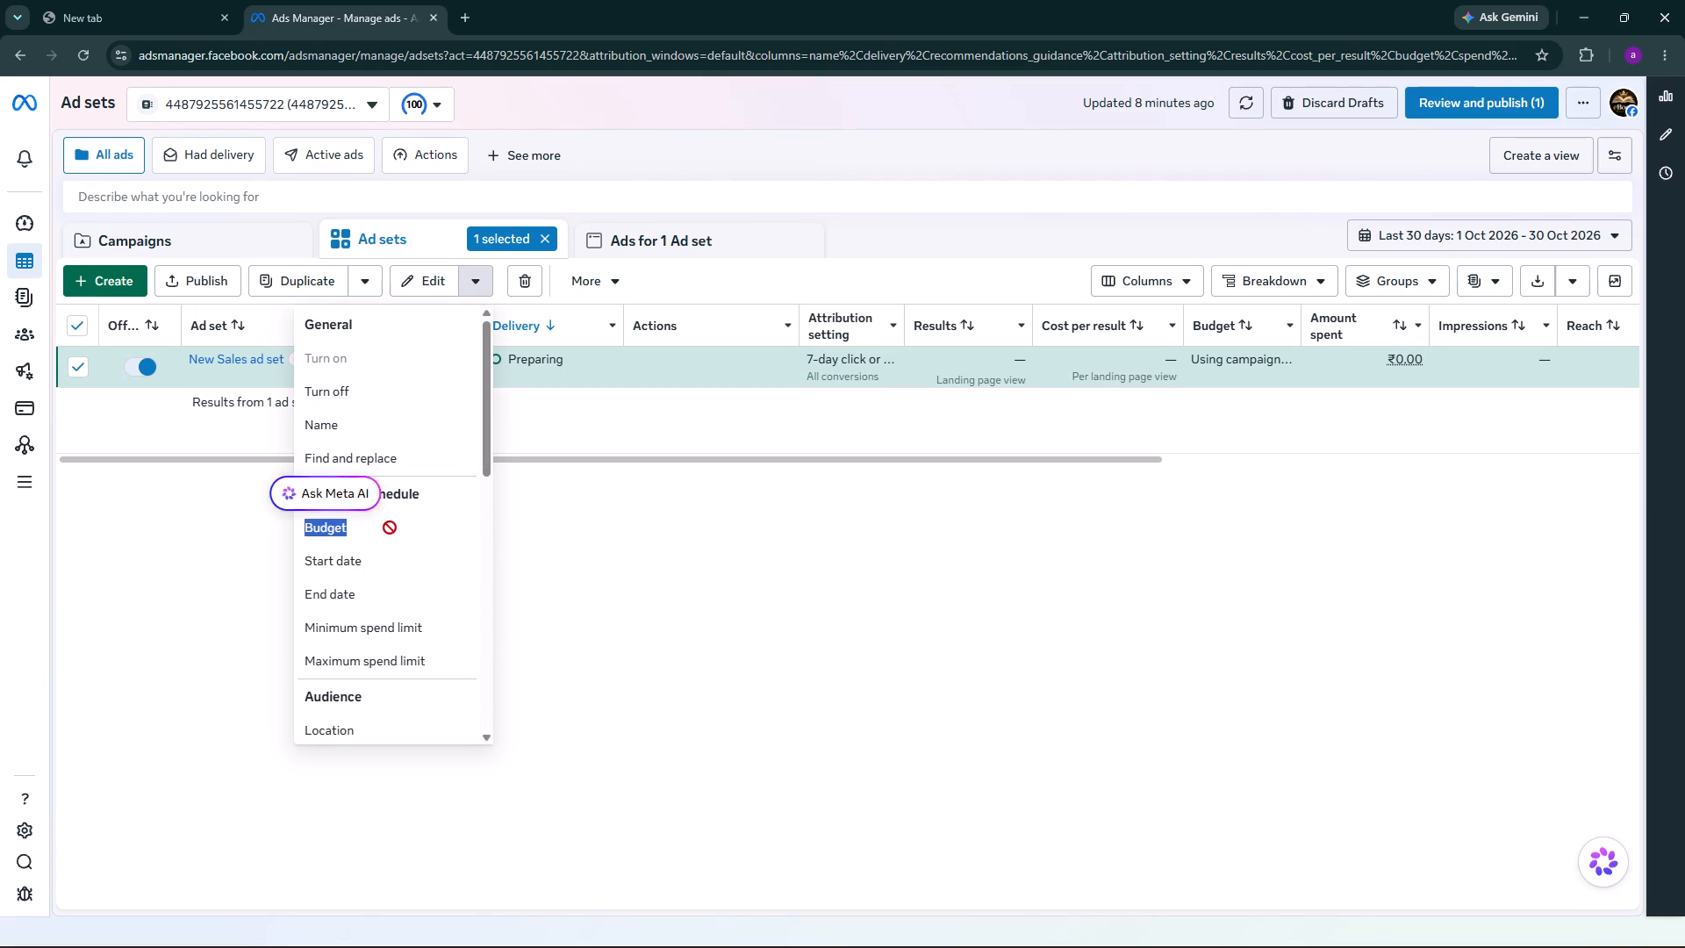
pyautogui.click(390, 528)
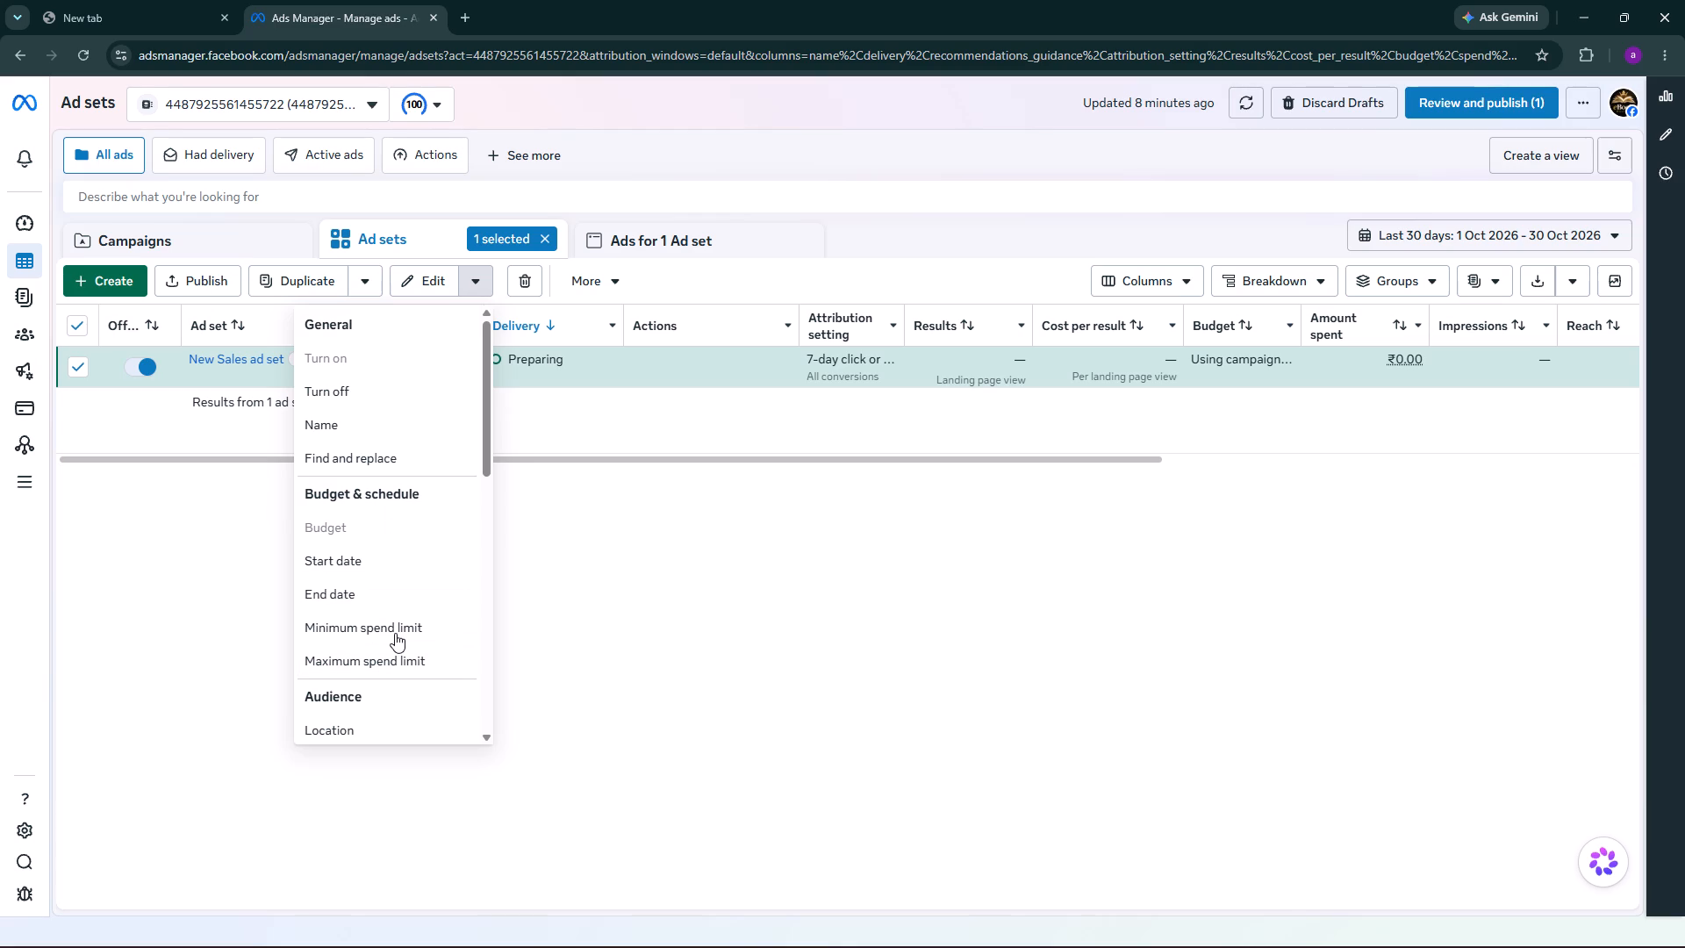
pyautogui.scroll(-3, 400, 689)
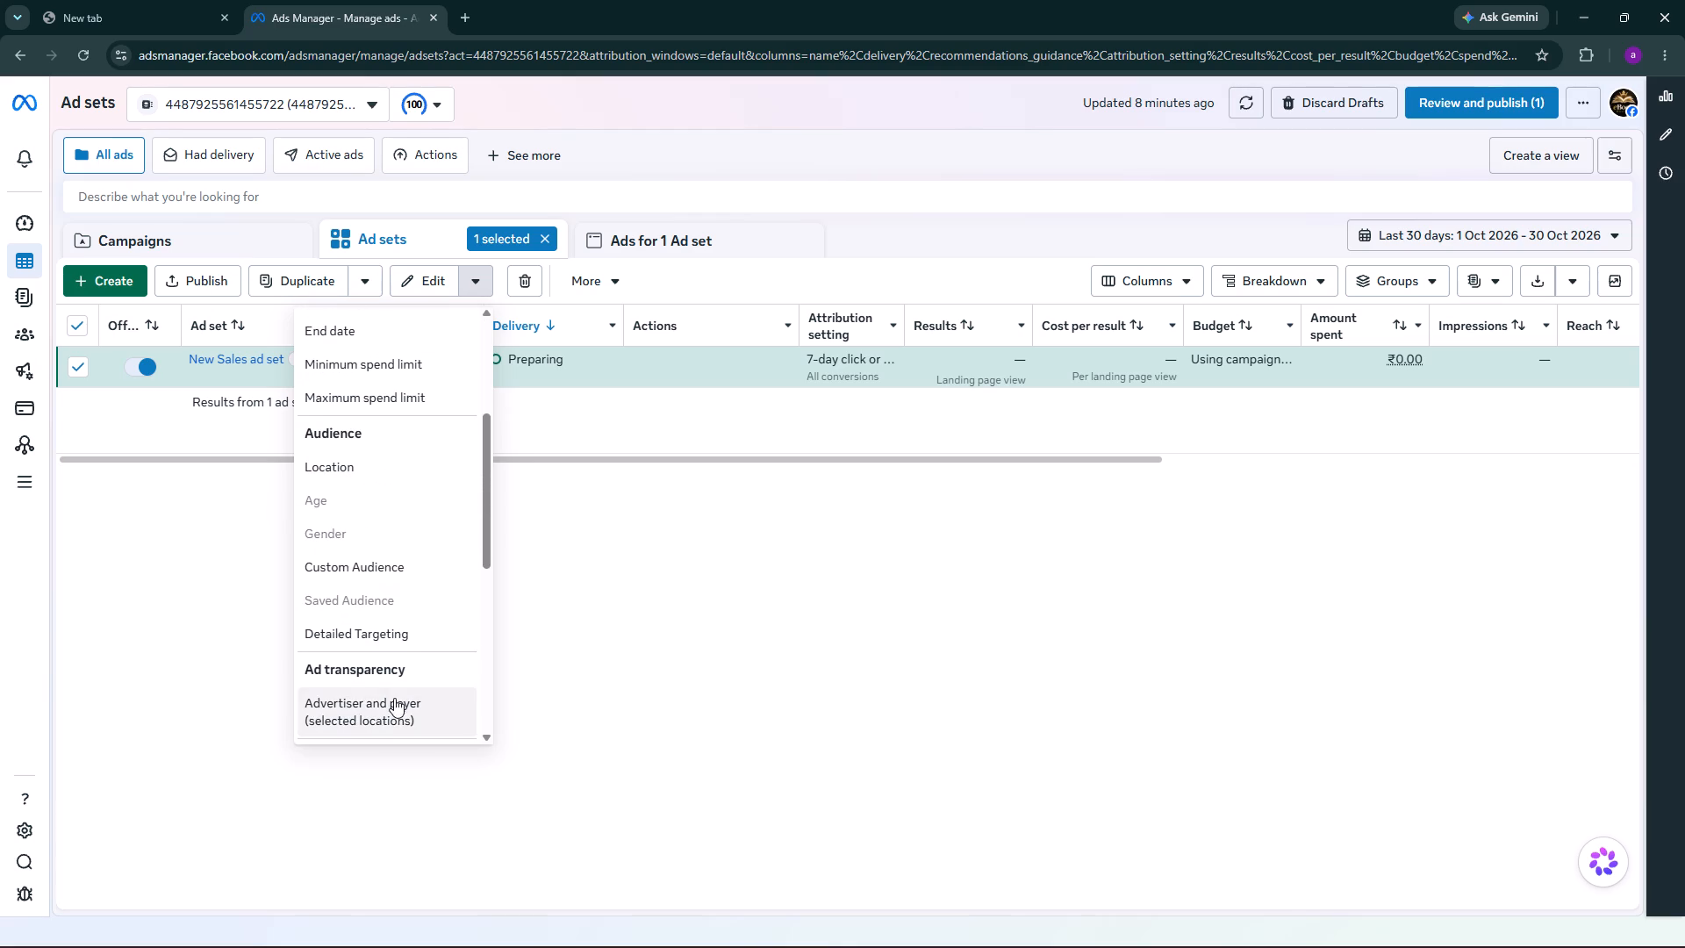
pyautogui.click(398, 570)
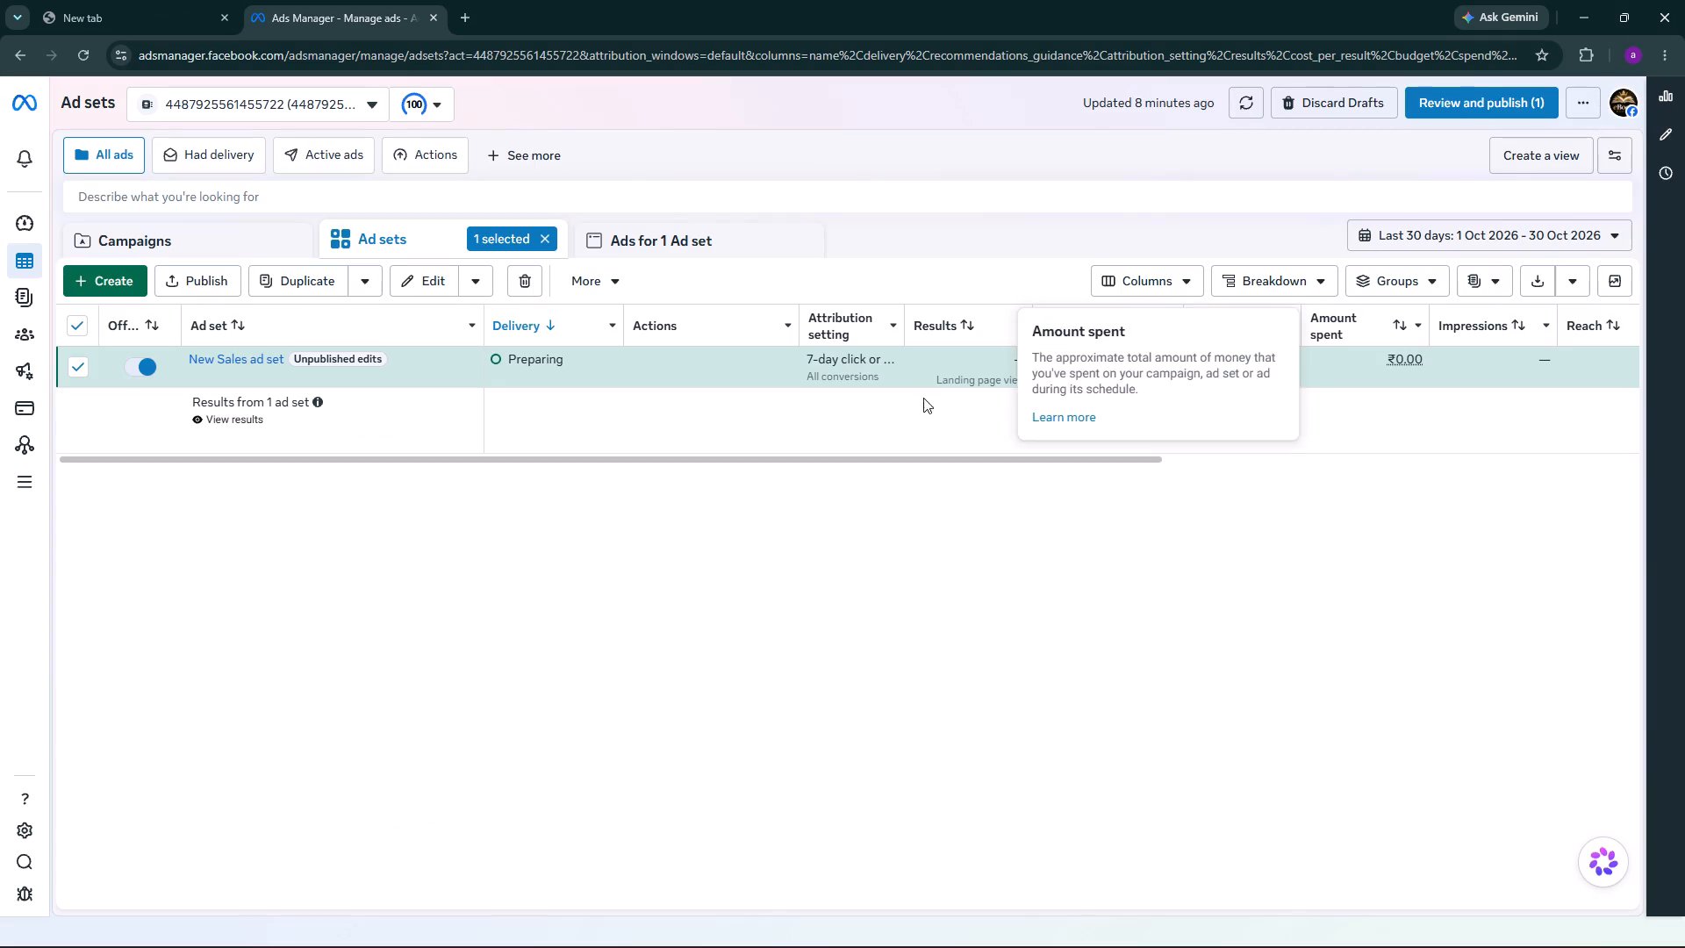
pyautogui.click(79, 65)
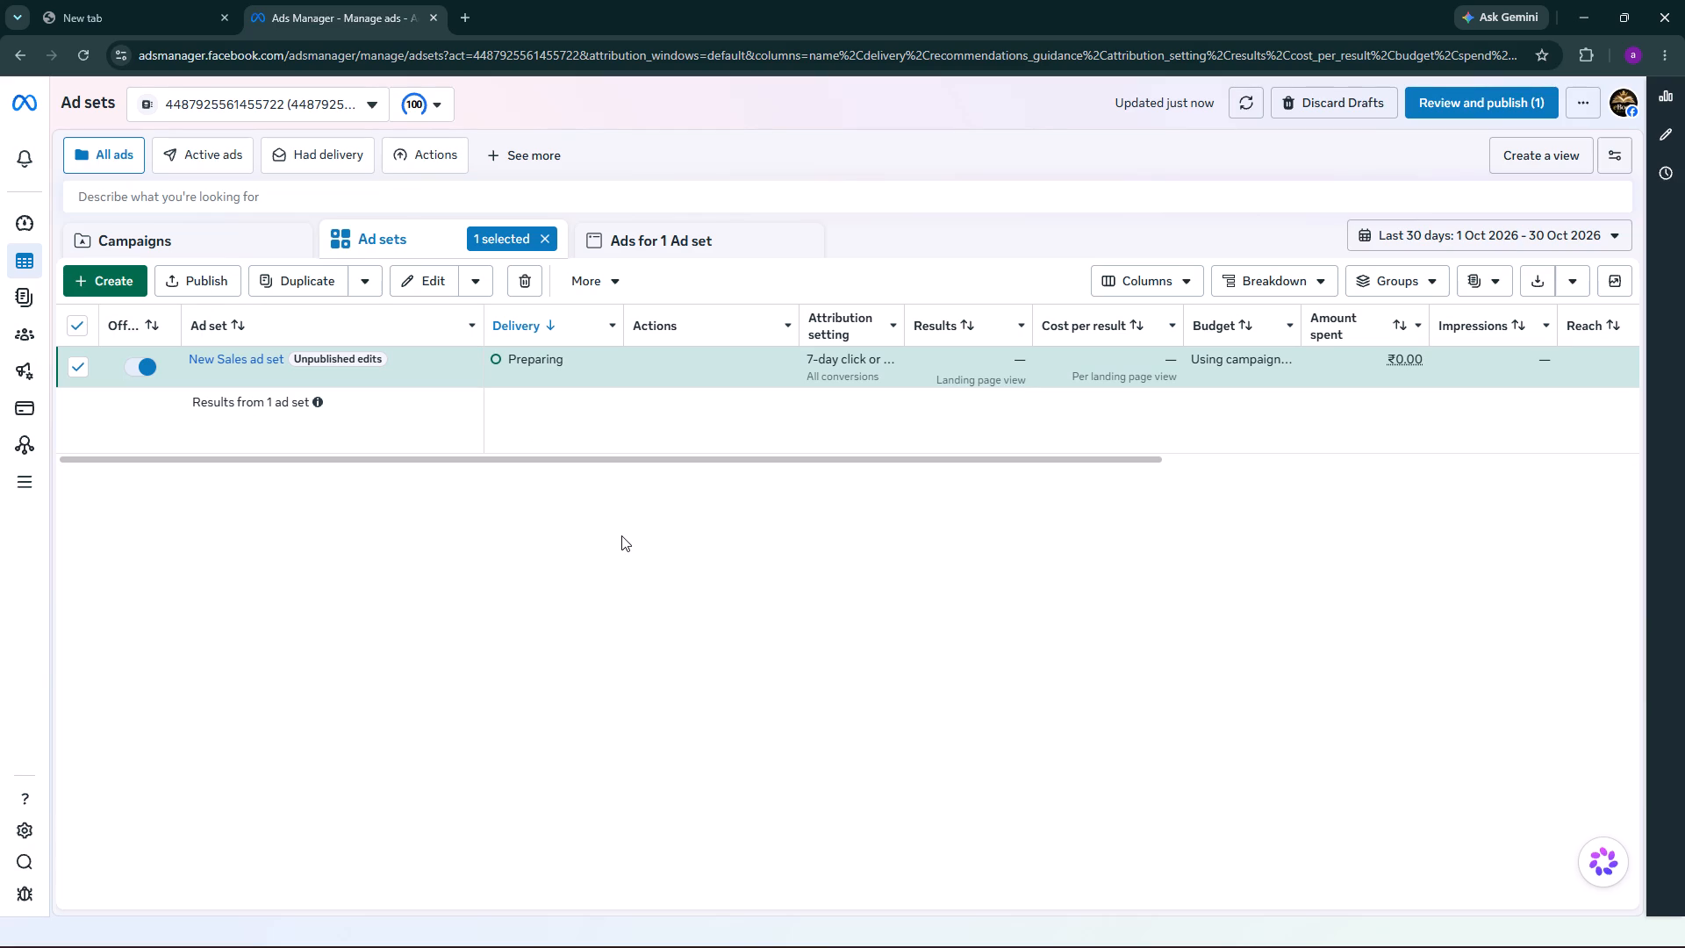
# Minimise the Ads Manager window to show the desktop and refresh the desktop.
pyautogui.moveTo(1210, 133); pyautogui.dragTo(1373, 100)
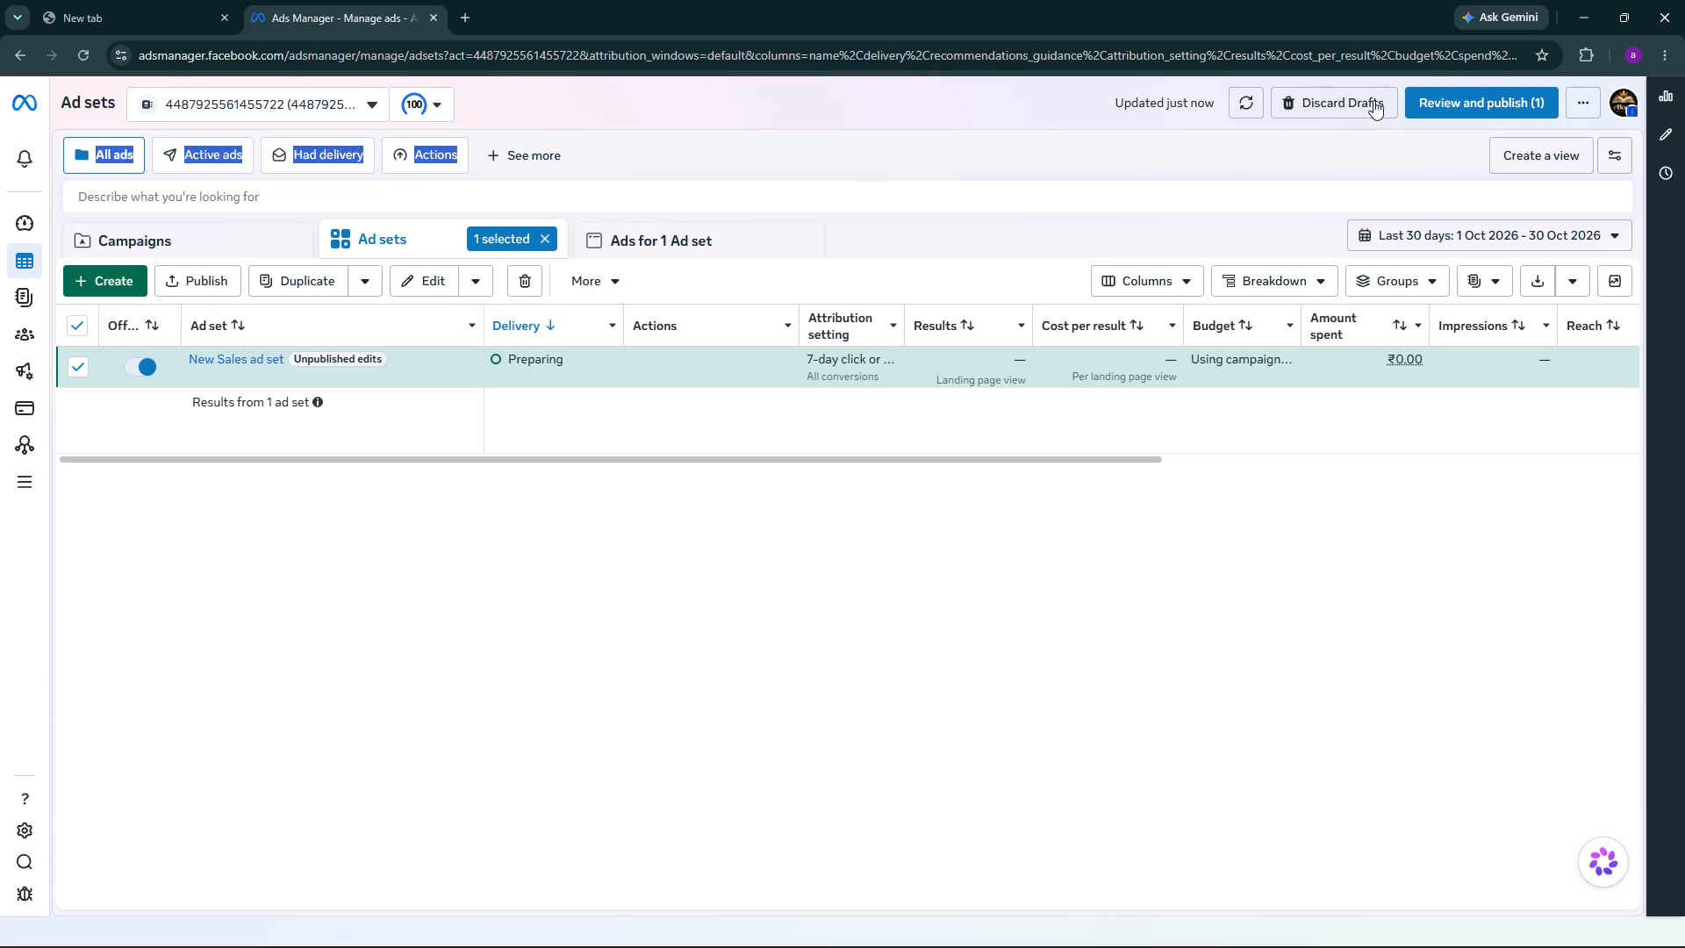
pyautogui.moveTo(1373, 100); pyautogui.dragTo(1473, 71)
pyautogui.click(1007, 0)
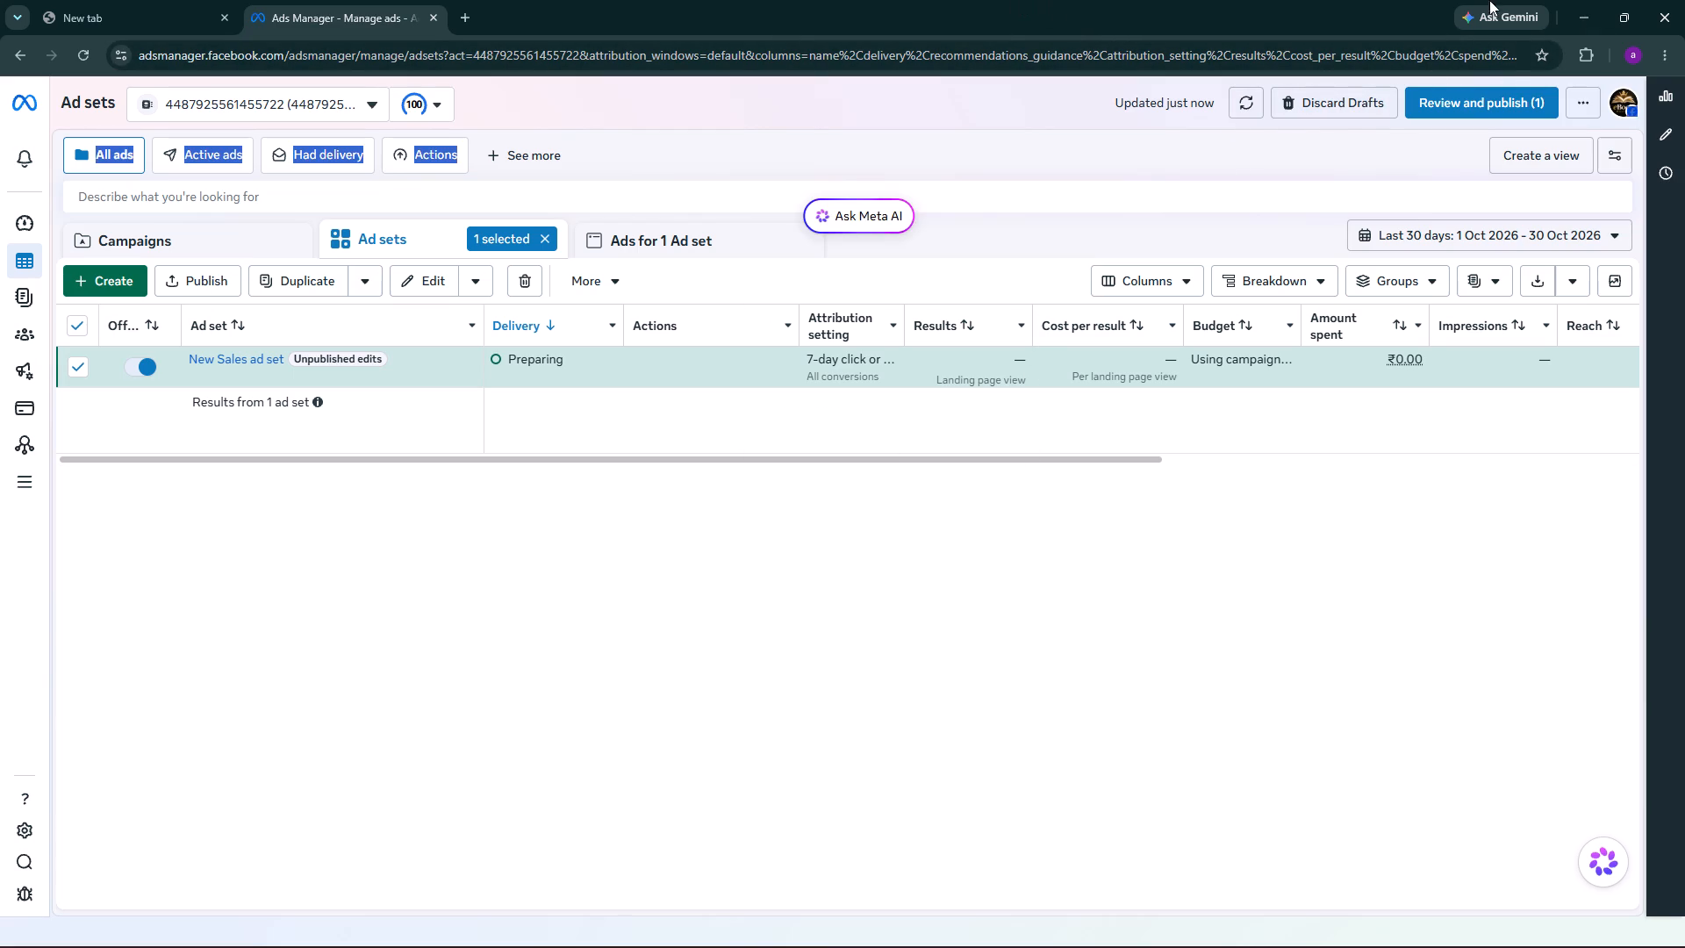
pyautogui.click(1598, 0)
pyautogui.rightClick(1173, 216)
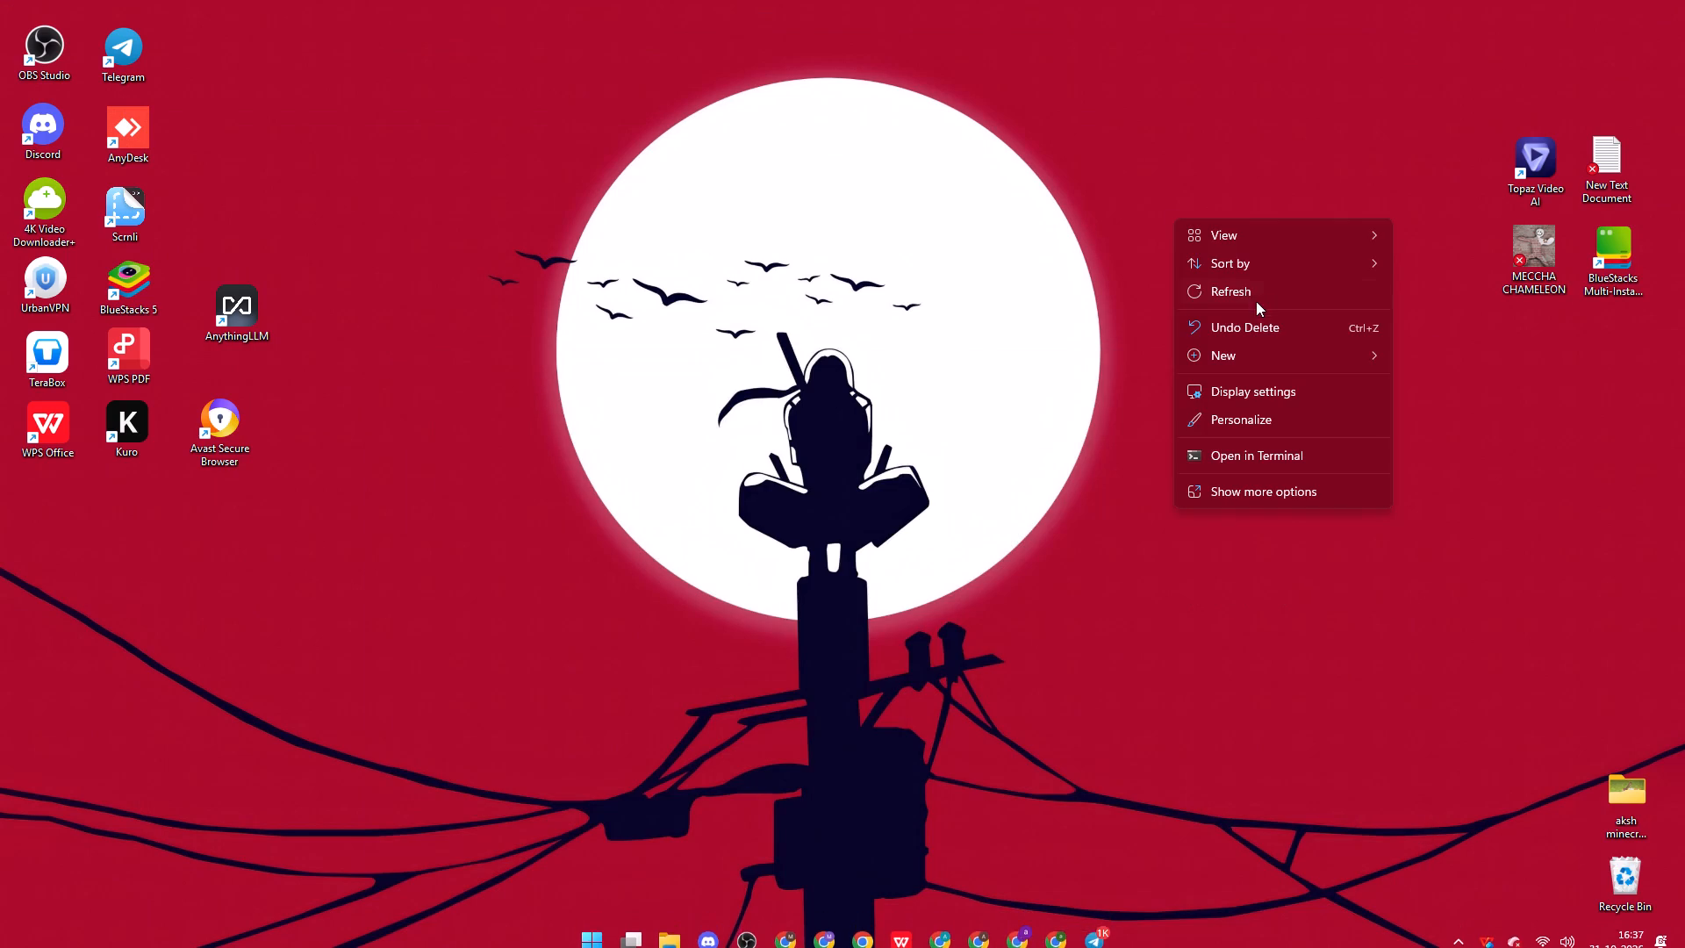
pyautogui.click(1242, 298)
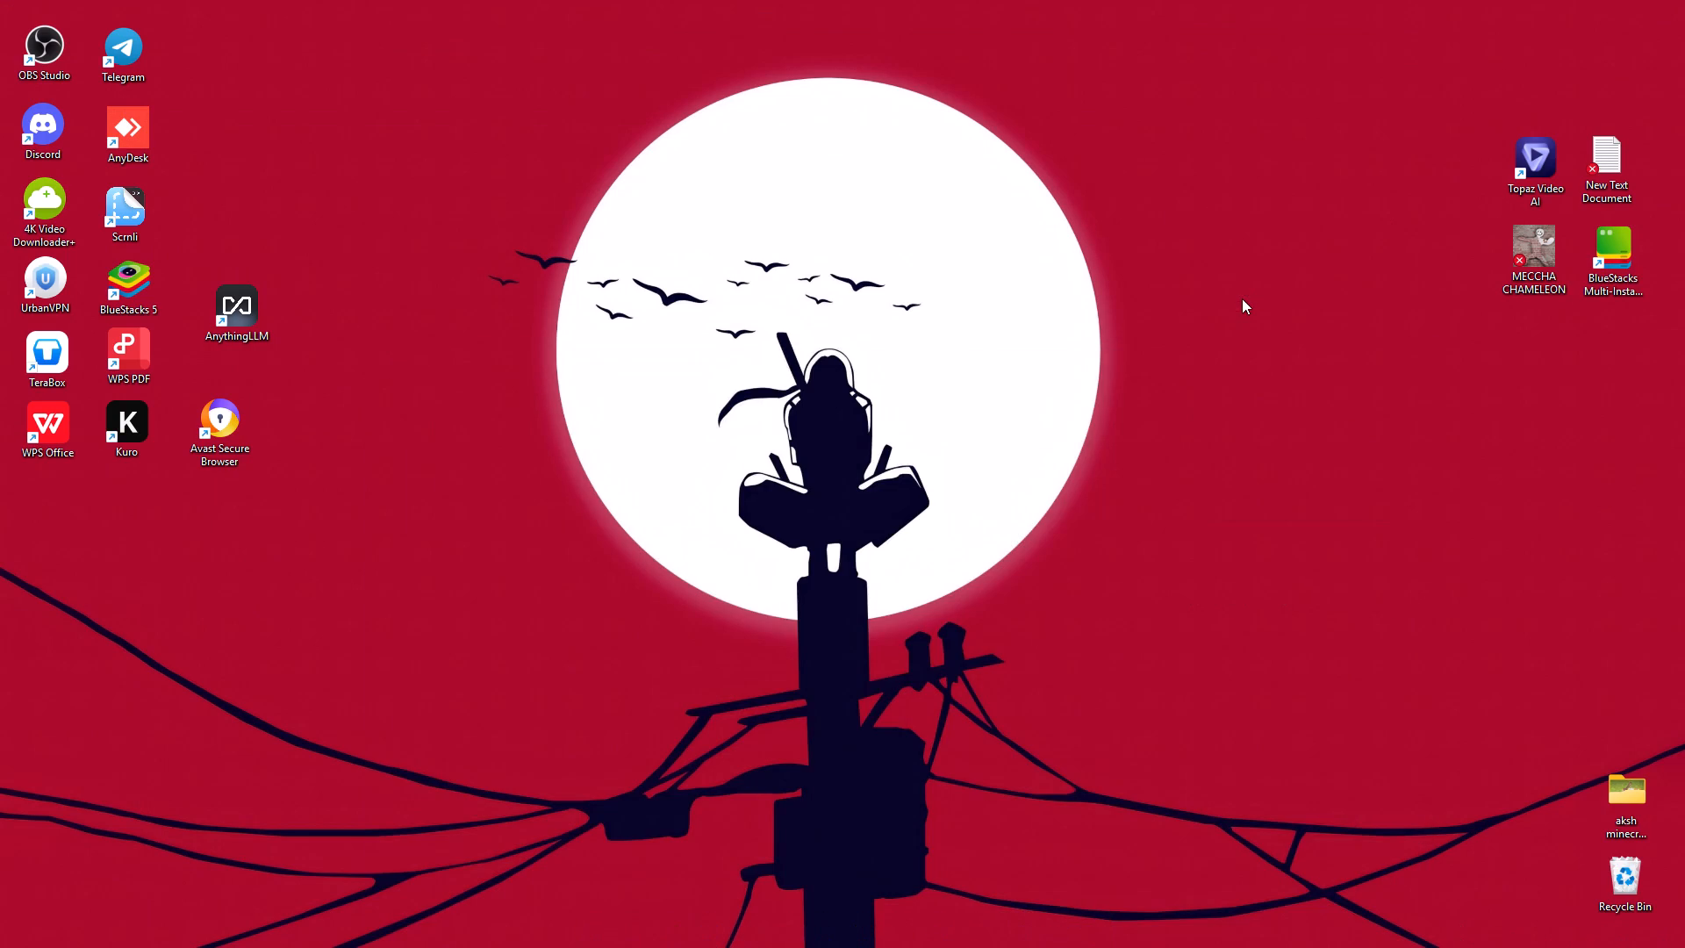